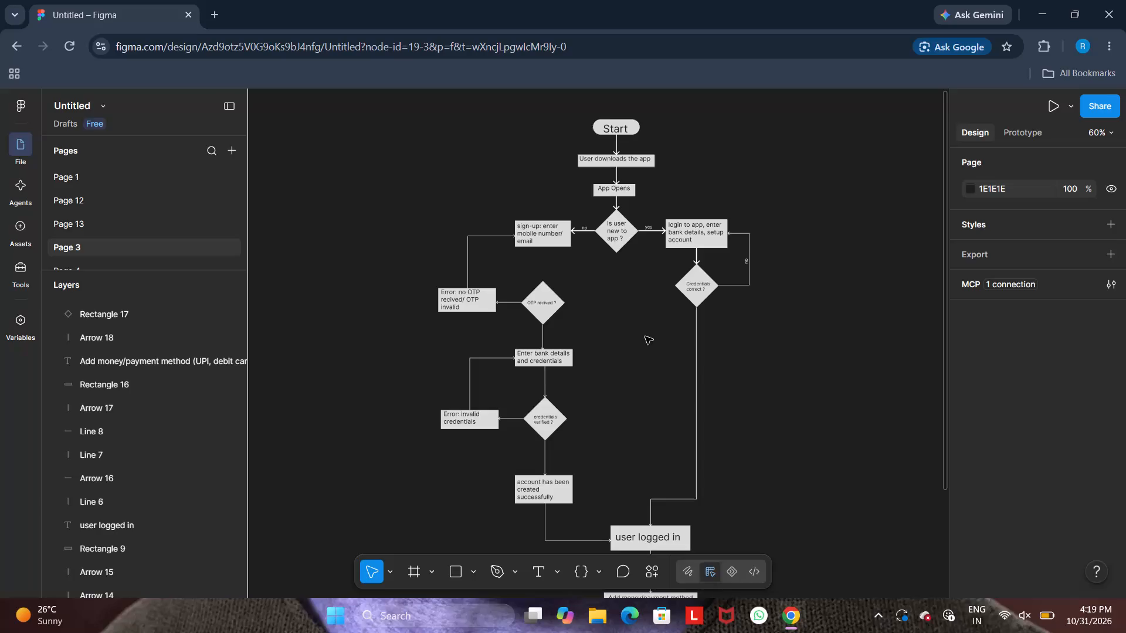
Change the fill of the Start shape to light green B5FFA1.
{"action": "left_click", "coordinate": [622, 120]}
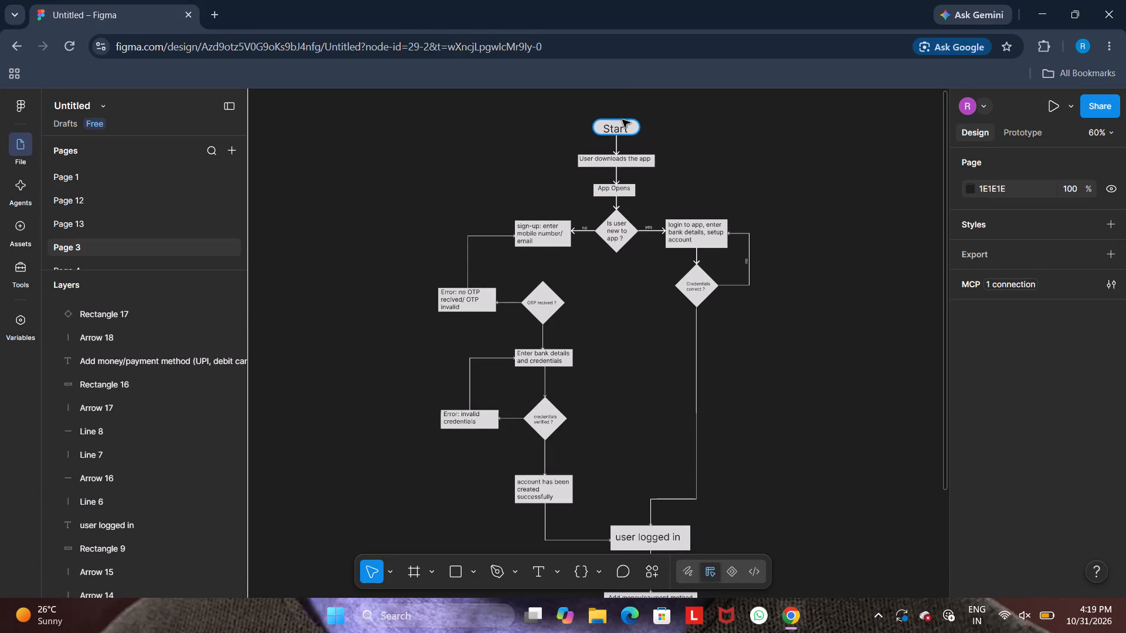
{"action": "scroll", "coordinate": [1013, 356], "scroll_direction": "down", "scroll_amount": 2}
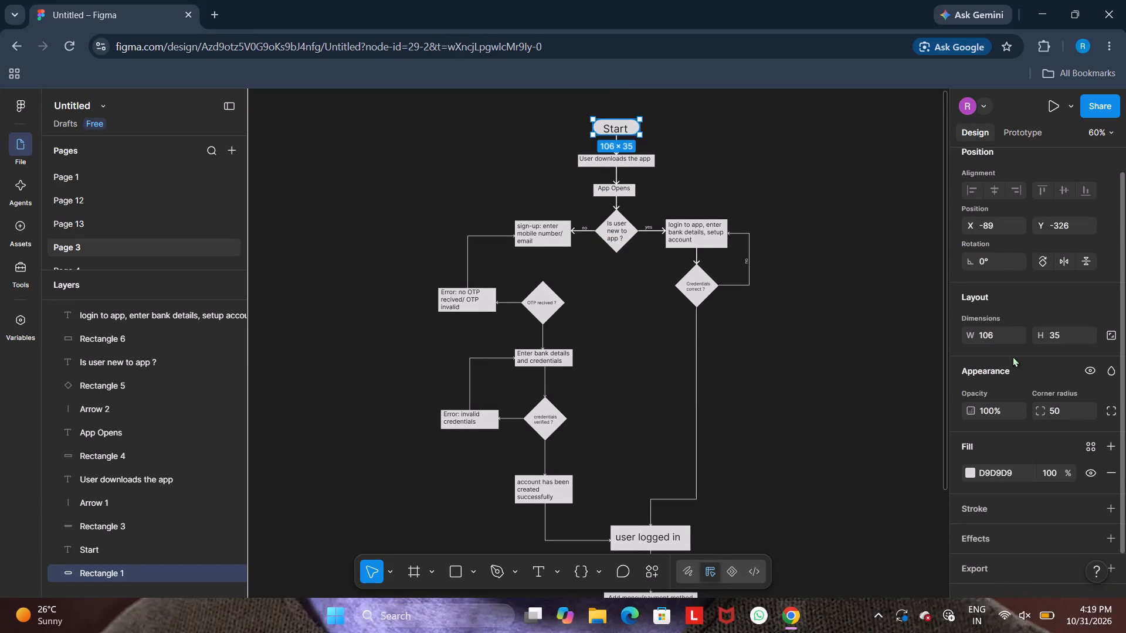
{"action": "left_click", "coordinate": [1005, 454]}
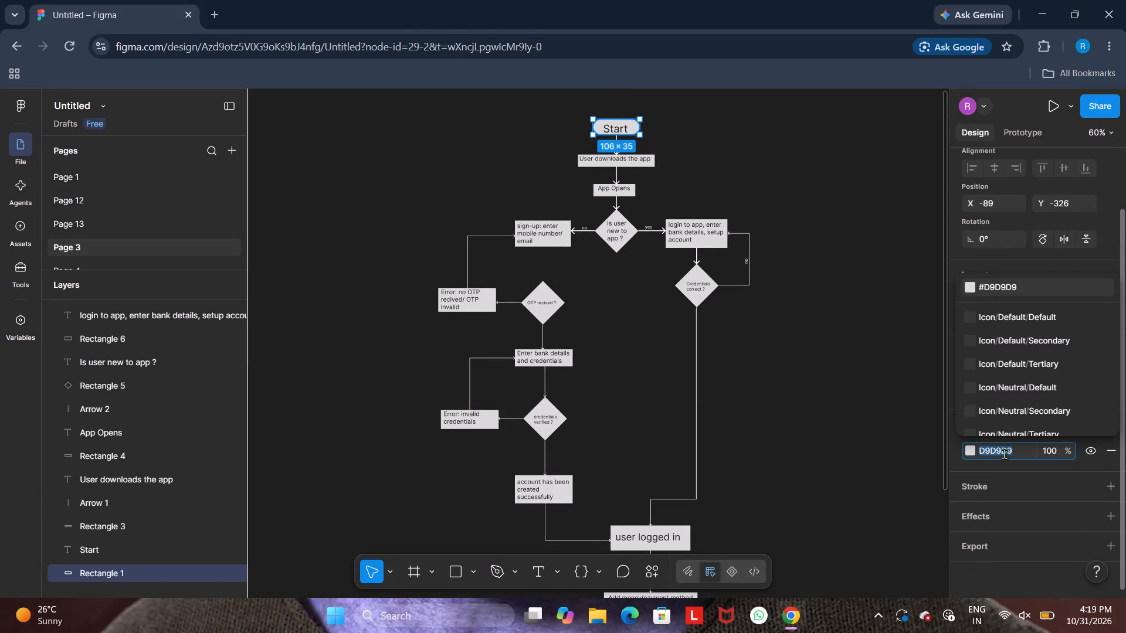
{"action": "left_click", "coordinate": [968, 288]}
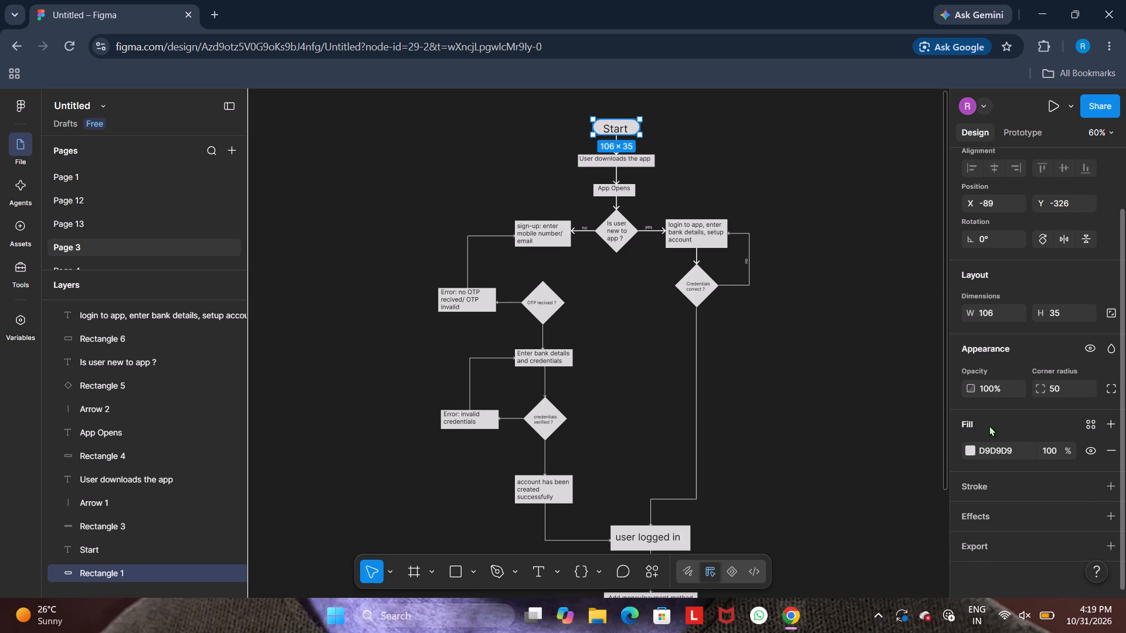
{"action": "left_click", "coordinate": [974, 448]}
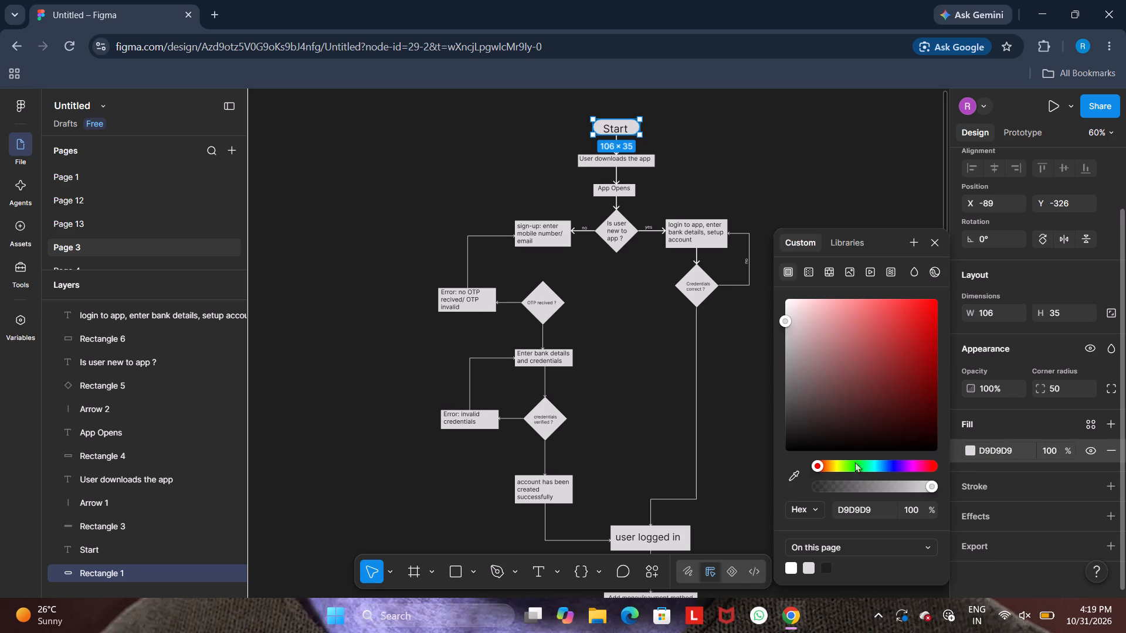
{"action": "left_click", "coordinate": [852, 458]}
{"action": "left_click", "coordinate": [924, 306]}
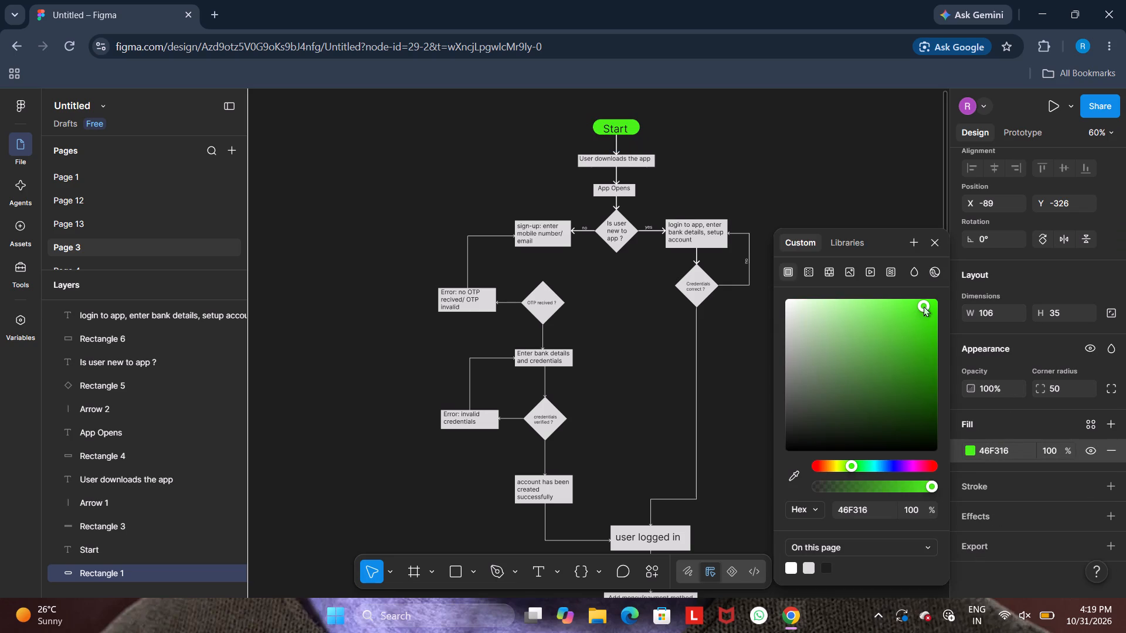
{"action": "left_click_drag", "start_coordinate": [924, 306], "coordinate": [900, 302]}
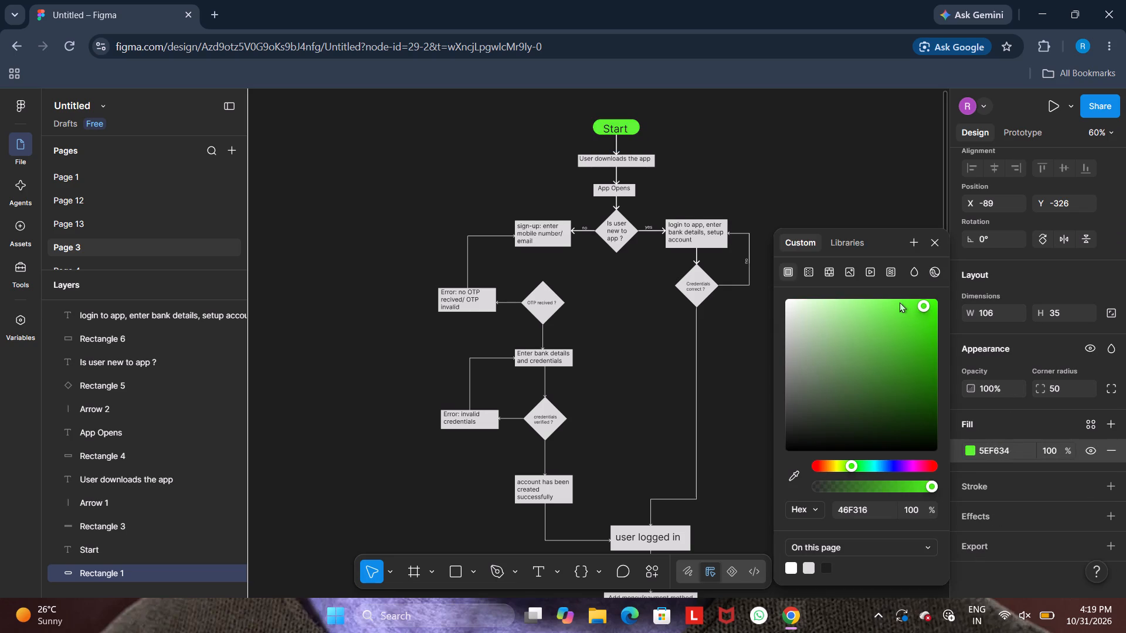
{"action": "left_click_drag", "start_coordinate": [900, 302], "coordinate": [846, 295]}
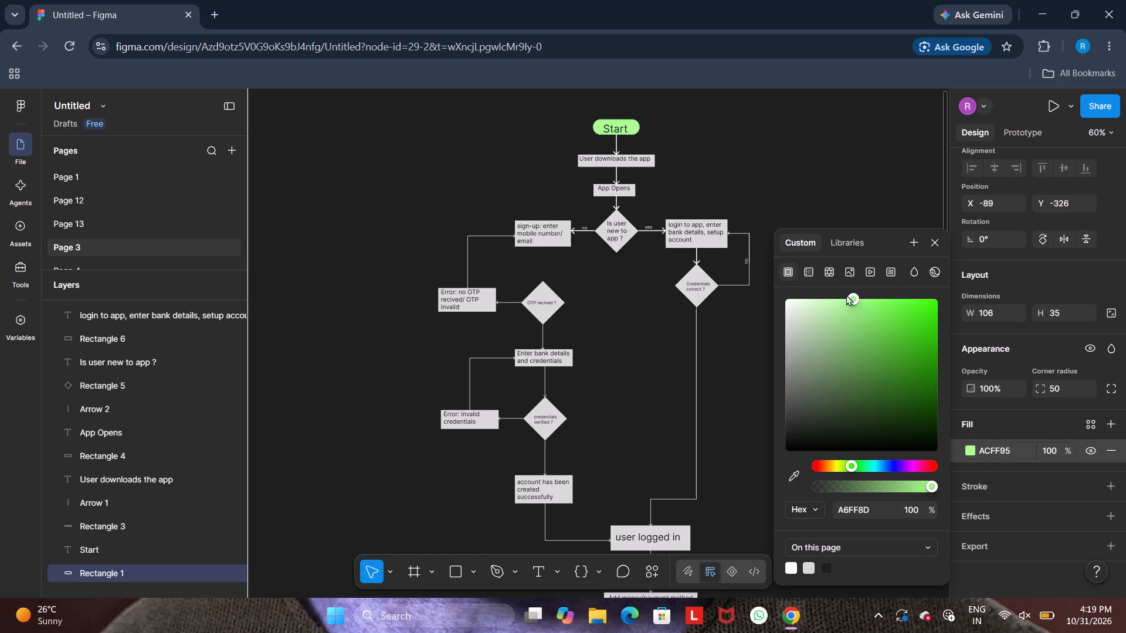
{"action": "left_click_drag", "start_coordinate": [846, 295], "coordinate": [842, 294]}
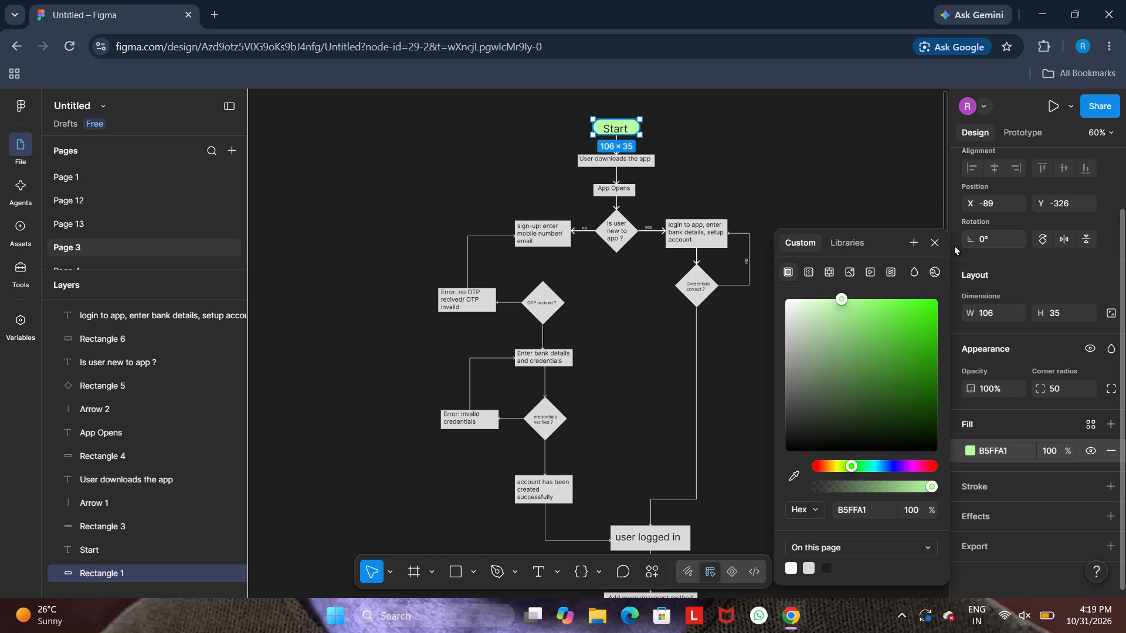
{"action": "left_click", "coordinate": [934, 237]}
{"action": "left_click", "coordinate": [840, 178]}
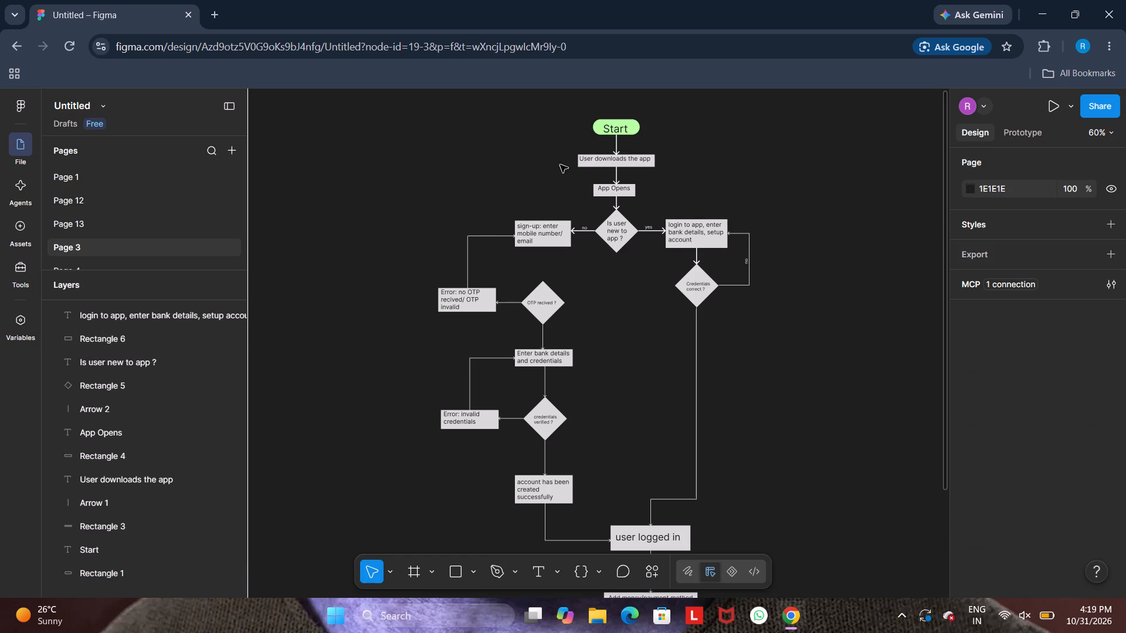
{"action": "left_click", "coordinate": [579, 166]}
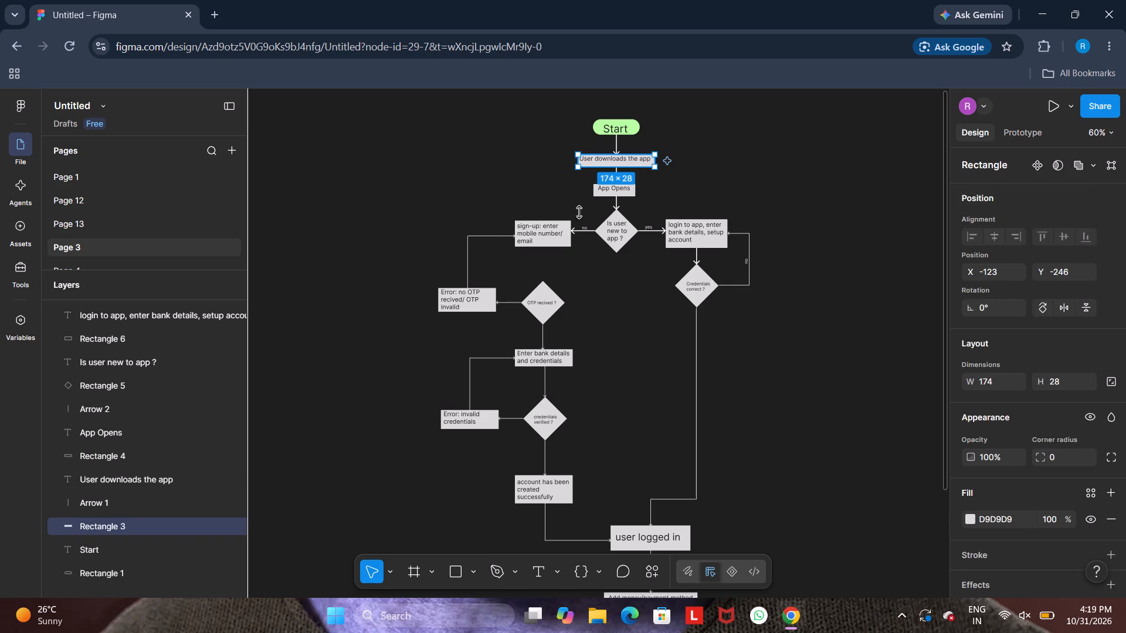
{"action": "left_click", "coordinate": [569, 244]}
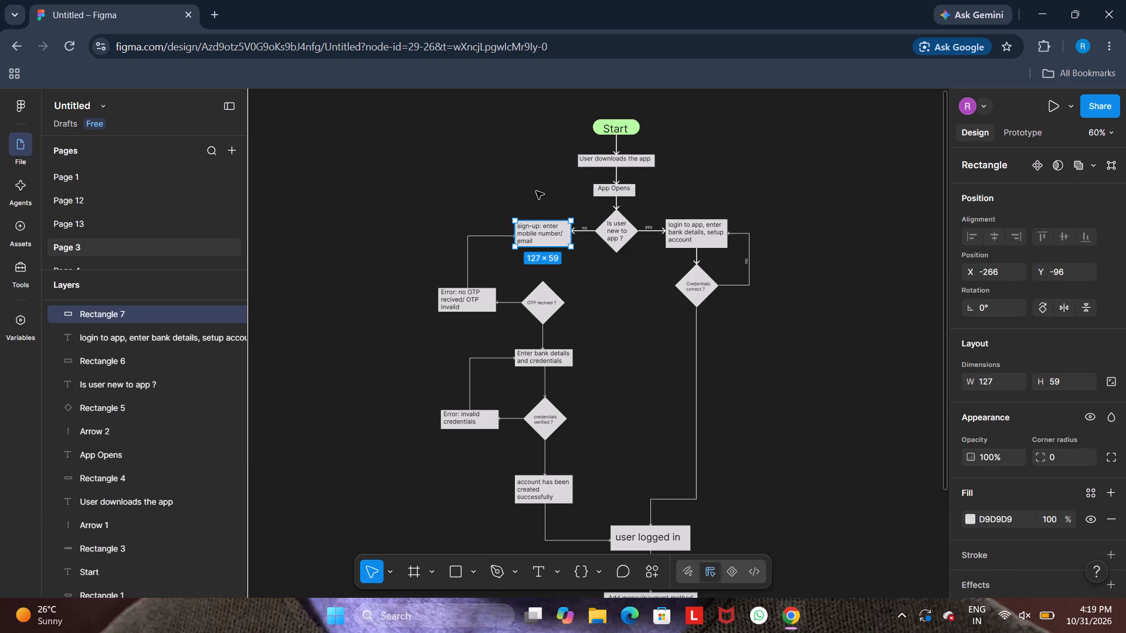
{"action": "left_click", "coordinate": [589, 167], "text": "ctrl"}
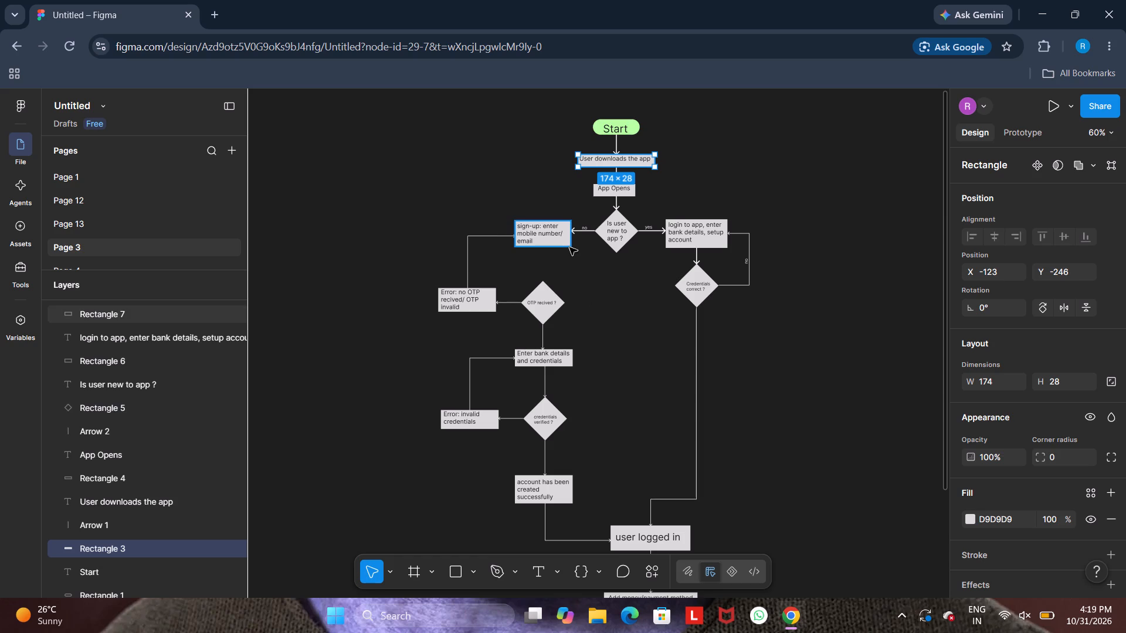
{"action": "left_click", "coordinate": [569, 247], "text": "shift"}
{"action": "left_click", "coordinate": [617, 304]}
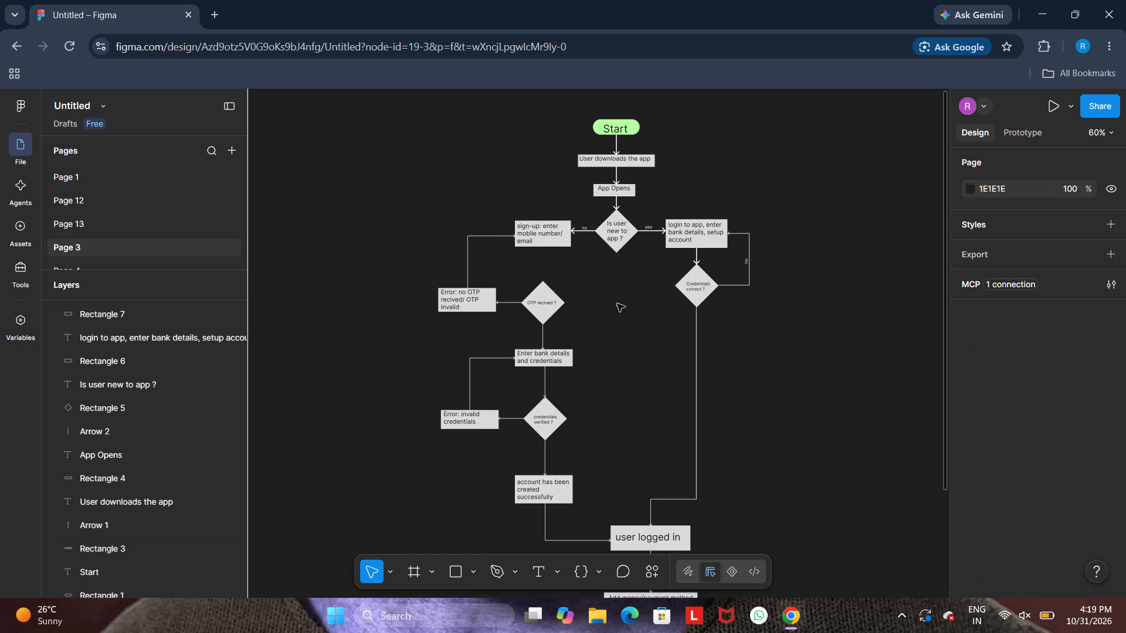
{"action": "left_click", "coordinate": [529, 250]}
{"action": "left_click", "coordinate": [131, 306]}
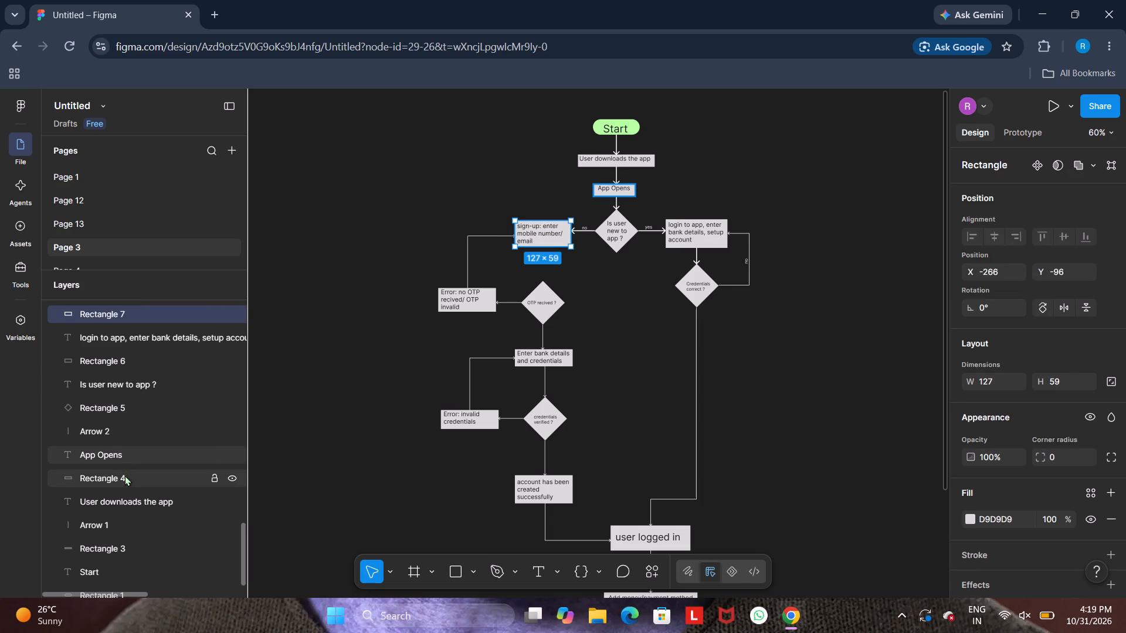
Multi-select the Start, User downloads the app, App Opens, sign-up and login boxes plus the "Is user new to app ?" and "Credentials correct ?" diamonds.
{"action": "left_click", "coordinate": [125, 475]}
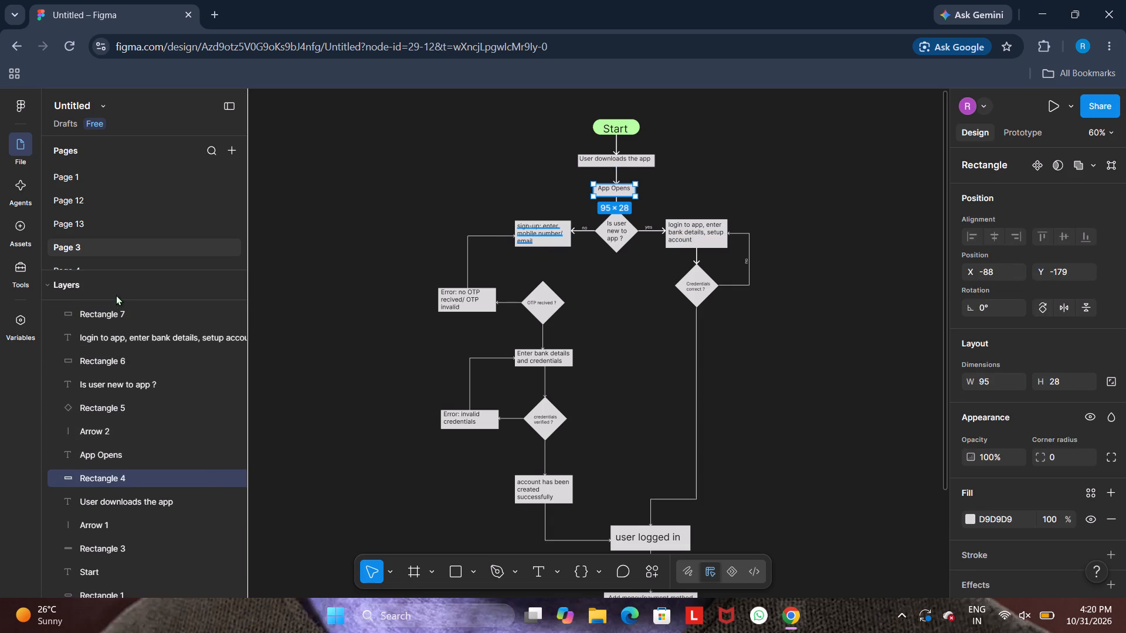
{"action": "left_click", "coordinate": [108, 304], "text": "ctrl"}
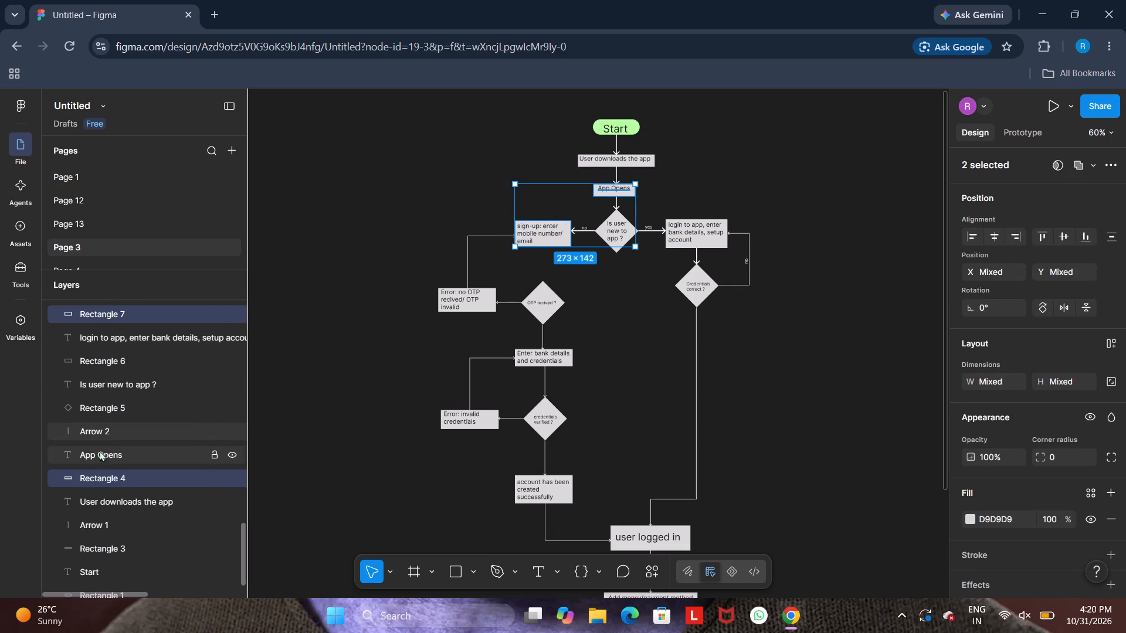
{"action": "scroll", "coordinate": [131, 485], "scroll_direction": "down", "scroll_amount": 1}
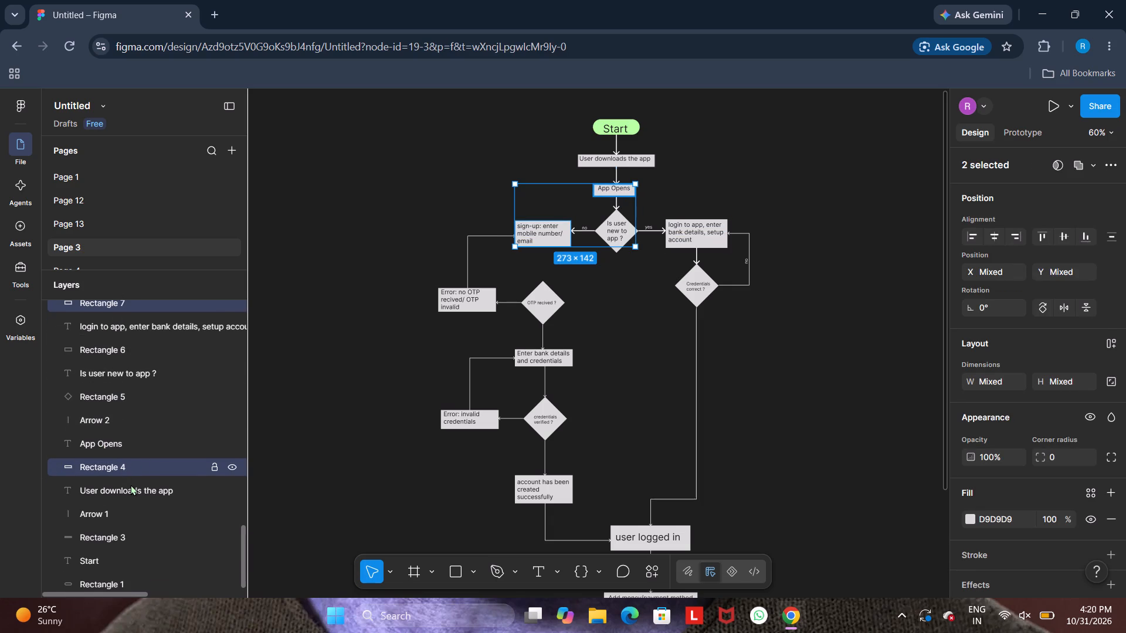
{"action": "scroll", "coordinate": [131, 485], "scroll_direction": "down", "scroll_amount": 1}
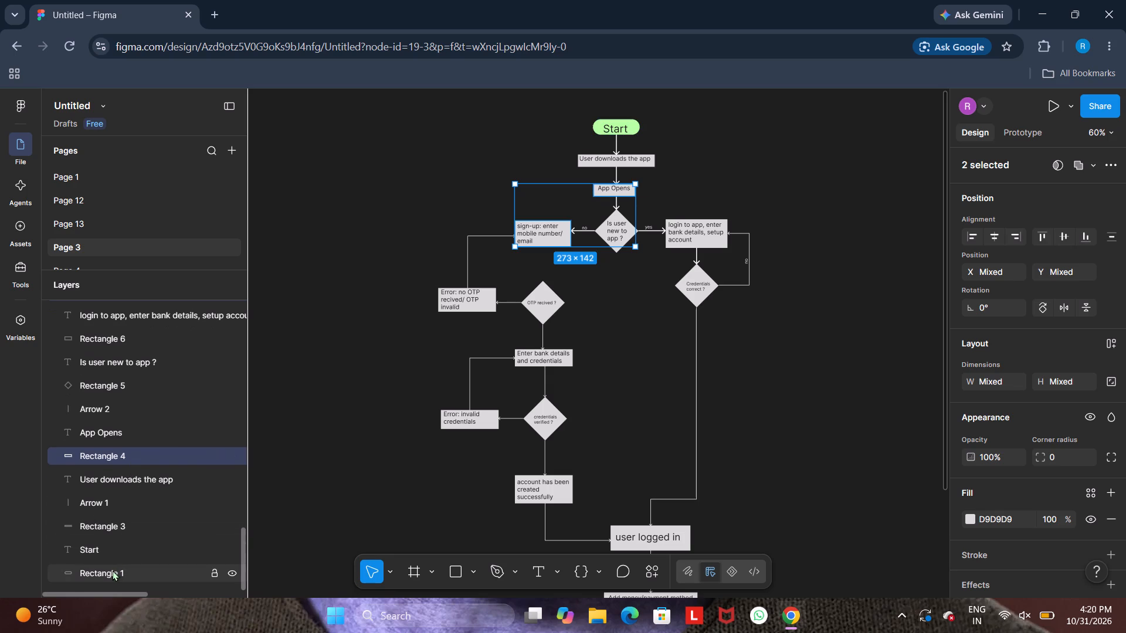
{"action": "left_click", "coordinate": [113, 570], "text": "ctrl"}
{"action": "left_click", "coordinate": [120, 530], "text": "ctrl"}
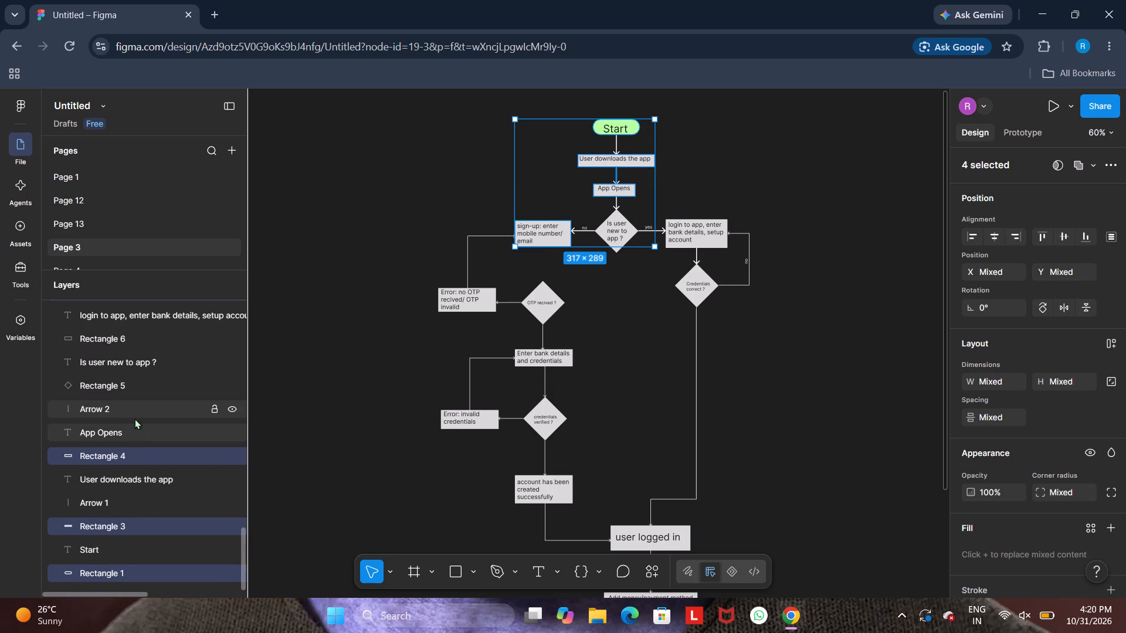
{"action": "left_click", "coordinate": [138, 387], "text": "ctrl"}
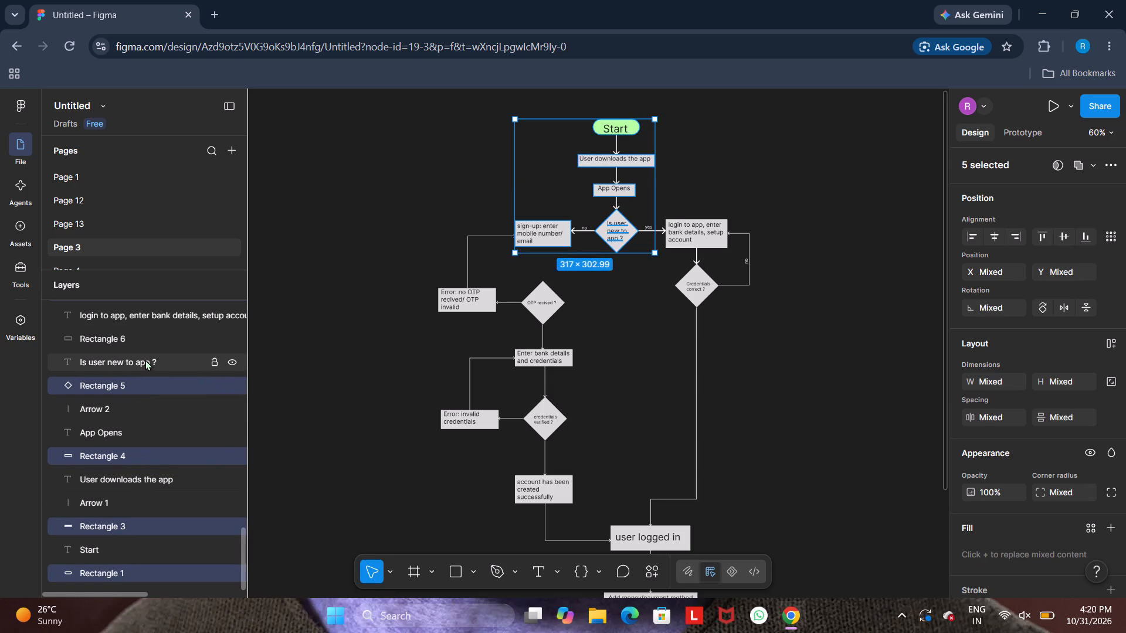
{"action": "scroll", "coordinate": [145, 360], "scroll_direction": "up", "scroll_amount": 1}
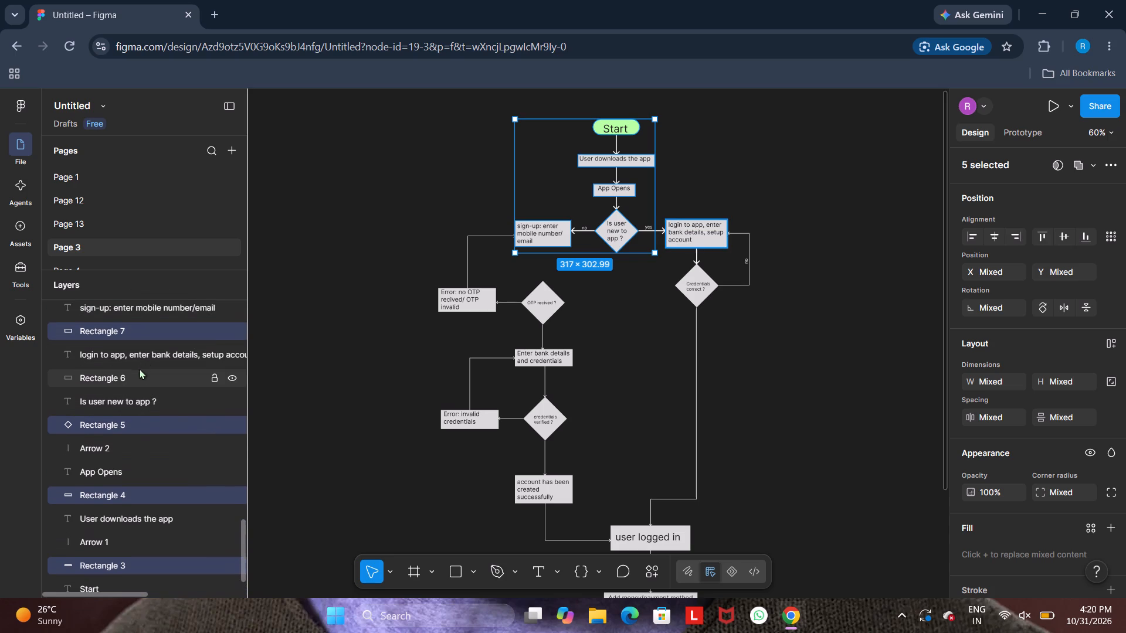
{"action": "left_click", "coordinate": [138, 372], "text": "ctrl"}
{"action": "scroll", "coordinate": [151, 346], "scroll_direction": "up", "scroll_amount": 2}
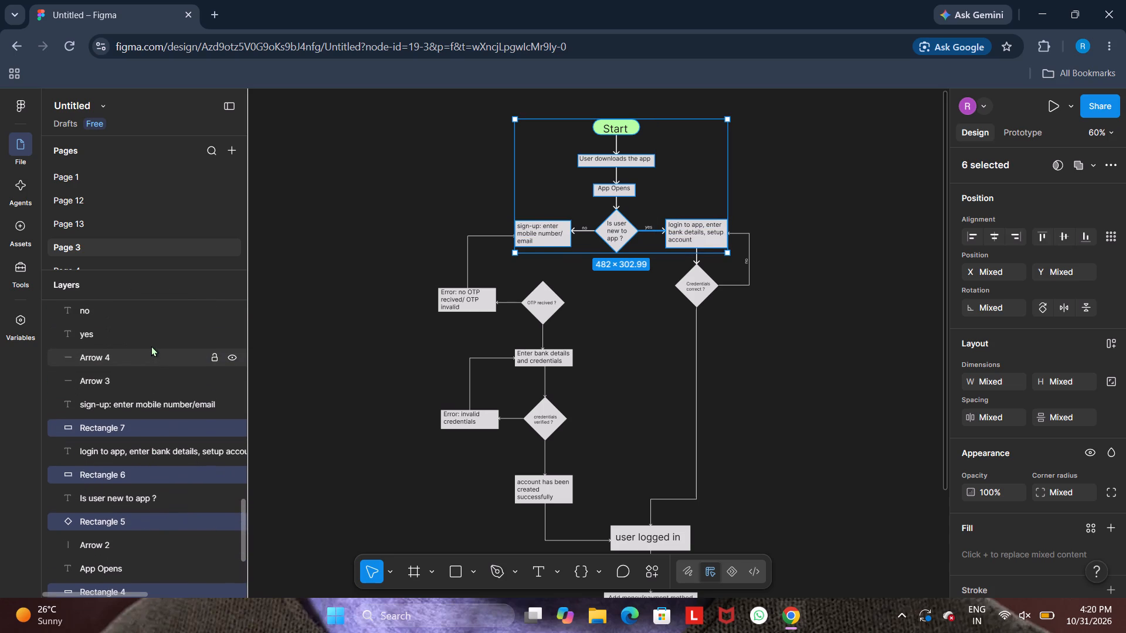
{"action": "scroll", "coordinate": [151, 346], "scroll_direction": "up", "scroll_amount": 2}
{"action": "left_click", "coordinate": [151, 346], "text": "ctrl"}
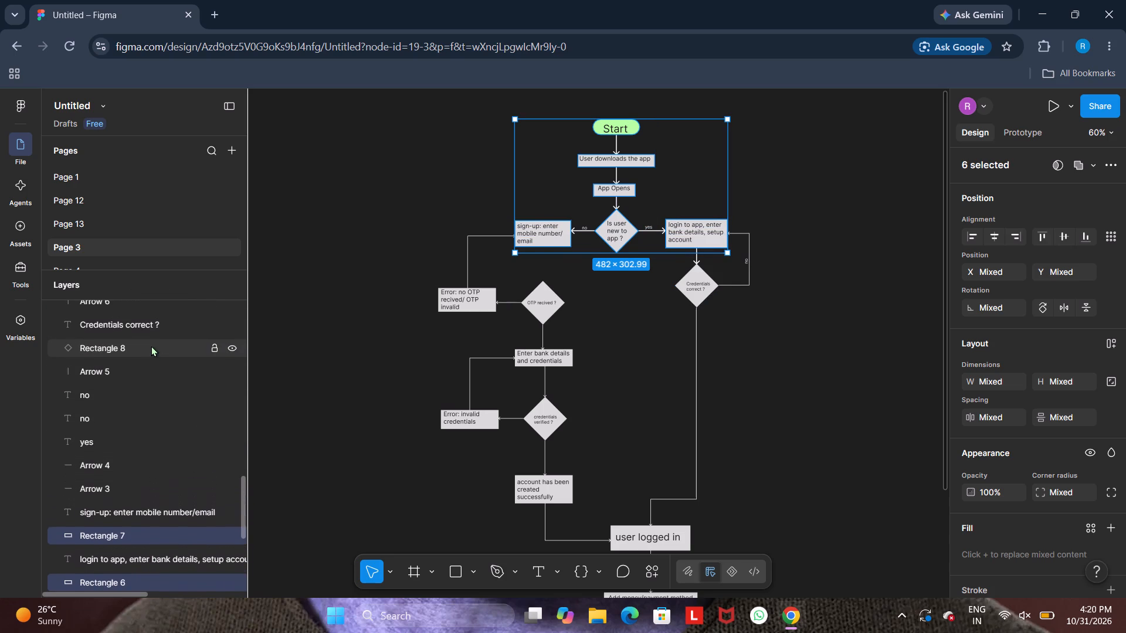
Add the OTP and "credentials verified ?" diamonds, the bank details and account created boxes, and both error boxes to the selection.
{"action": "scroll", "coordinate": [160, 333], "scroll_direction": "up", "scroll_amount": 1}
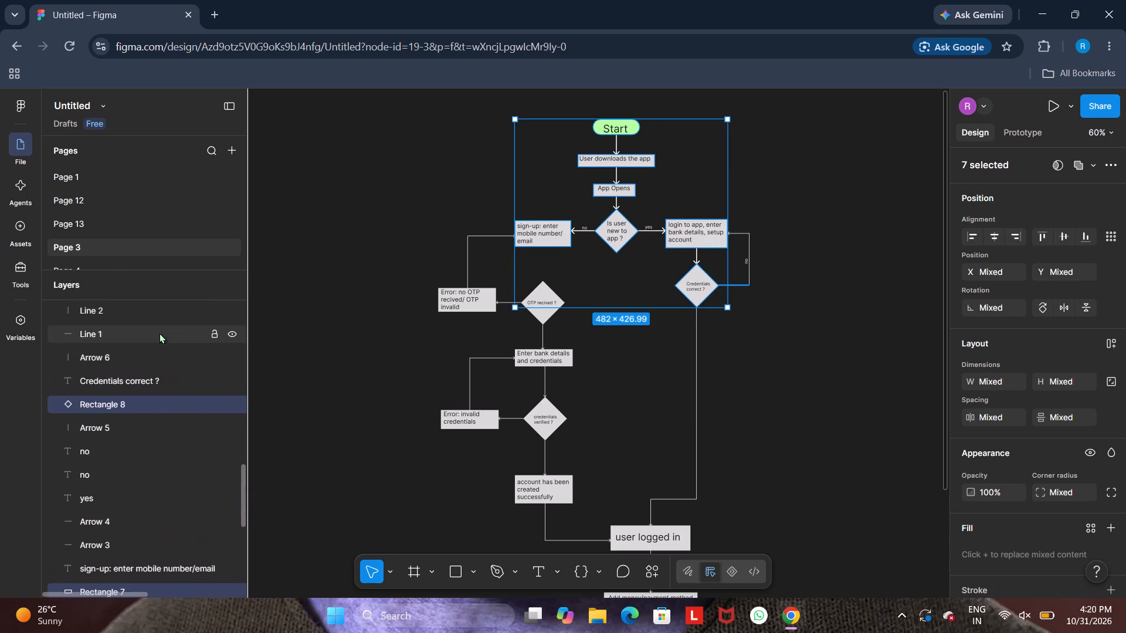
{"action": "scroll", "coordinate": [160, 333], "scroll_direction": "up", "scroll_amount": 2}
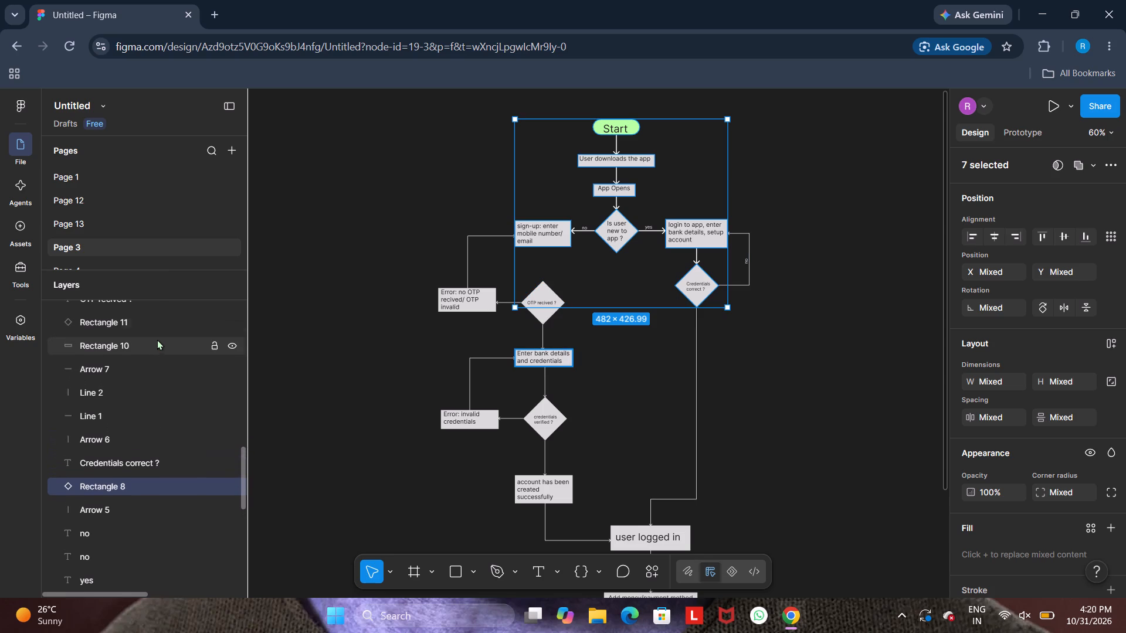
{"action": "left_click", "coordinate": [154, 345], "text": "ctrl"}
{"action": "left_click", "coordinate": [155, 327], "text": "ctrl"}
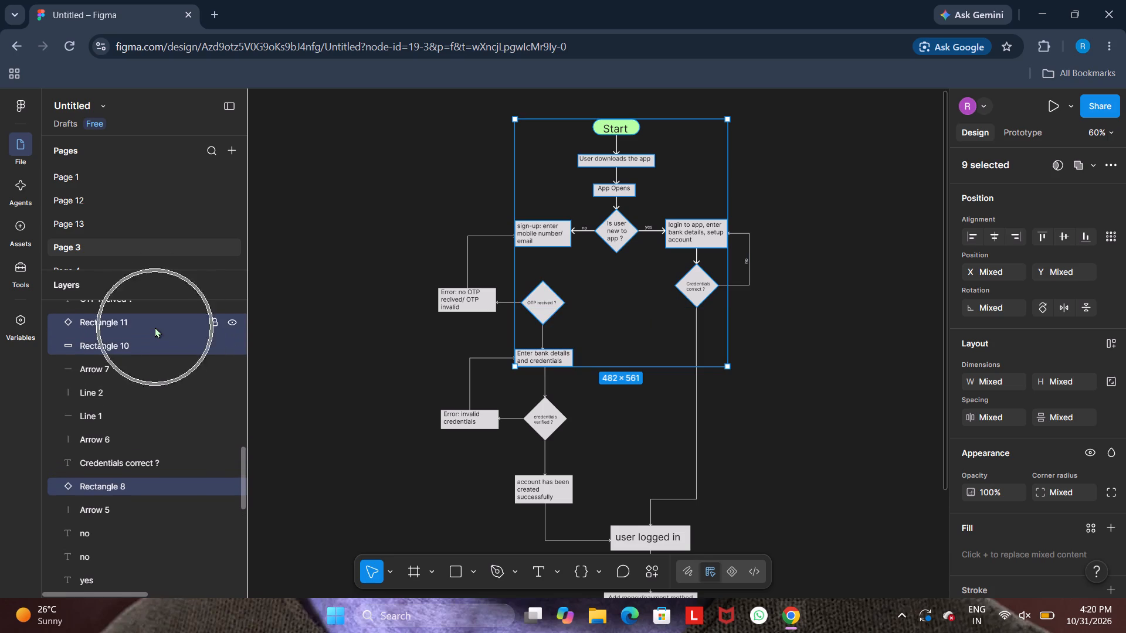
{"action": "scroll", "coordinate": [155, 327], "scroll_direction": "up", "scroll_amount": 2}
{"action": "left_click", "coordinate": [155, 327], "text": "ctrl"}
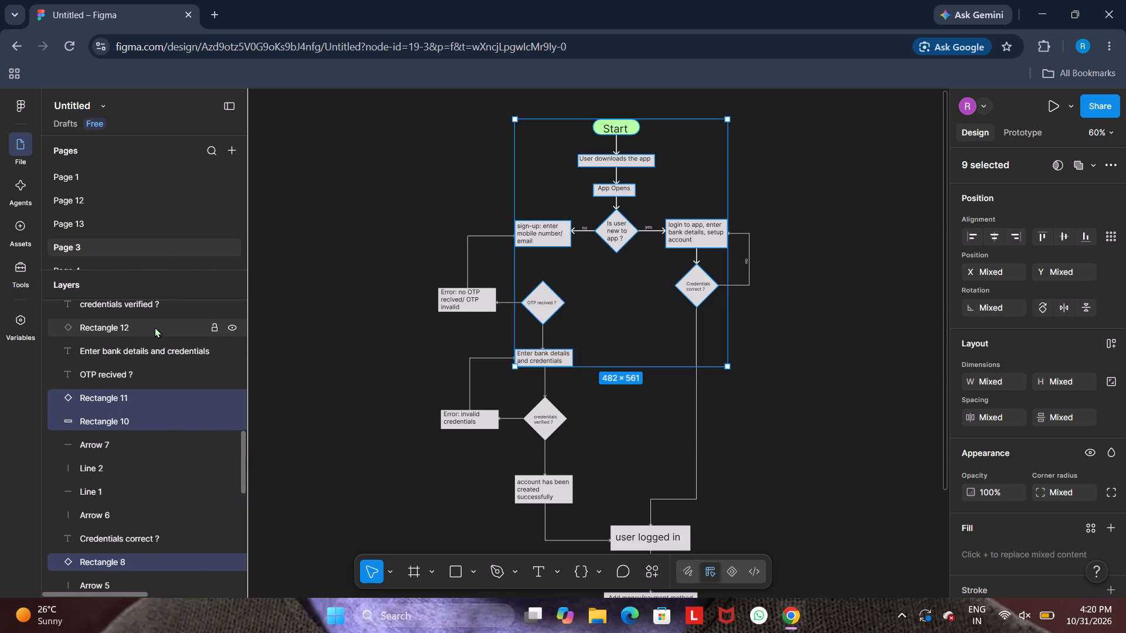
{"action": "scroll", "coordinate": [155, 327], "scroll_direction": "up", "scroll_amount": 1}
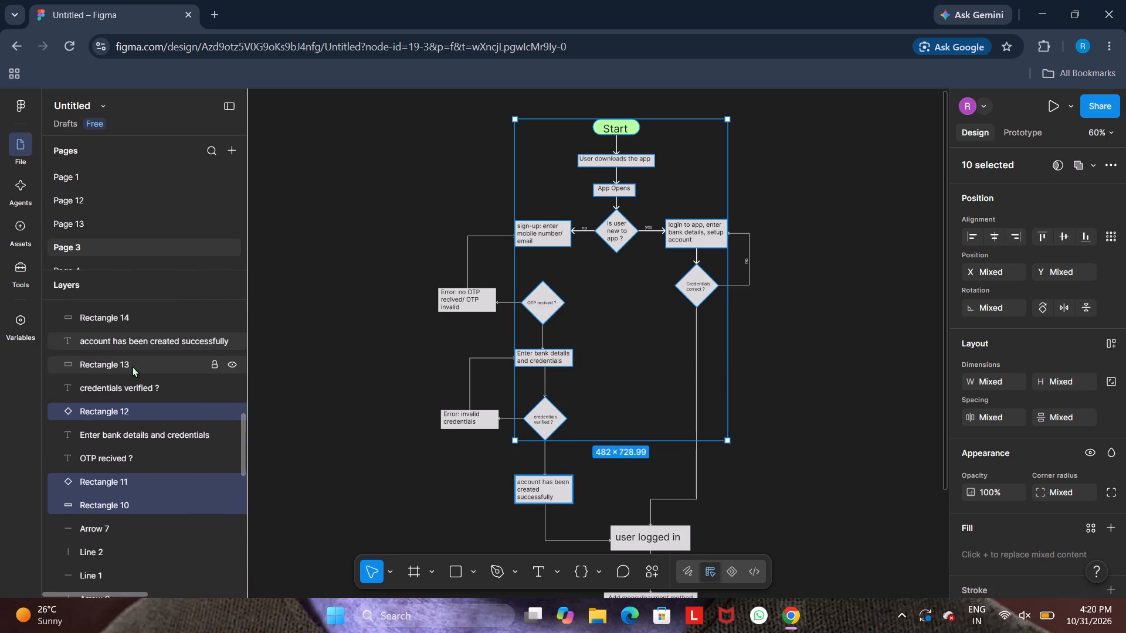
{"action": "left_click", "coordinate": [133, 366], "text": "ctrl"}
{"action": "left_click", "coordinate": [135, 320], "text": "ctrl"}
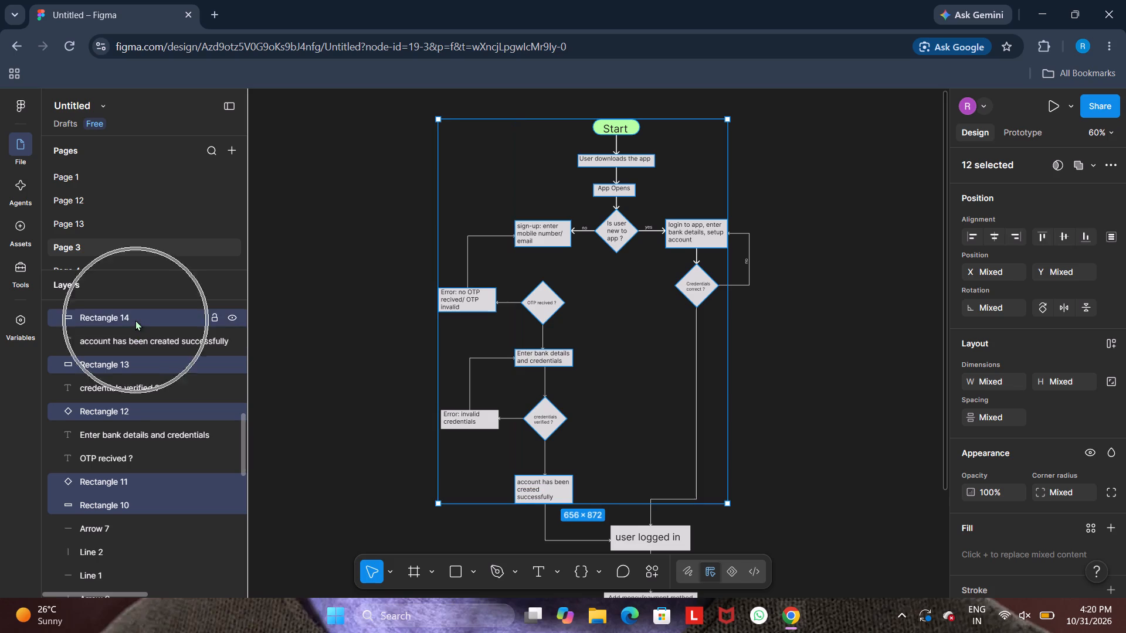
{"action": "scroll", "coordinate": [135, 320], "scroll_direction": "up", "scroll_amount": 2}
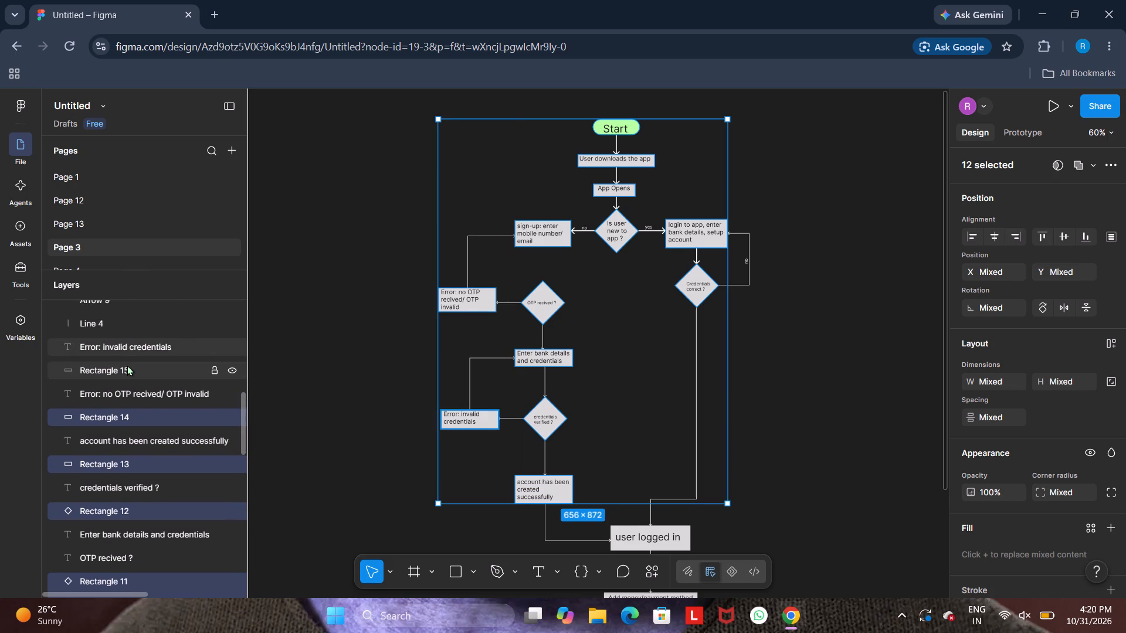
{"action": "left_click", "coordinate": [127, 365], "text": "ctrl"}
Add the "user logged in" box, the "Add money/payment method" box and the Rectangle 17 diamond to the selection.
{"action": "scroll", "coordinate": [146, 333], "scroll_direction": "up", "scroll_amount": 1}
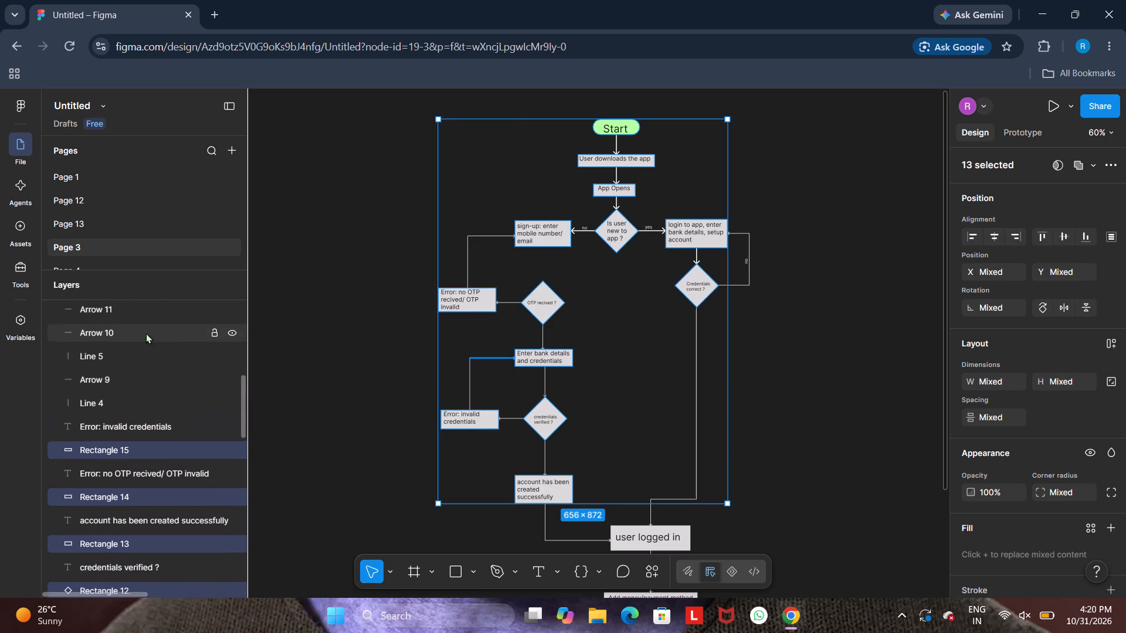
{"action": "scroll", "coordinate": [146, 333], "scroll_direction": "up", "scroll_amount": 4}
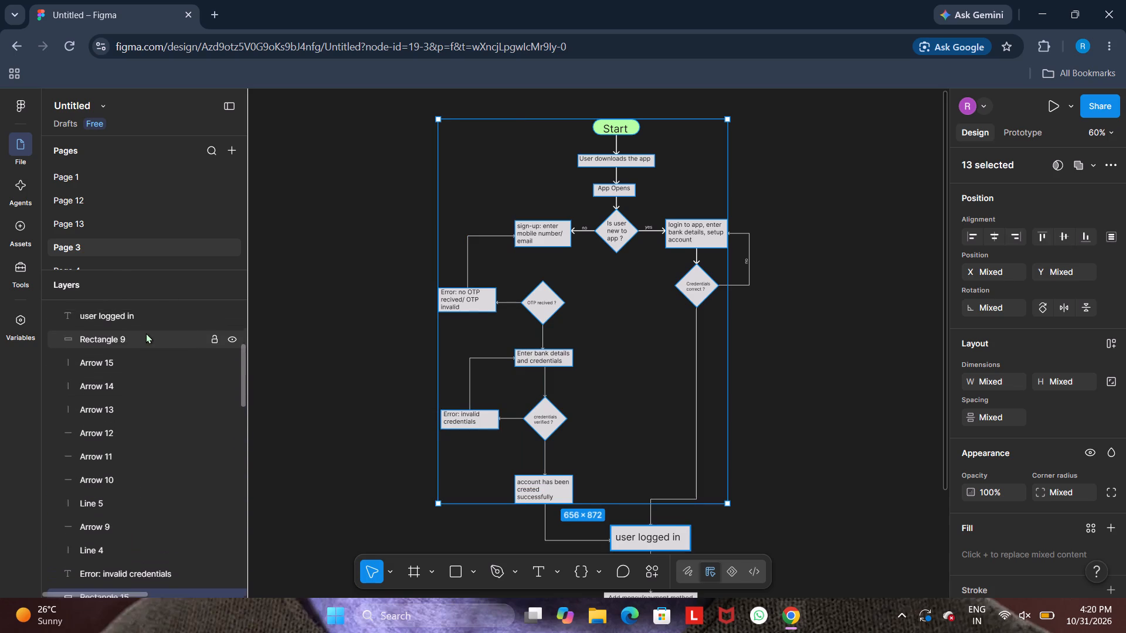
{"action": "scroll", "coordinate": [146, 333], "scroll_direction": "up", "scroll_amount": 1}
{"action": "left_click", "coordinate": [138, 361], "text": "ctrl"}
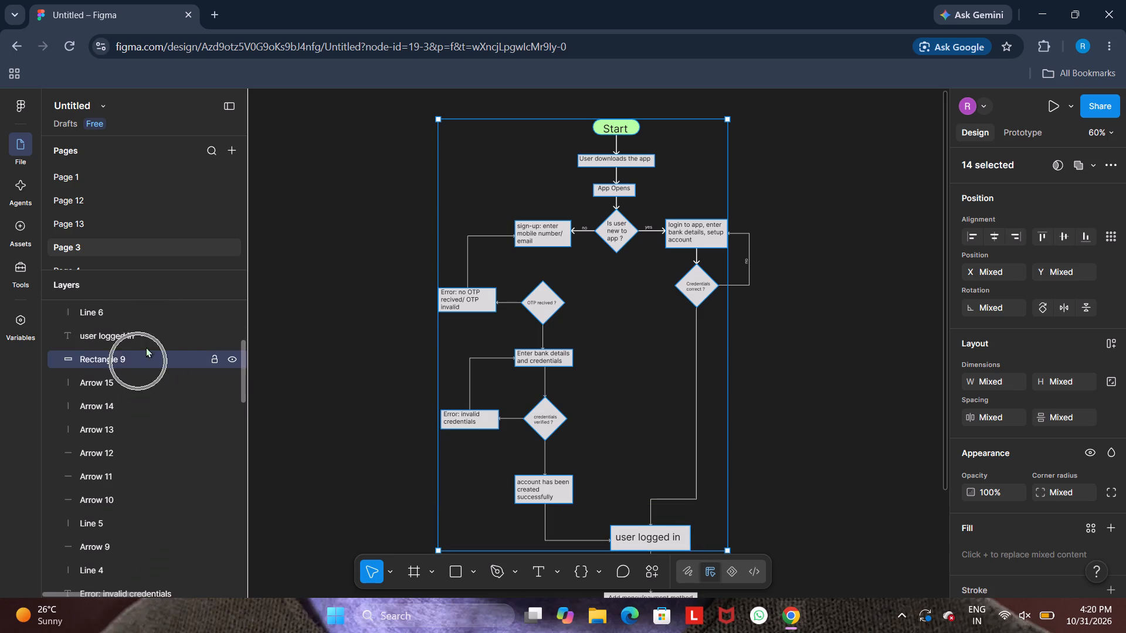
{"action": "scroll", "coordinate": [156, 334], "scroll_direction": "up", "scroll_amount": 1}
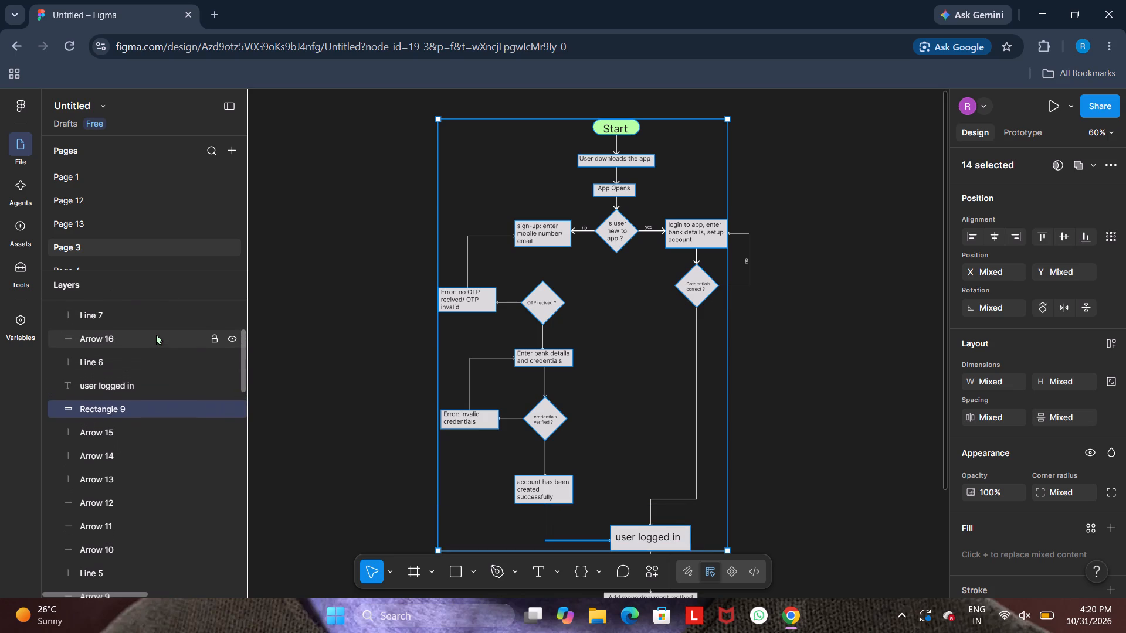
{"action": "scroll", "coordinate": [156, 334], "scroll_direction": "up", "scroll_amount": 2}
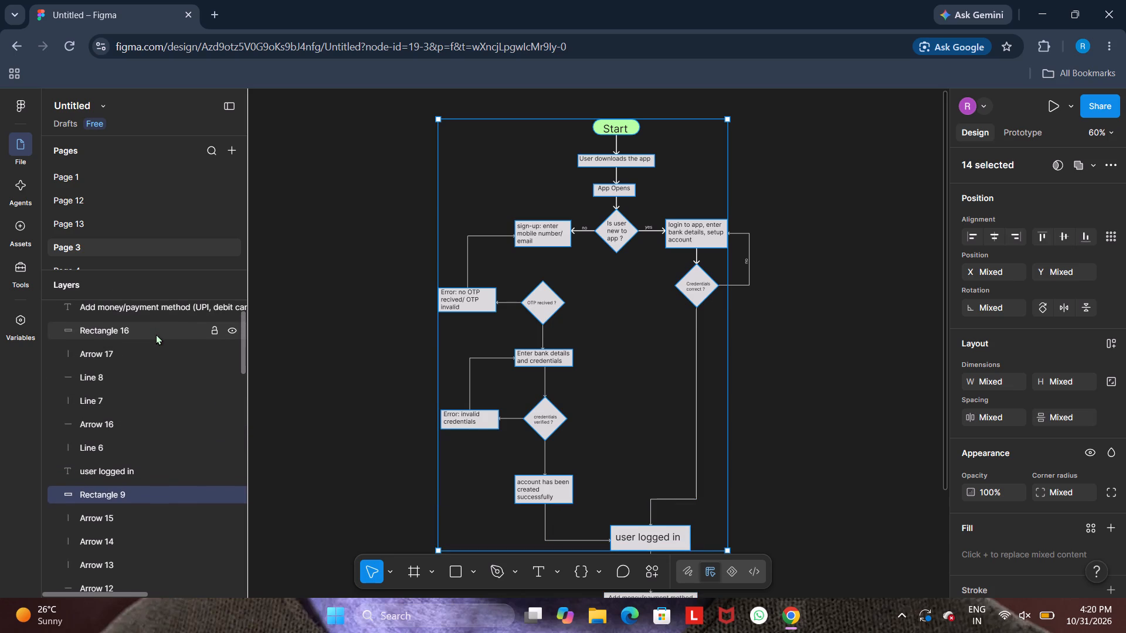
{"action": "left_click", "coordinate": [156, 334], "text": "ctrl"}
{"action": "scroll", "coordinate": [156, 334], "scroll_direction": "up", "scroll_amount": 2}
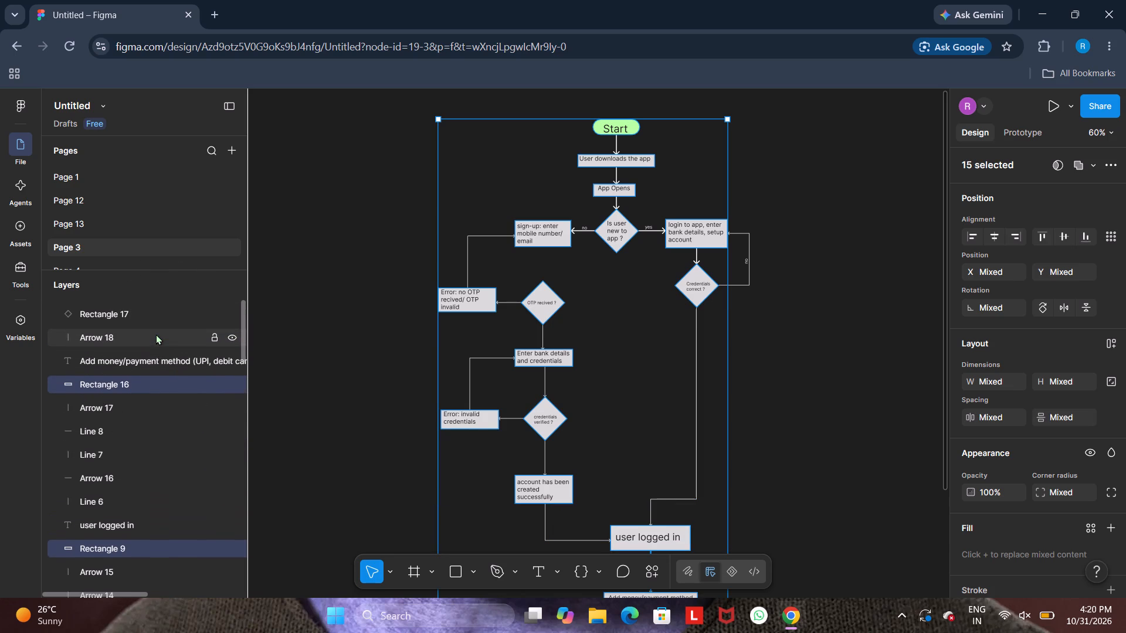
{"action": "left_click", "coordinate": [157, 311], "text": "ctrl"}
{"action": "scroll", "coordinate": [157, 311], "scroll_direction": "up", "scroll_amount": 1}
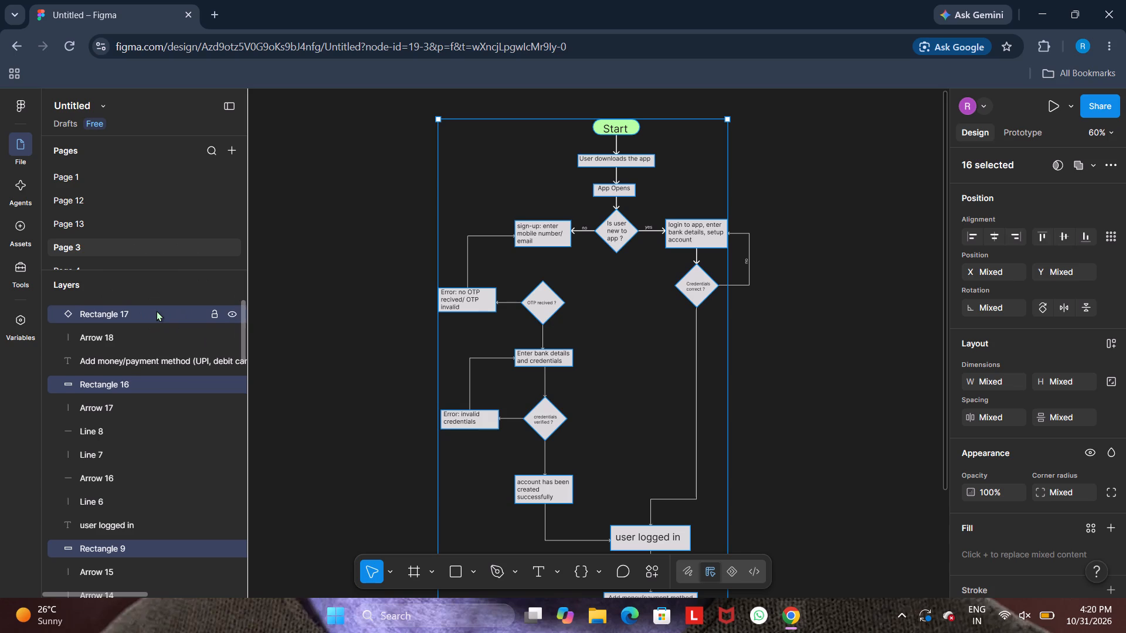
Recolour the grey D9D9D9 fills of the selected flowchart shapes to light blue 7D9BFF, then deselect them.
{"action": "scroll", "coordinate": [993, 472], "scroll_direction": "down", "scroll_amount": 2}
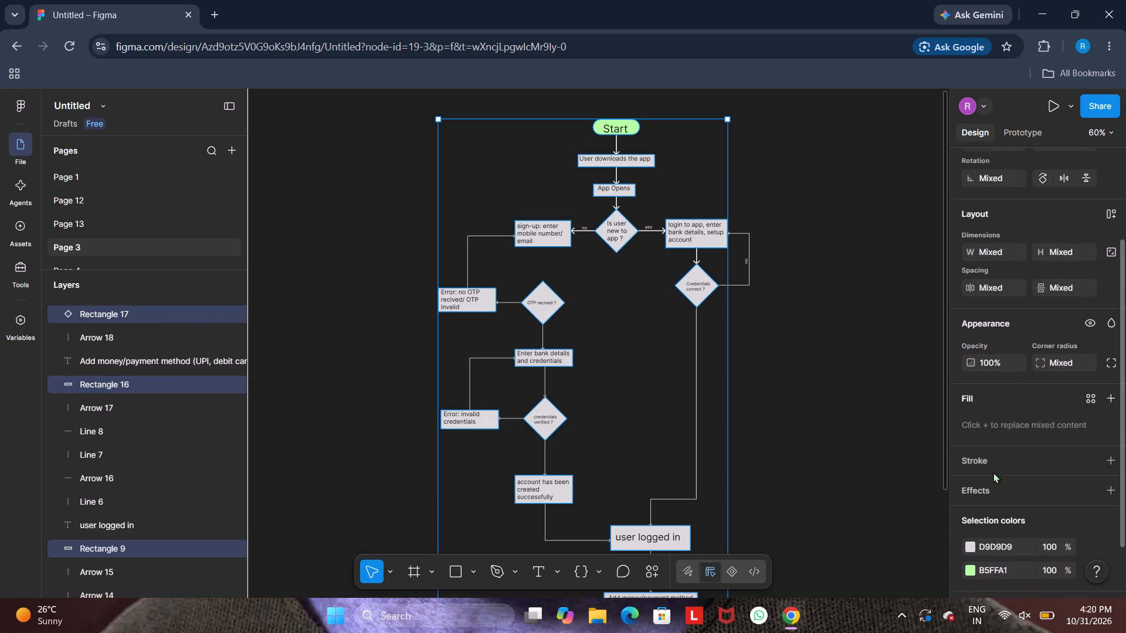
{"action": "scroll", "coordinate": [993, 472], "scroll_direction": "down", "scroll_amount": 2}
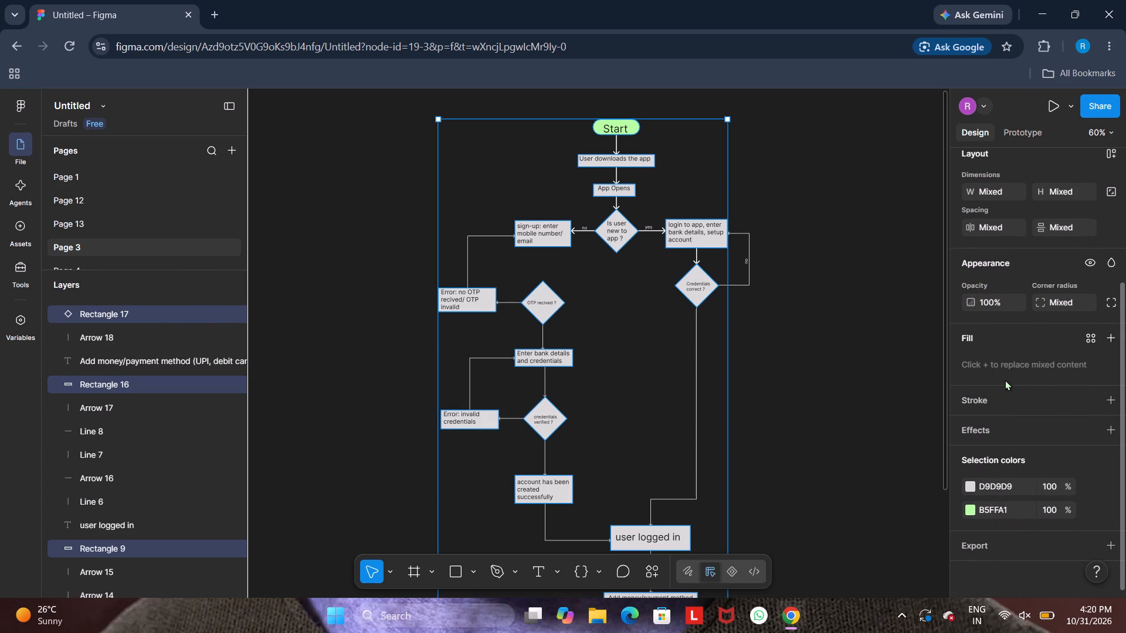
{"action": "left_click", "coordinate": [969, 481]}
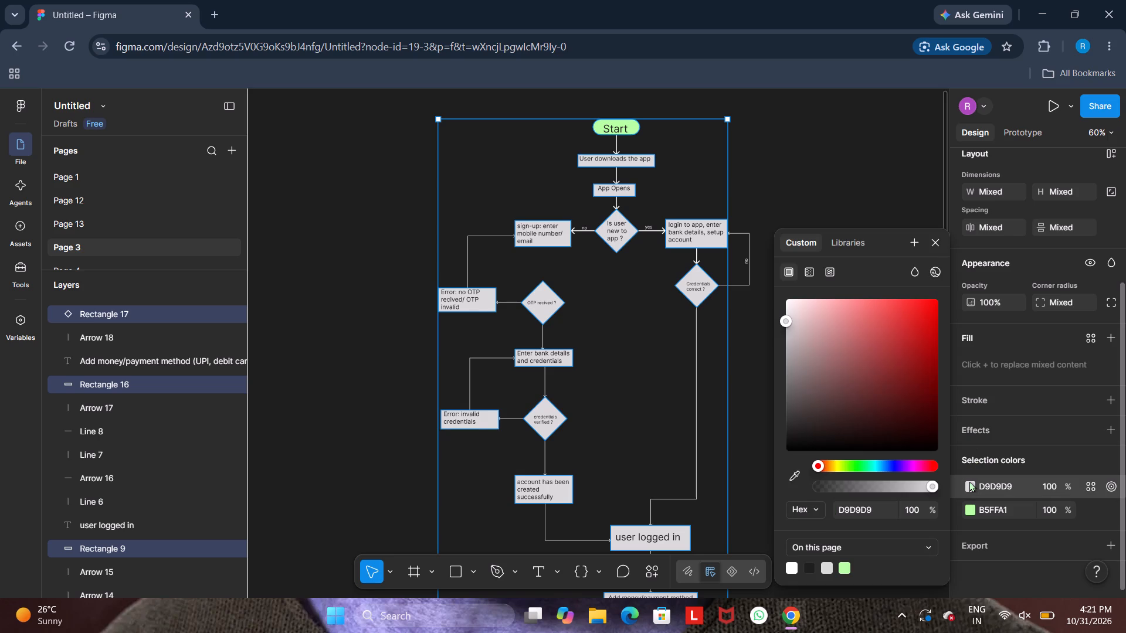
{"action": "left_click_drag", "start_coordinate": [817, 466], "coordinate": [827, 469]}
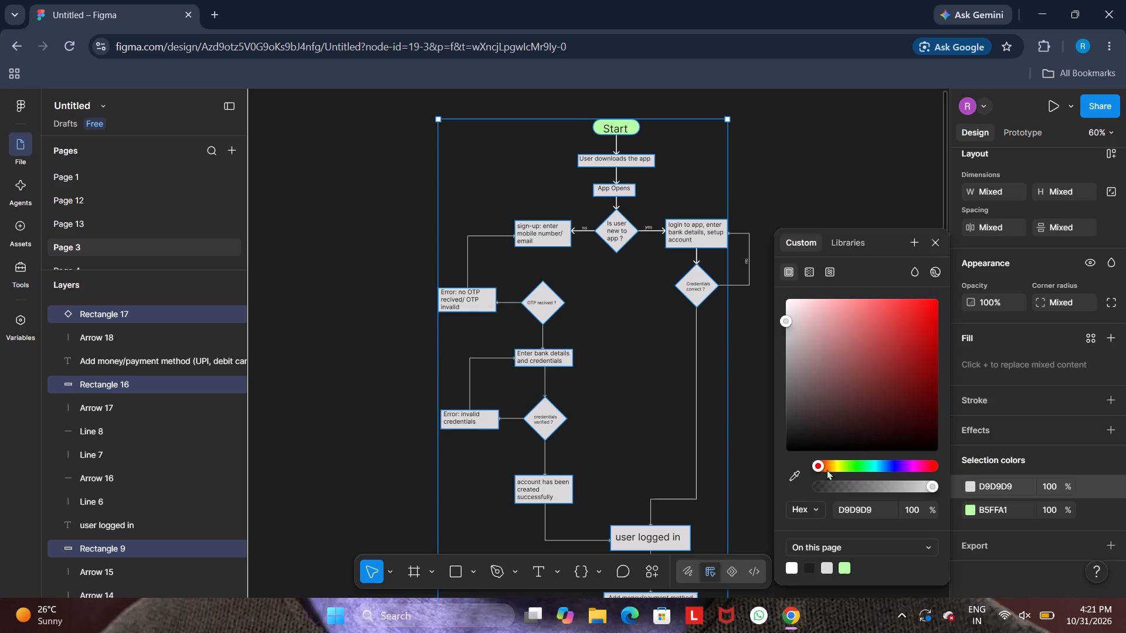
{"action": "left_click_drag", "start_coordinate": [827, 469], "coordinate": [880, 465]}
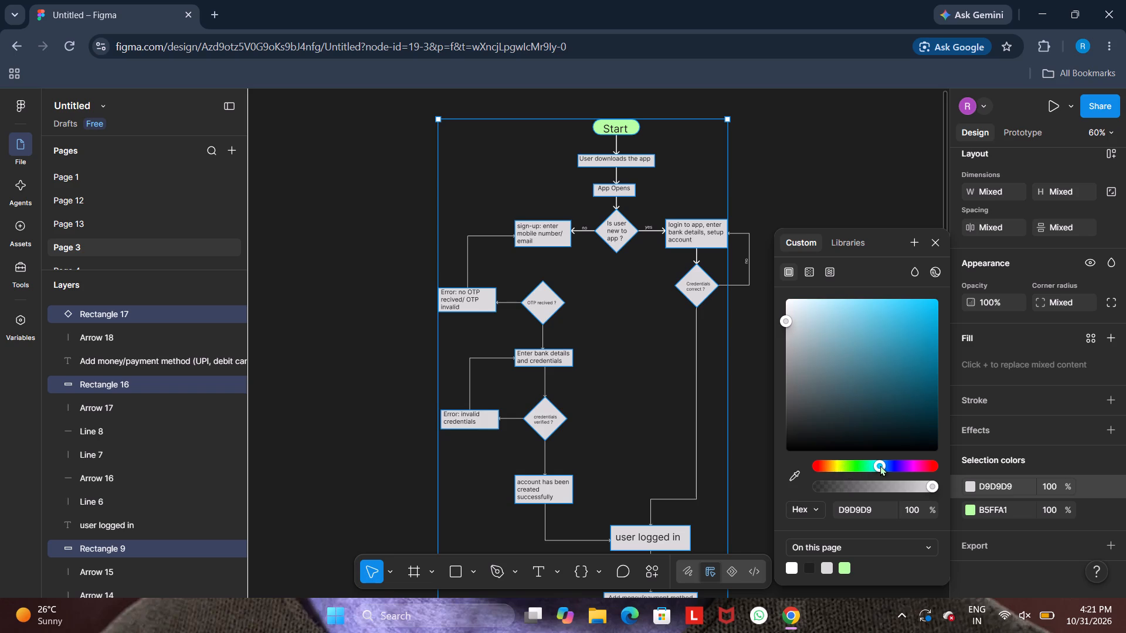
{"action": "left_click_drag", "start_coordinate": [880, 465], "coordinate": [890, 467]}
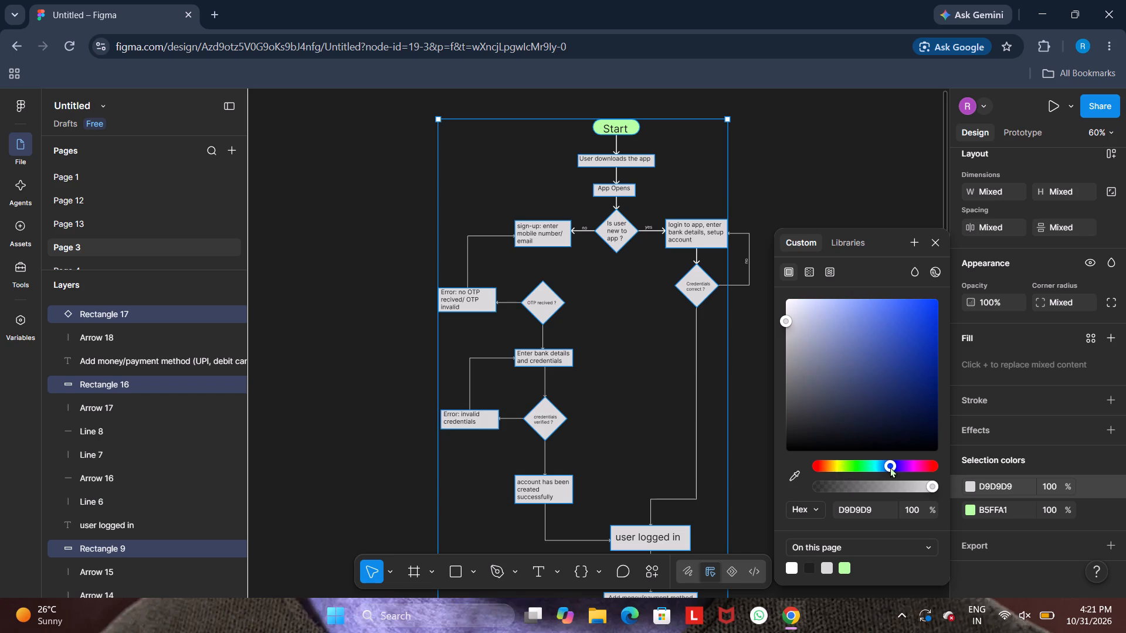
{"action": "left_click", "coordinate": [928, 312]}
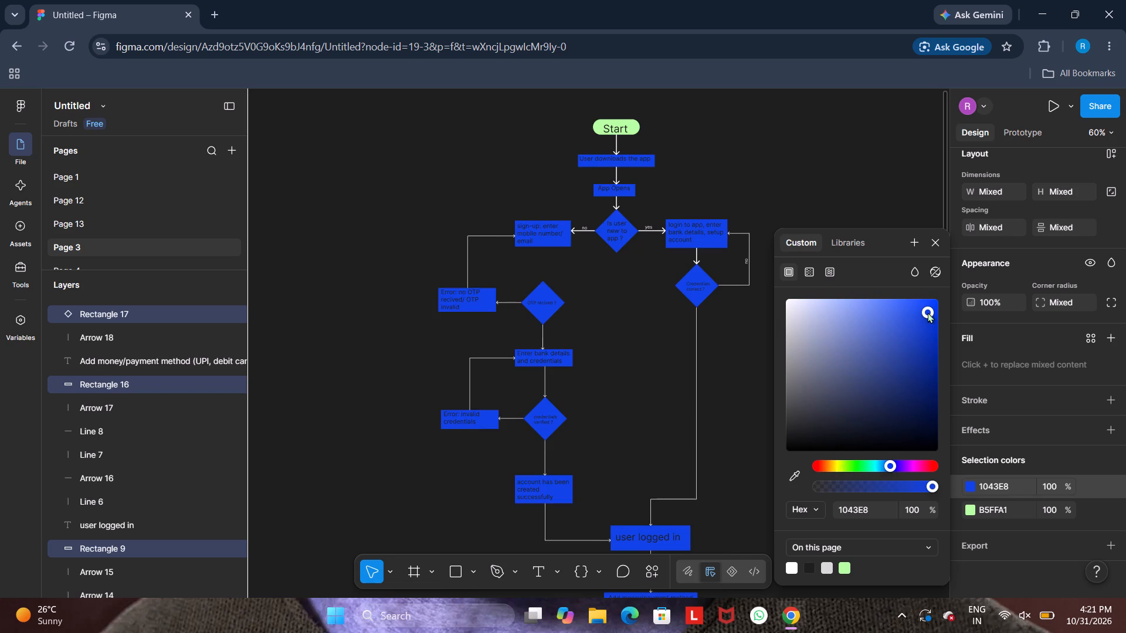
{"action": "left_click_drag", "start_coordinate": [928, 312], "coordinate": [922, 286]}
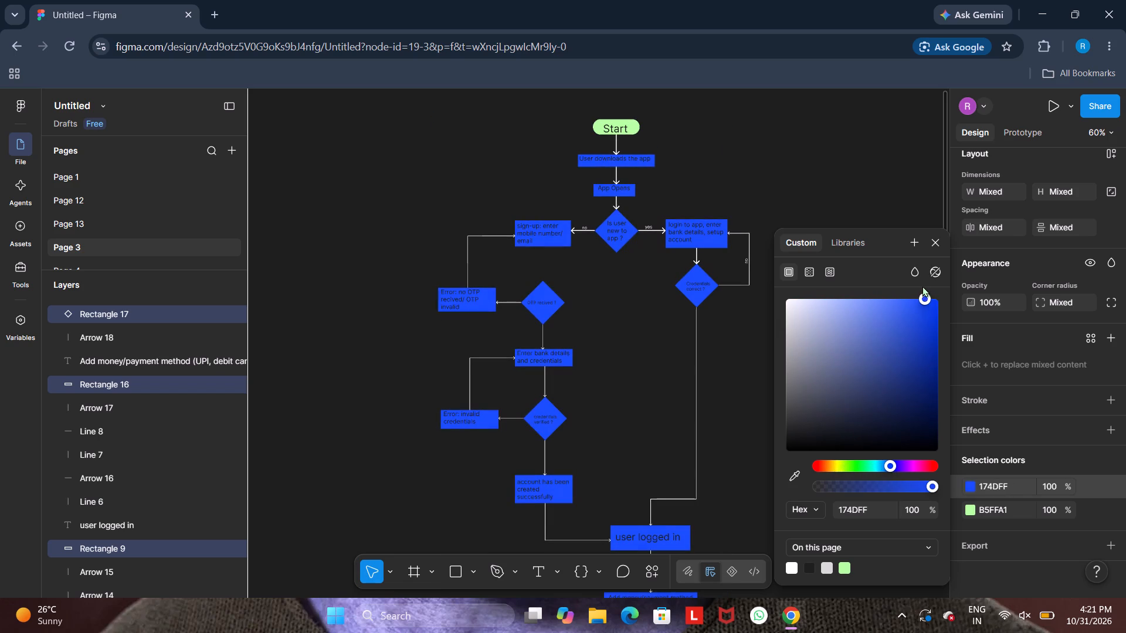
{"action": "left_click_drag", "start_coordinate": [922, 286], "coordinate": [864, 282]}
{"action": "left_click", "coordinate": [935, 237]}
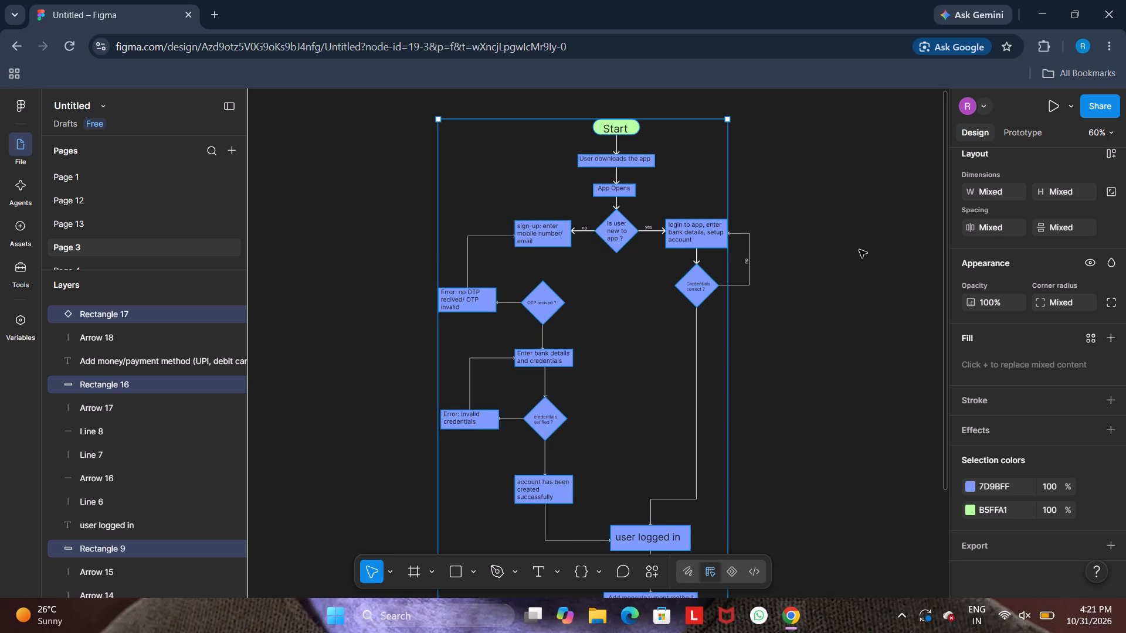
{"action": "left_click", "coordinate": [772, 270]}
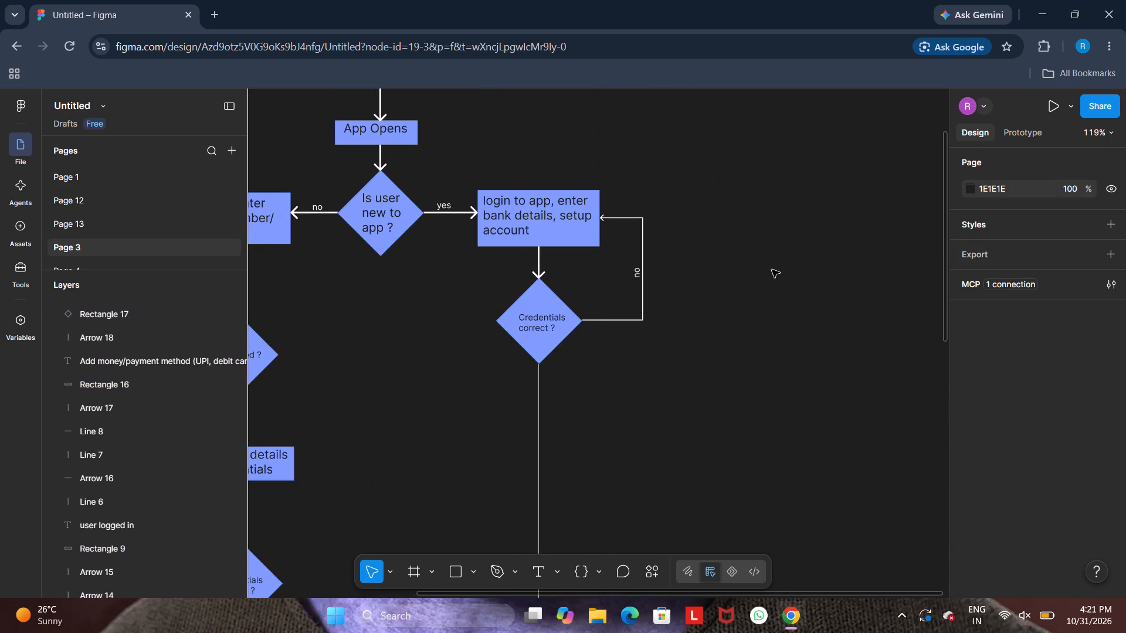
Change the fill of the "Is user new to app ?" diamond to yellow FDFF7D.
{"action": "scroll", "coordinate": [772, 270], "scroll_direction": "right", "scroll_amount": 2}
{"action": "left_click", "coordinate": [585, 228]}
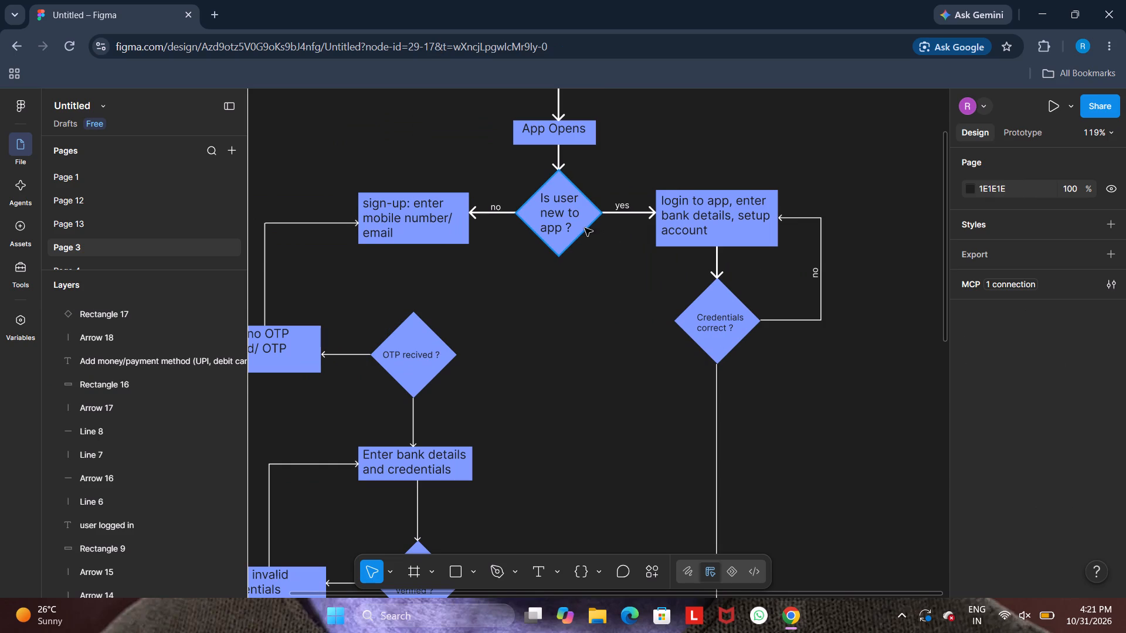
{"action": "scroll", "coordinate": [1044, 458], "scroll_direction": "down", "scroll_amount": 1}
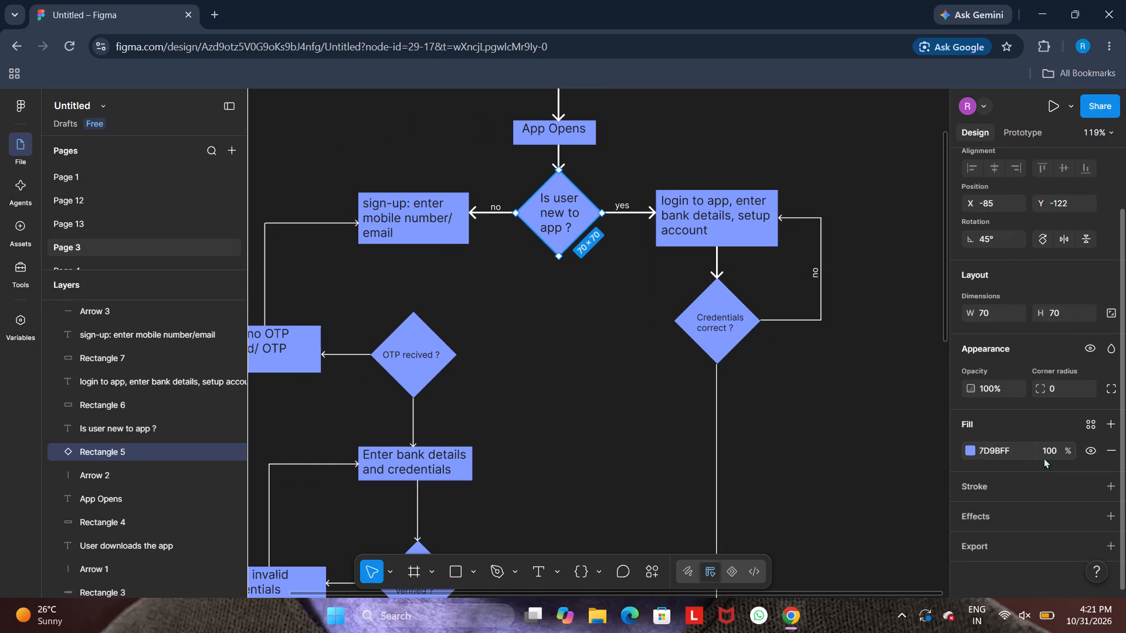
{"action": "left_click", "coordinate": [970, 445]}
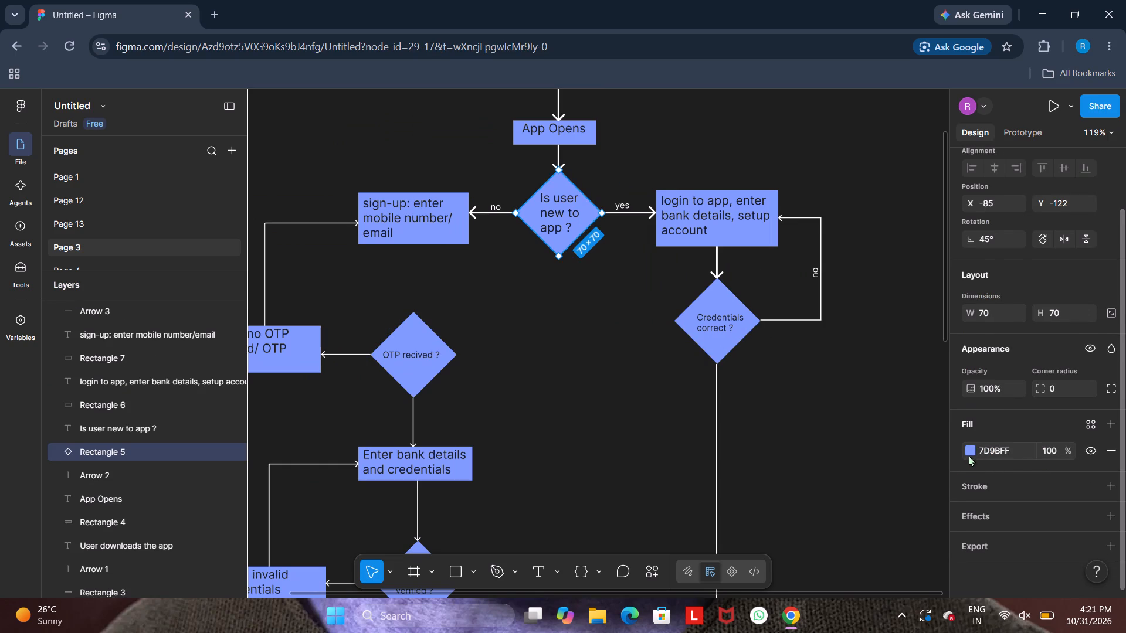
{"action": "left_click", "coordinate": [969, 453]}
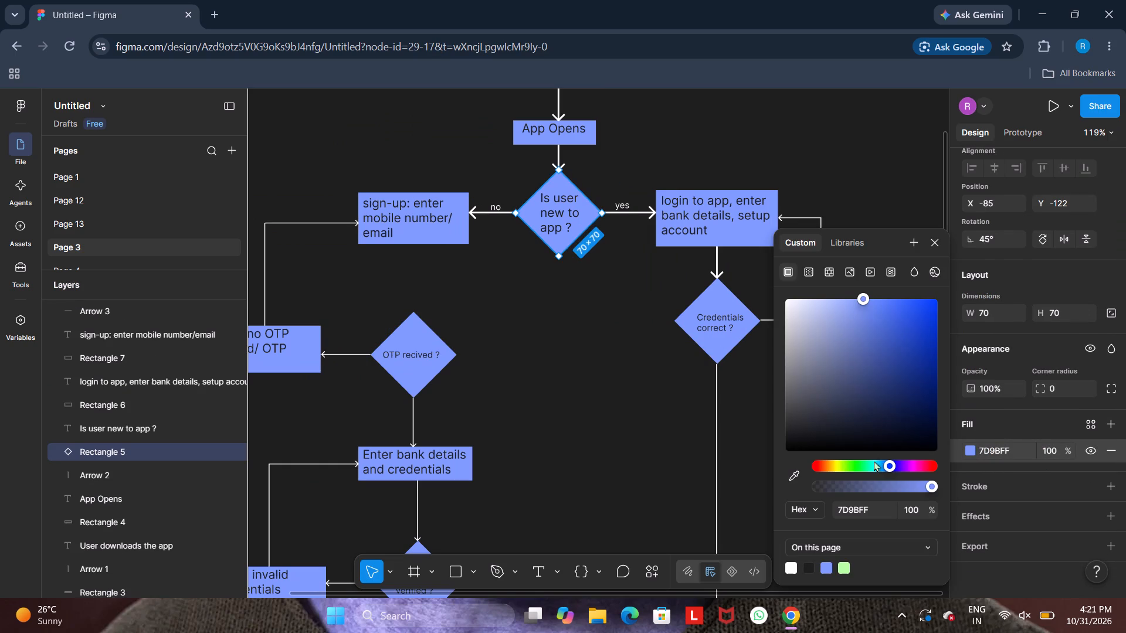
{"action": "left_click", "coordinate": [837, 466]}
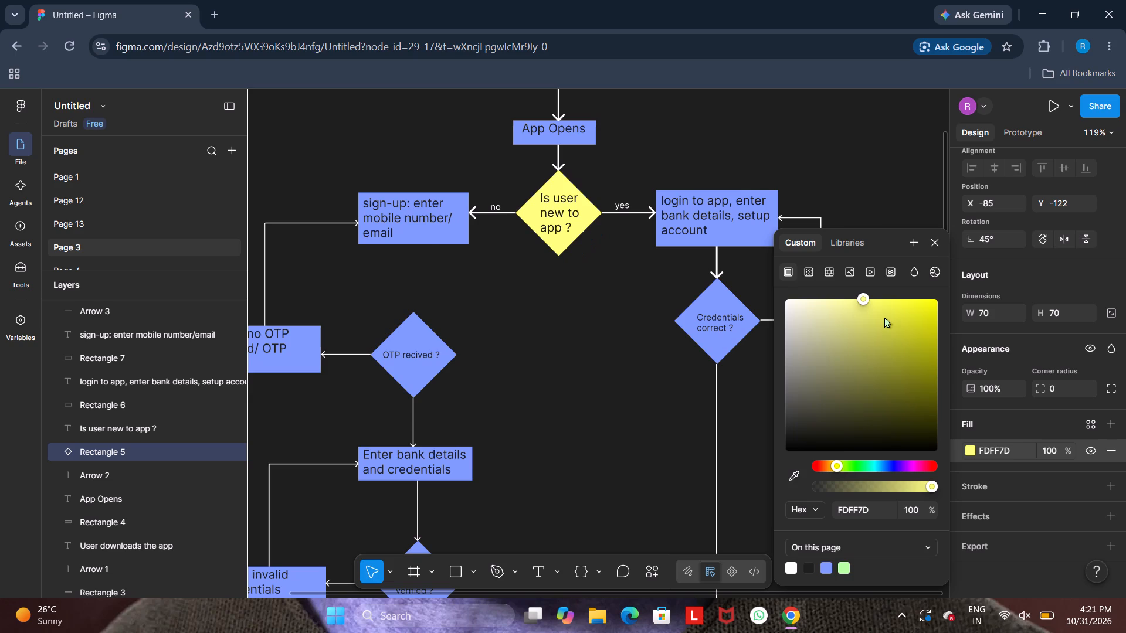
{"action": "left_click", "coordinate": [612, 401]}
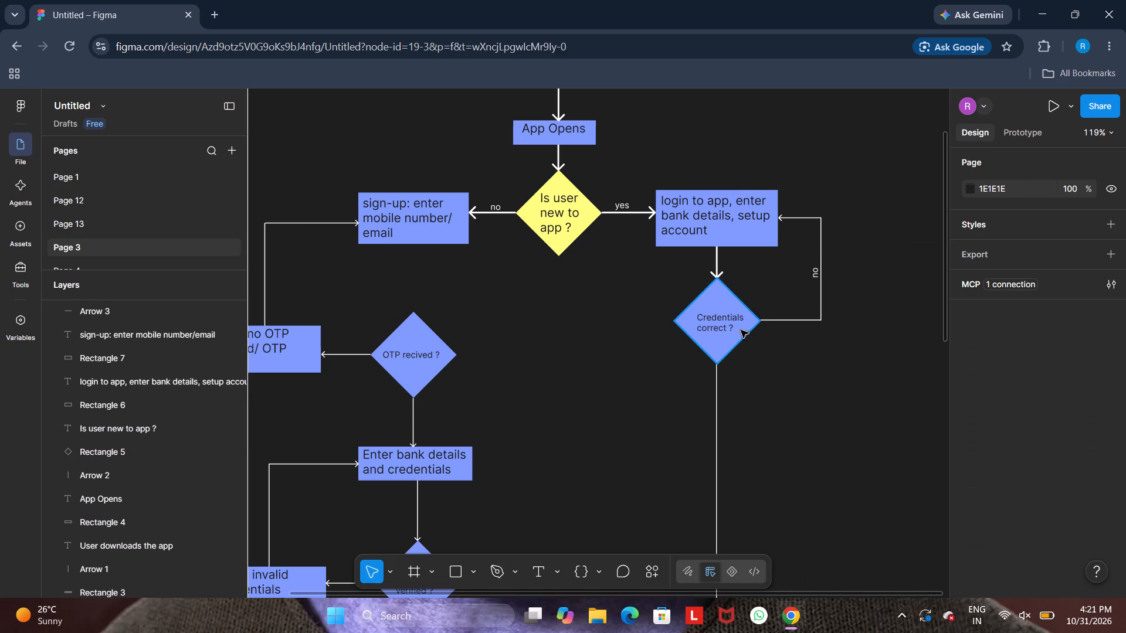
Copy the yellow fill's hex code FDFF7D from the "Is user new to app ?" diamond.
{"action": "left_click", "coordinate": [742, 335]}
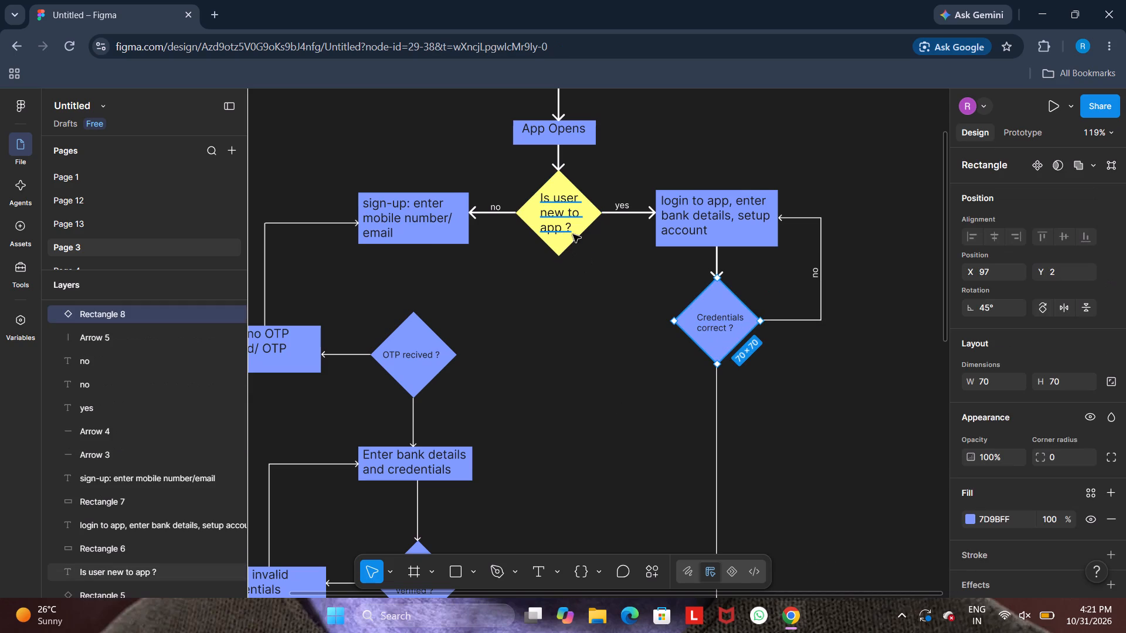
{"action": "left_click", "coordinate": [576, 234]}
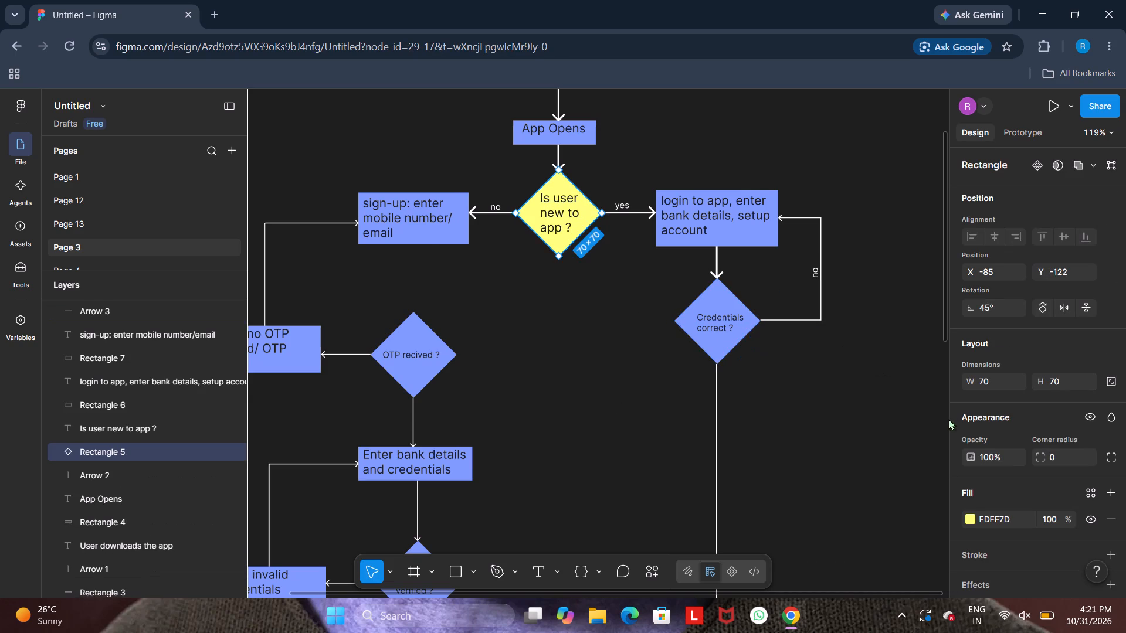
{"action": "double_click", "coordinate": [986, 518]}
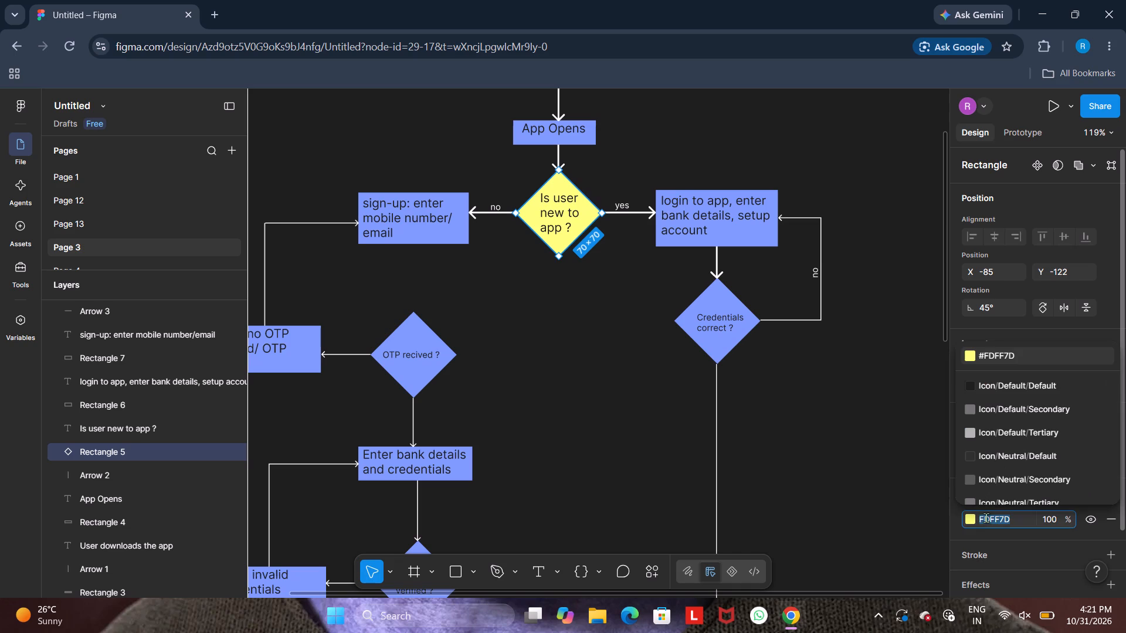
{"action": "double_click", "coordinate": [1007, 518]}
{"action": "key", "text": "ctrl+c"}
{"action": "key", "text": "ctrl+c"}
{"action": "key", "text": "ctrl+c"}
{"action": "key", "text": "ctrl+c"}
{"action": "key", "text": "ctrl+c"}
{"action": "key", "text": "ctrl+c"}
{"action": "left_click", "coordinate": [811, 412]}
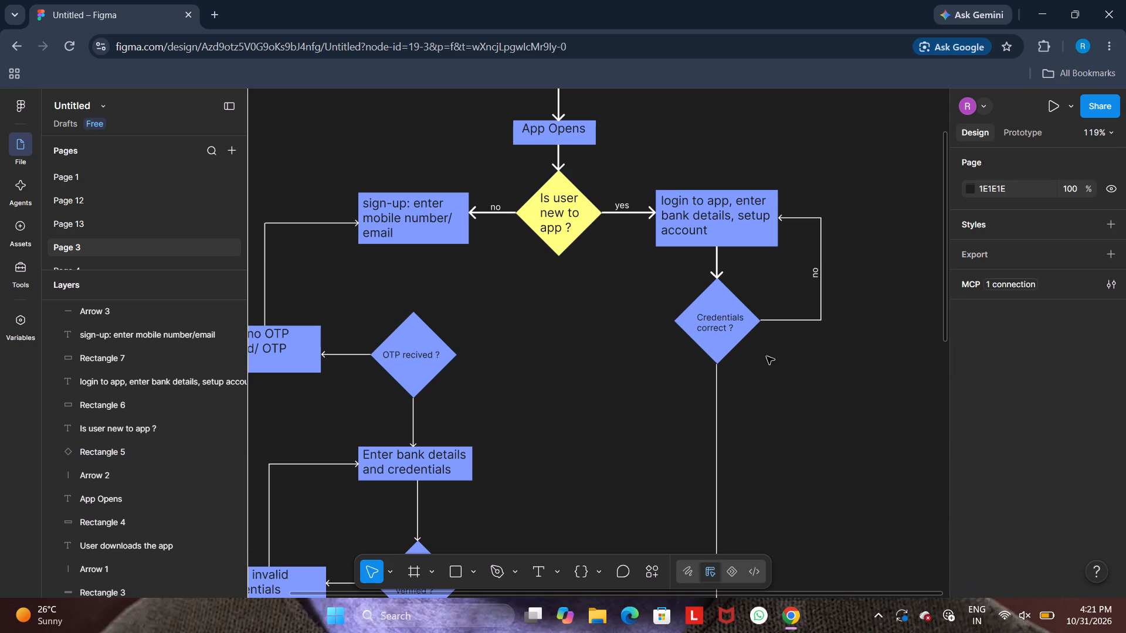
Apply the copied yellow fill FDFF7D to the "Credentials correct ?" and "OTP recived ?" diamonds.
{"action": "left_click", "coordinate": [748, 333]}
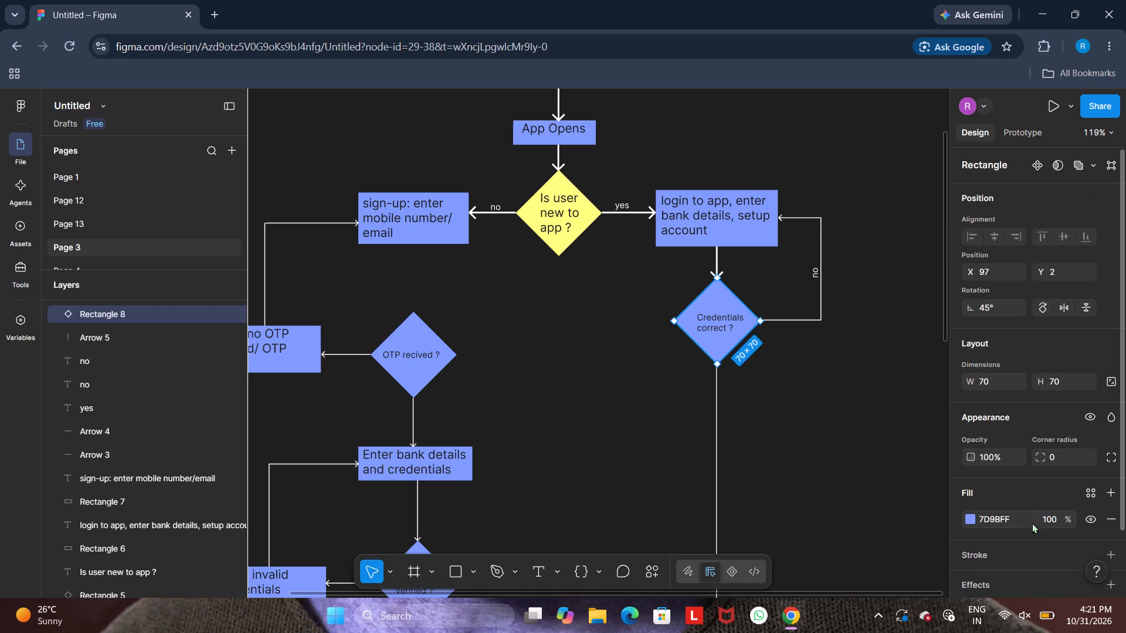
{"action": "left_click", "coordinate": [1005, 516]}
{"action": "key", "text": "ctrl+v"}
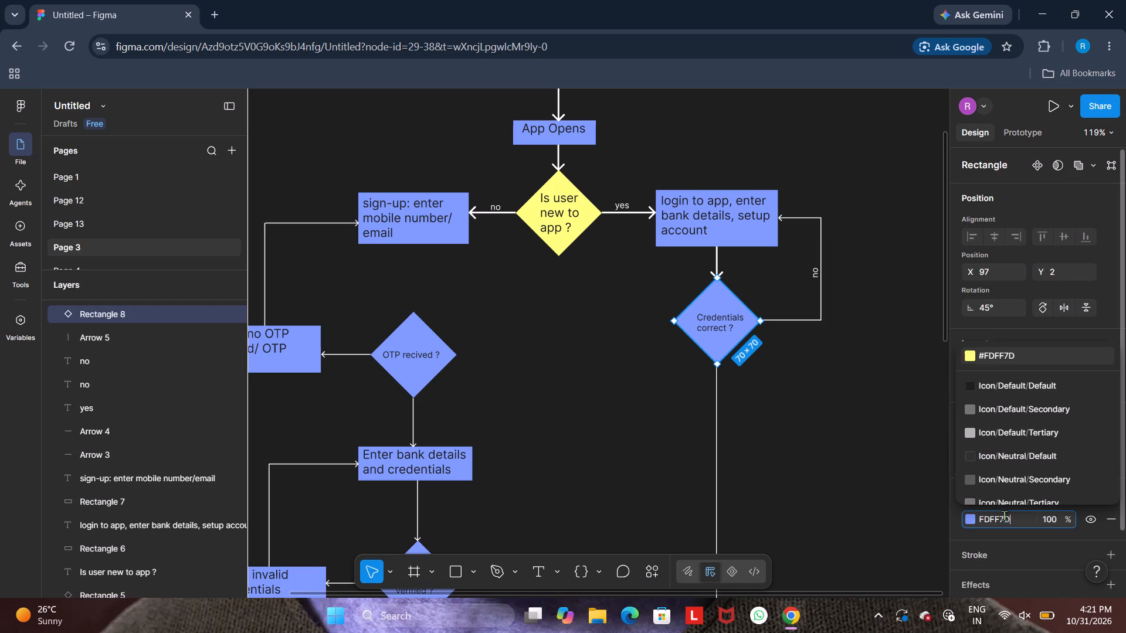
{"action": "key", "text": "Return"}
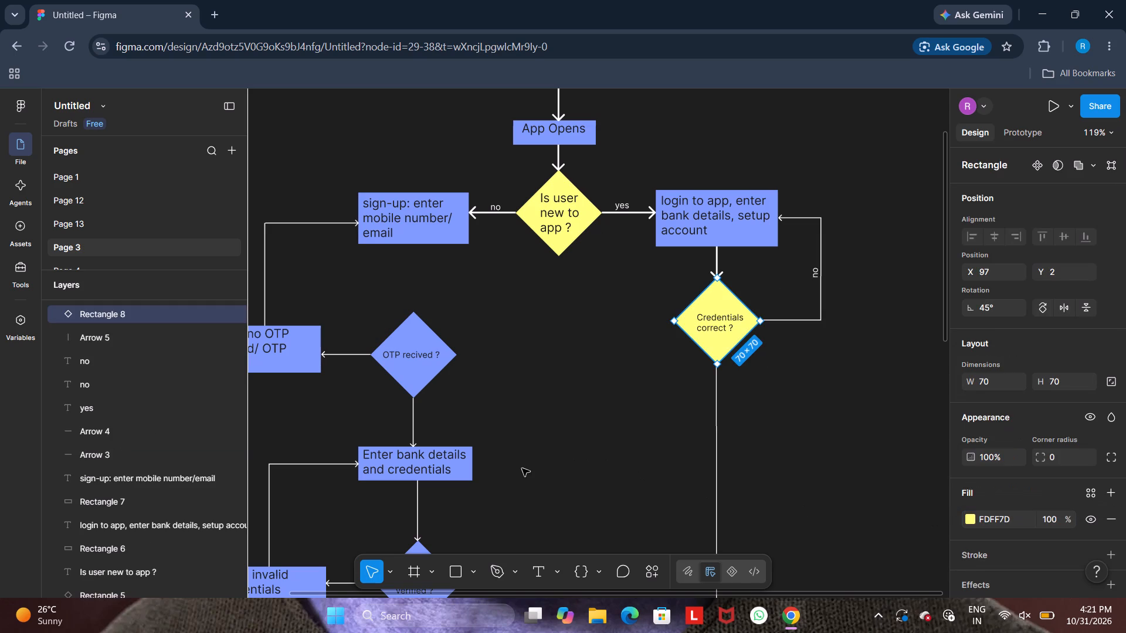
{"action": "left_click", "coordinate": [435, 375]}
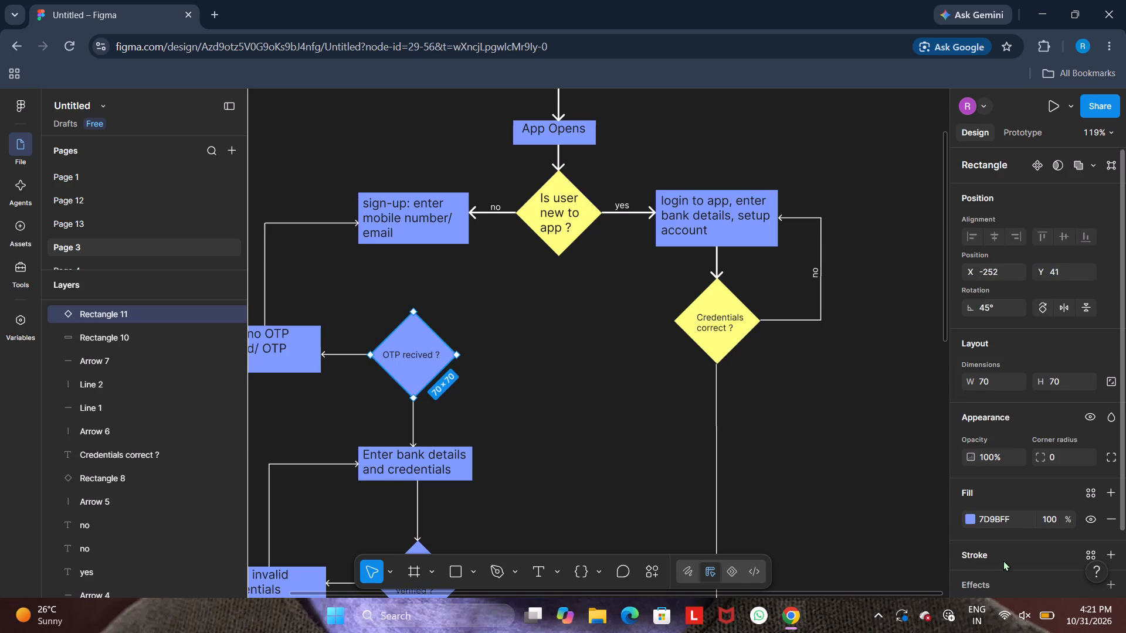
{"action": "left_click", "coordinate": [991, 519]}
{"action": "key", "text": "ctrl+v"}
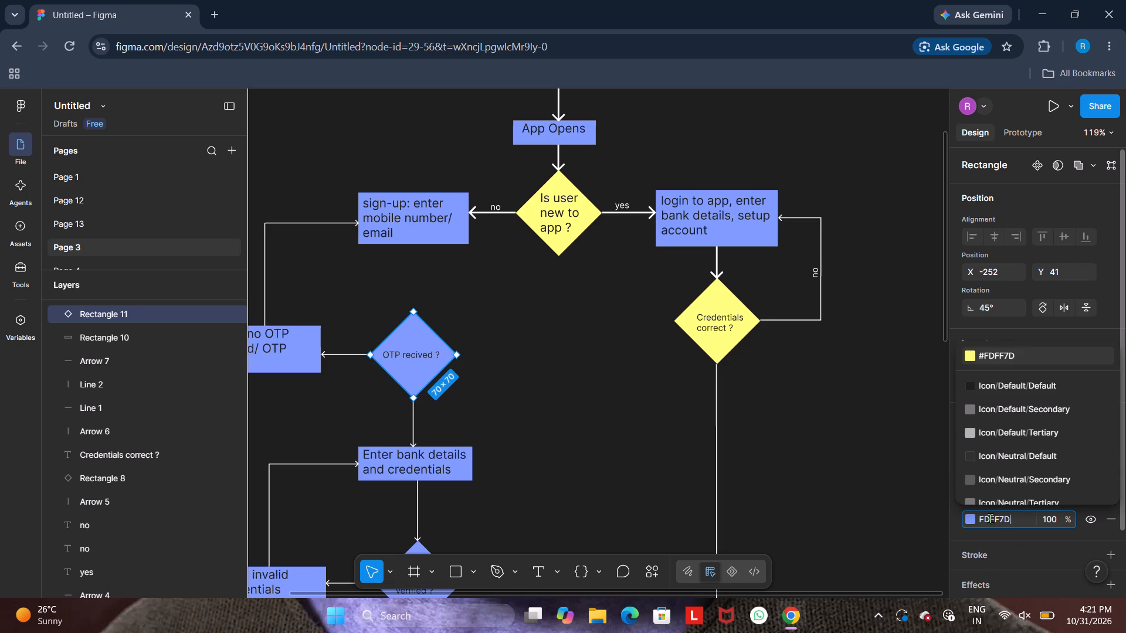
{"action": "key", "text": "Return"}
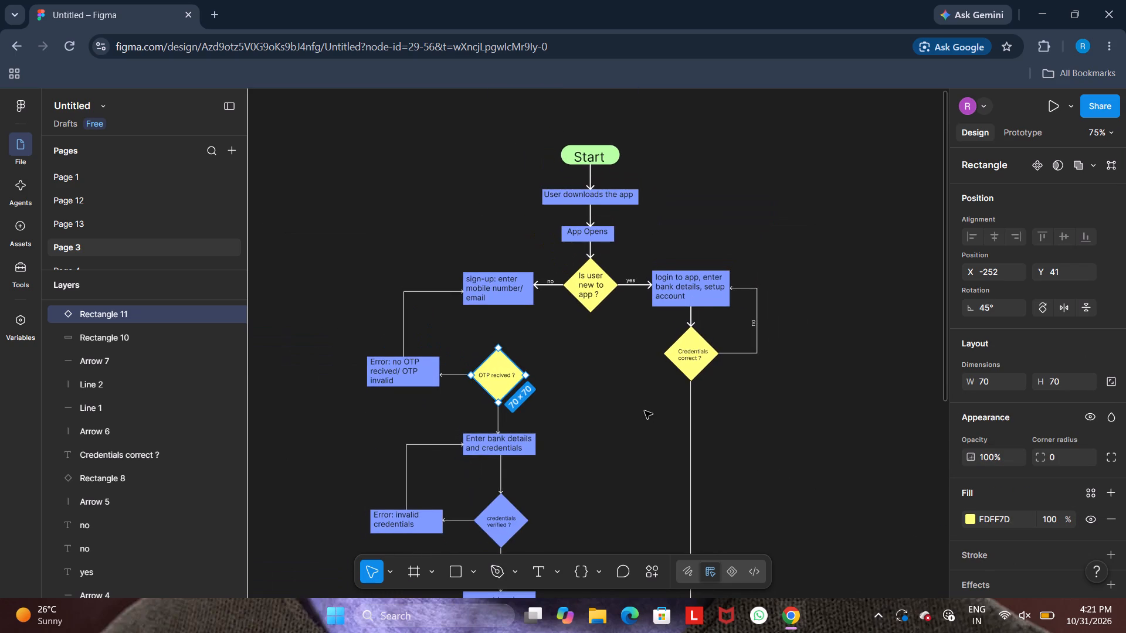
Apply the copied yellow fill FDFF7D to the "credentials verified ?" diamond.
{"action": "scroll", "coordinate": [645, 411], "scroll_direction": "down", "scroll_amount": 2}
{"action": "left_click", "coordinate": [520, 324]}
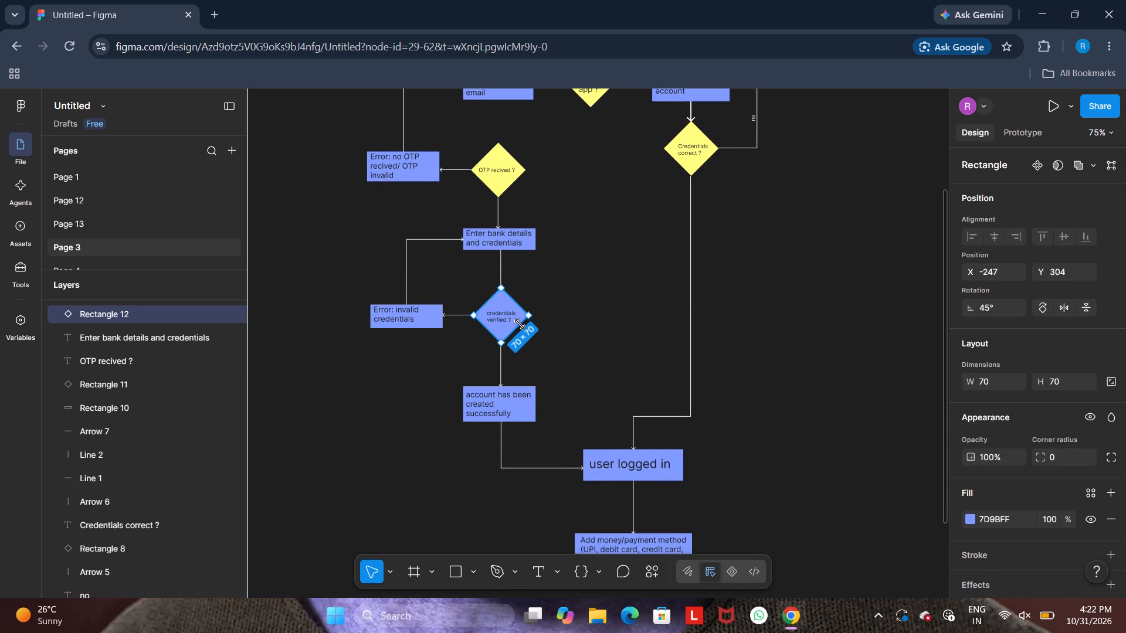
{"action": "left_click", "coordinate": [995, 514]}
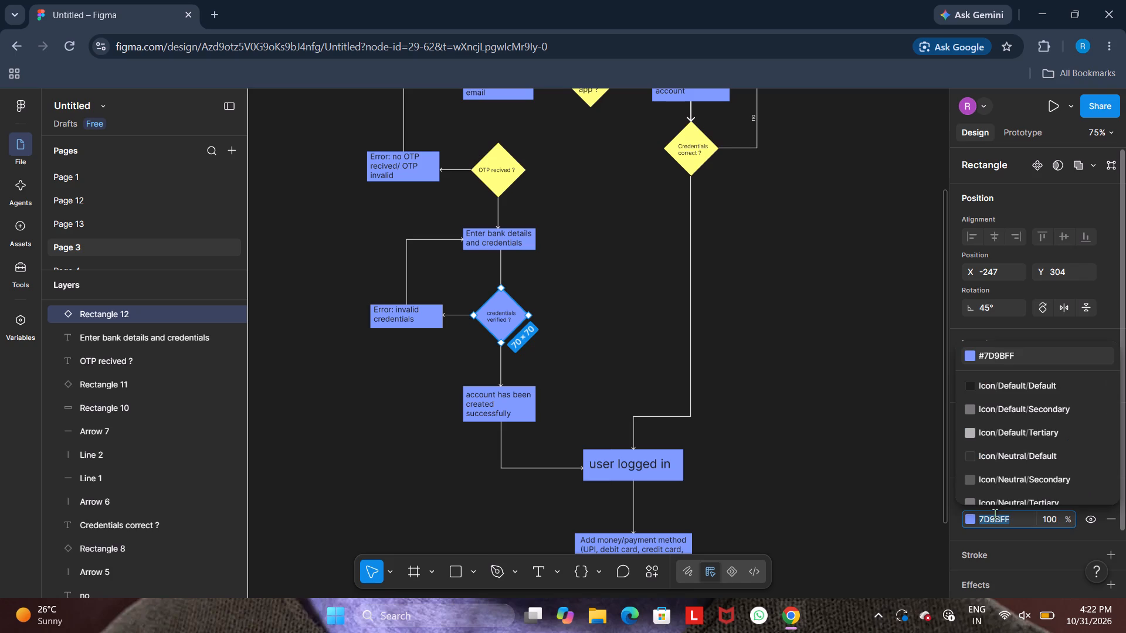
{"action": "key", "text": "ctrl+v"}
{"action": "key", "text": "Return"}
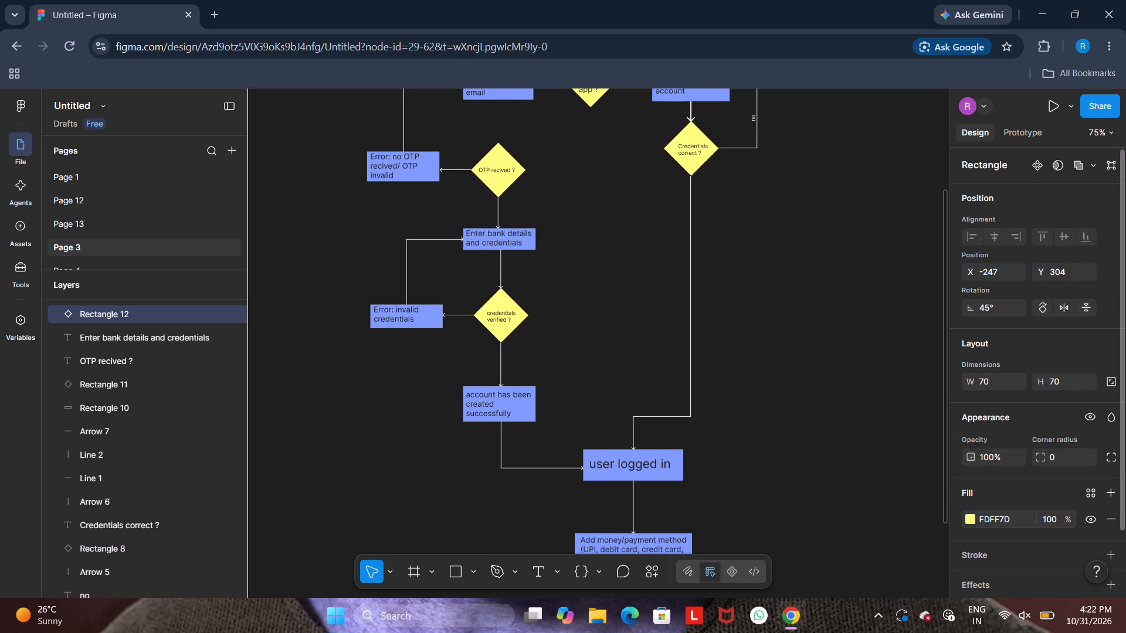
Apply the copied yellow fill FDFF7D to the empty diamond below the "Add money/payment method" box, then deselect it.
{"action": "scroll", "coordinate": [848, 406], "scroll_direction": "down", "scroll_amount": 2}
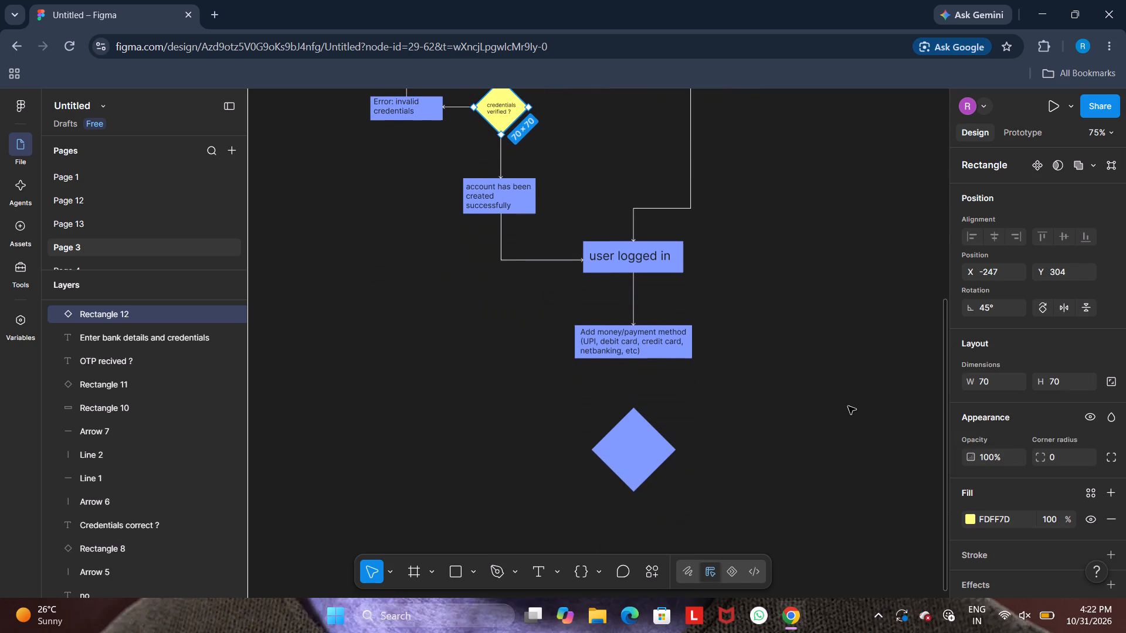
{"action": "left_click", "coordinate": [612, 447]}
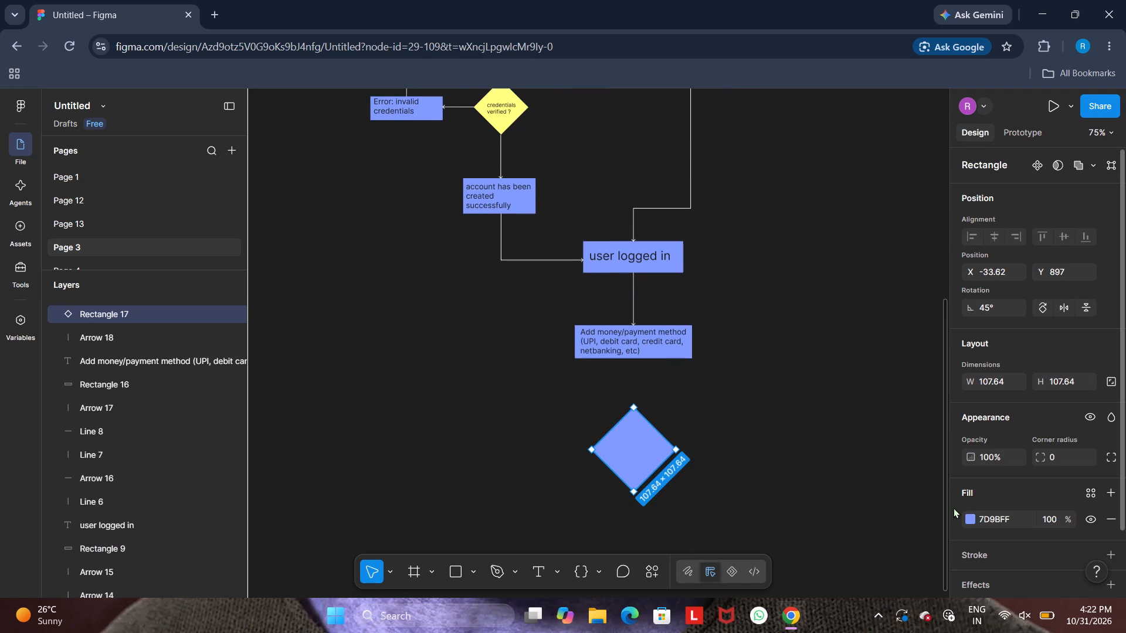
{"action": "left_click", "coordinate": [993, 522]}
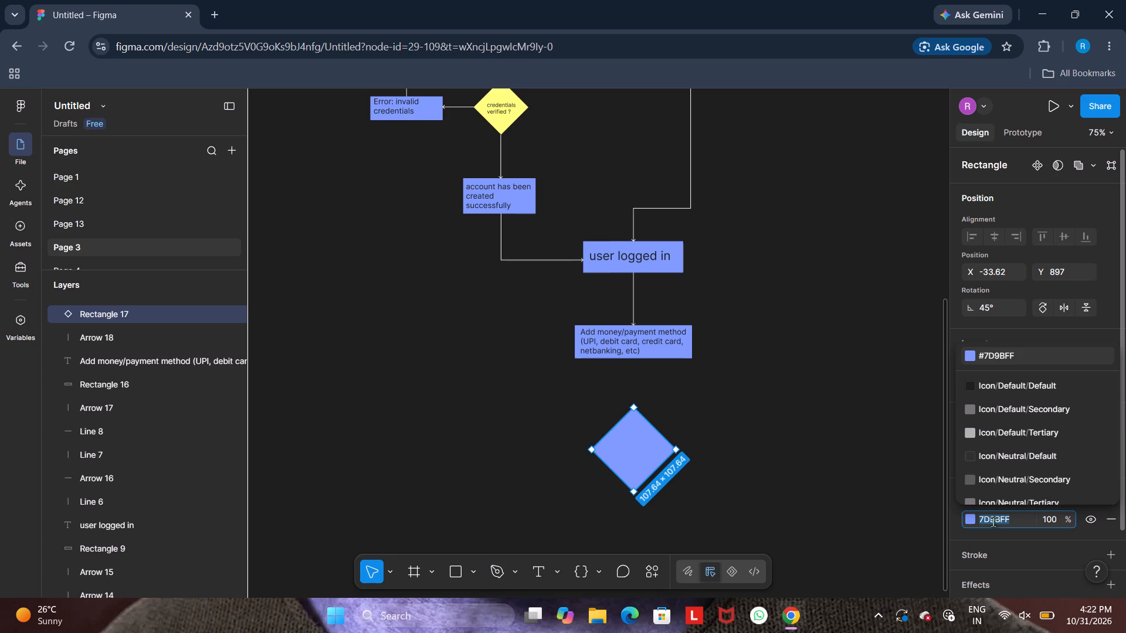
{"action": "key", "text": "ctrl+v"}
{"action": "key", "text": "Return"}
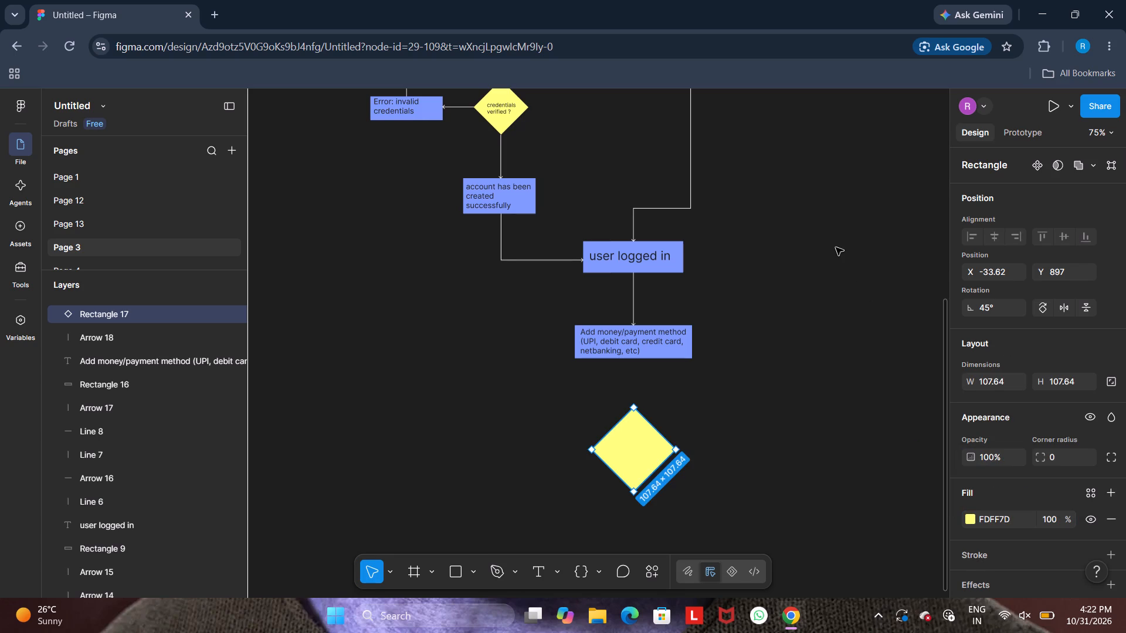
{"action": "scroll", "coordinate": [836, 247], "scroll_direction": "up", "scroll_amount": 3}
{"action": "left_click", "coordinate": [836, 247]}
Open the file's sharing options and copy the share link.
{"action": "scroll", "coordinate": [836, 247], "scroll_direction": "up", "scroll_amount": 1}
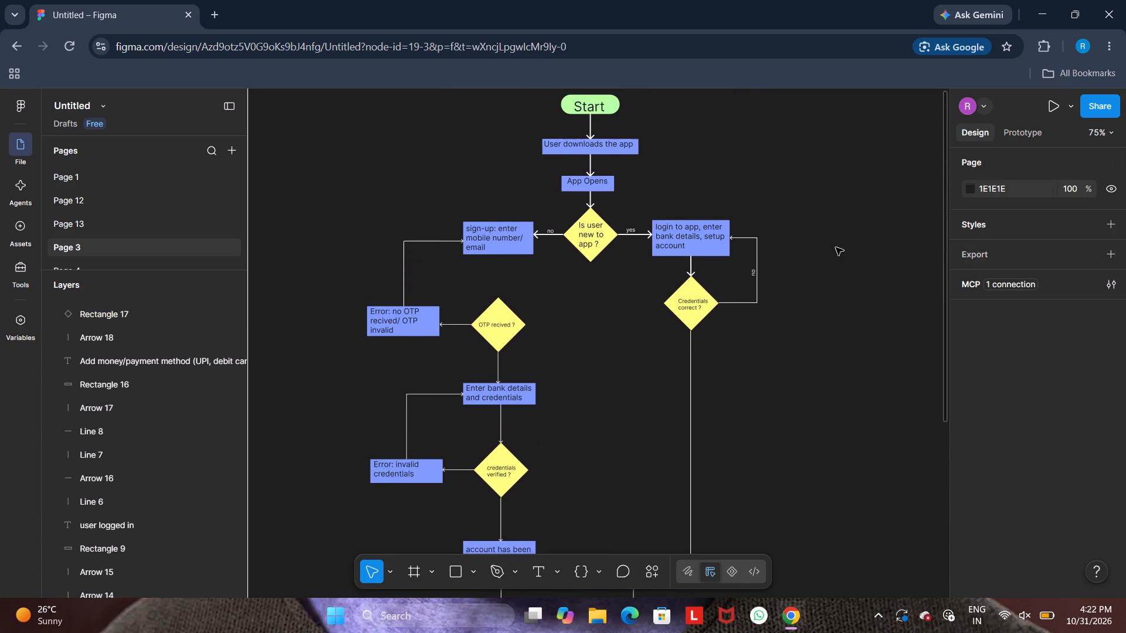
{"action": "scroll", "coordinate": [836, 247], "scroll_direction": "up", "scroll_amount": 1}
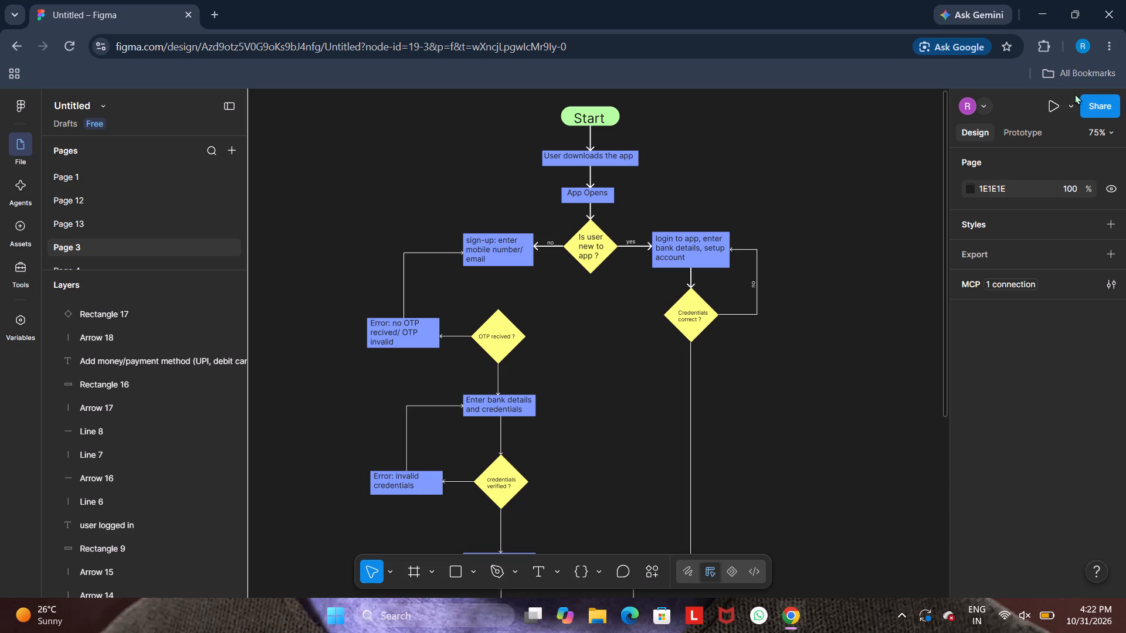
{"action": "left_click", "coordinate": [1096, 108]}
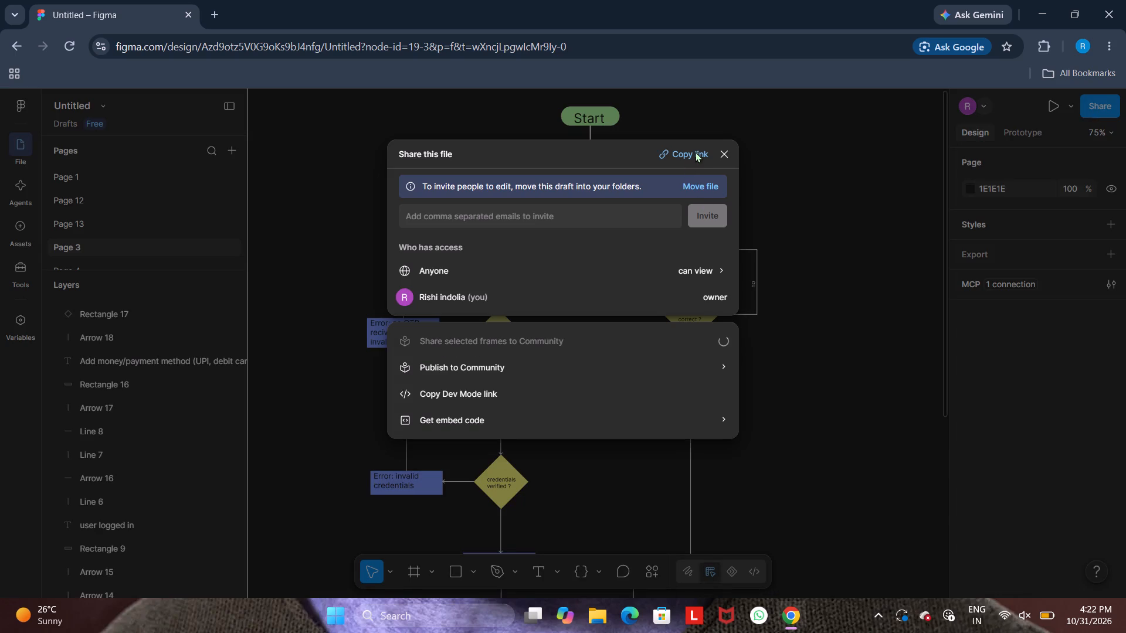
{"action": "left_click", "coordinate": [696, 152]}
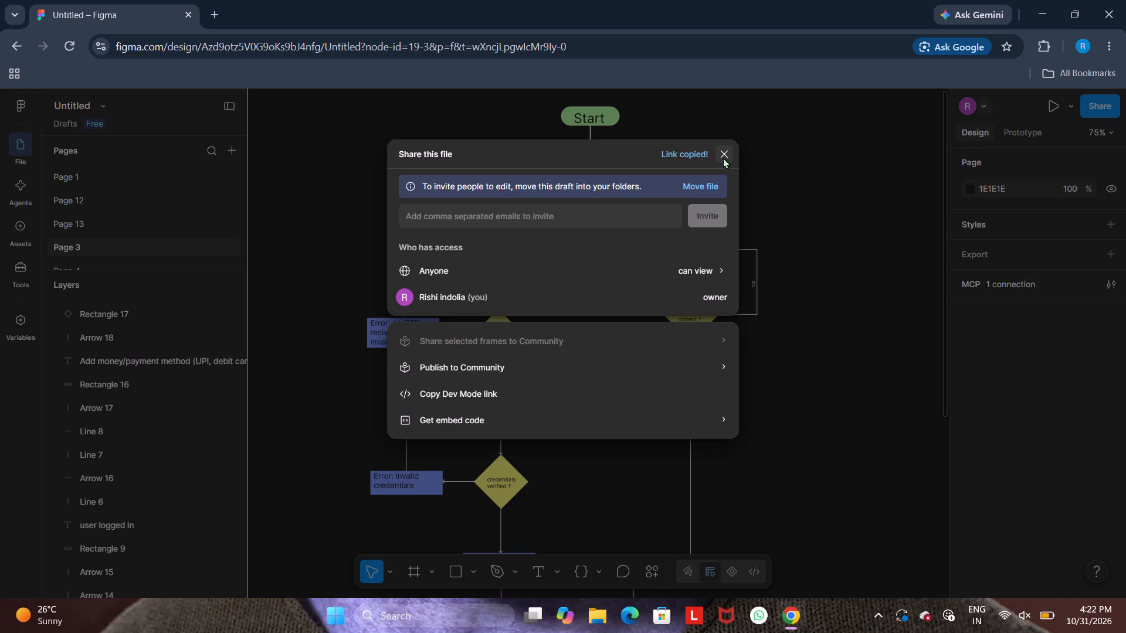
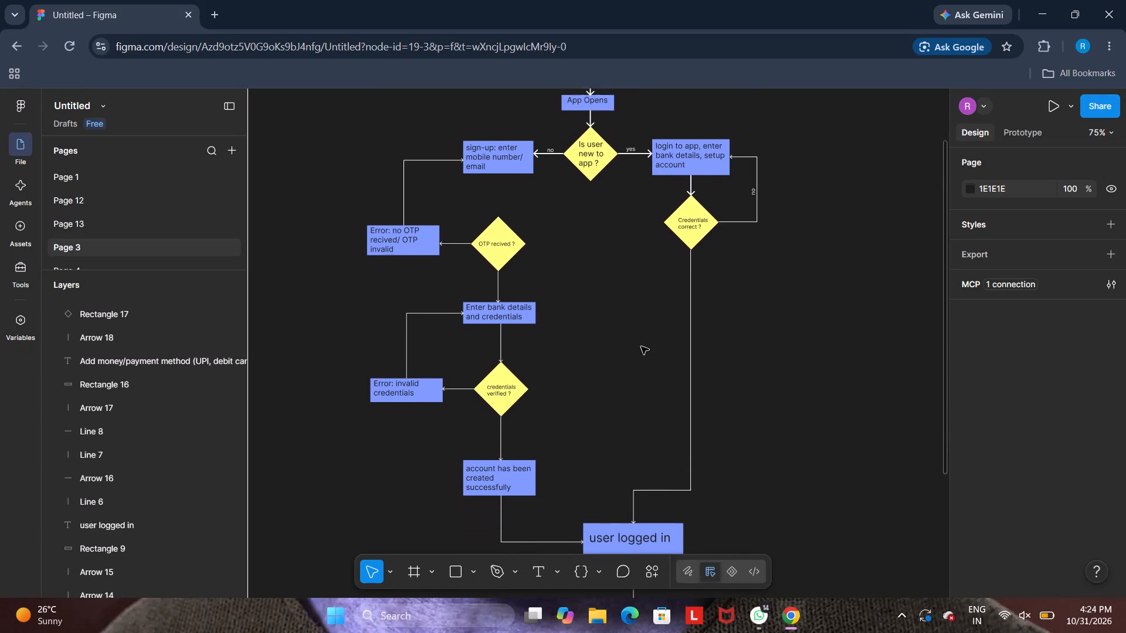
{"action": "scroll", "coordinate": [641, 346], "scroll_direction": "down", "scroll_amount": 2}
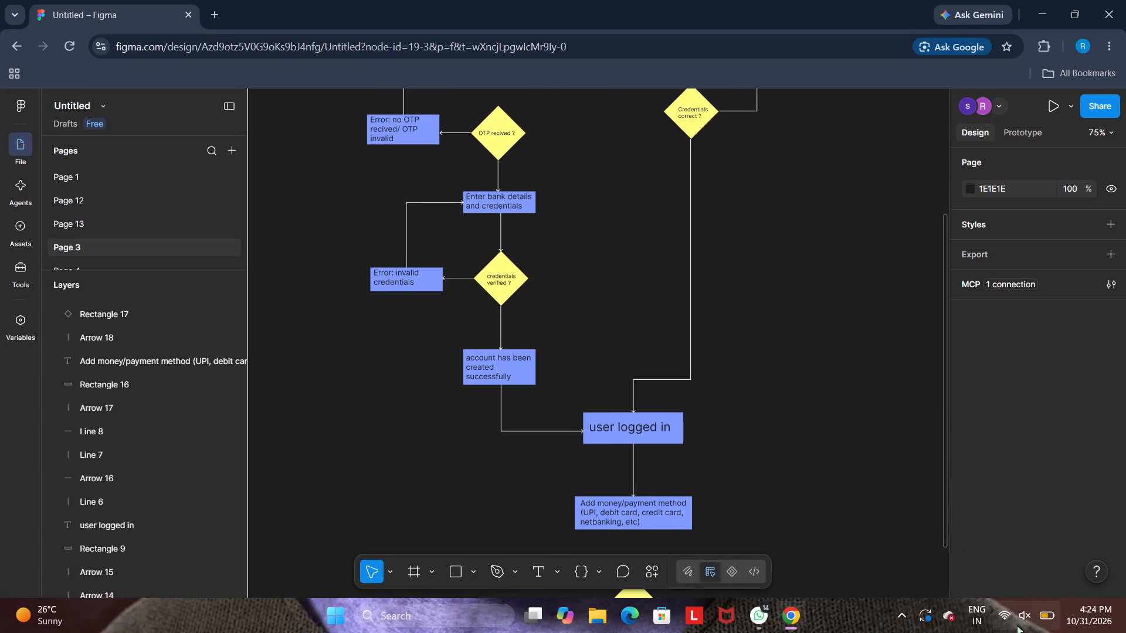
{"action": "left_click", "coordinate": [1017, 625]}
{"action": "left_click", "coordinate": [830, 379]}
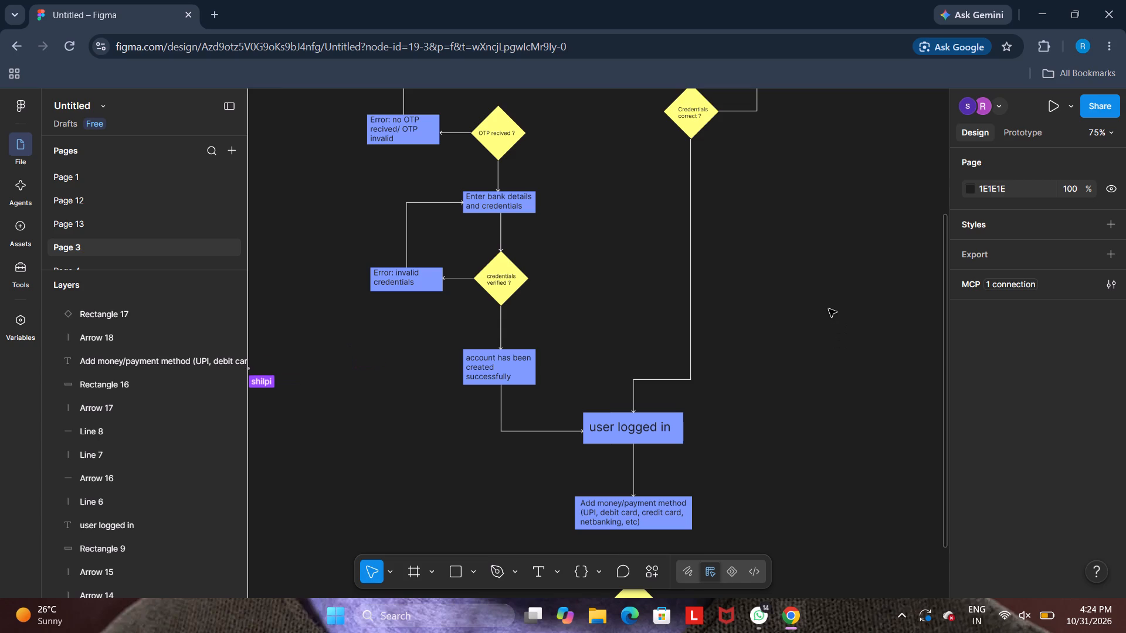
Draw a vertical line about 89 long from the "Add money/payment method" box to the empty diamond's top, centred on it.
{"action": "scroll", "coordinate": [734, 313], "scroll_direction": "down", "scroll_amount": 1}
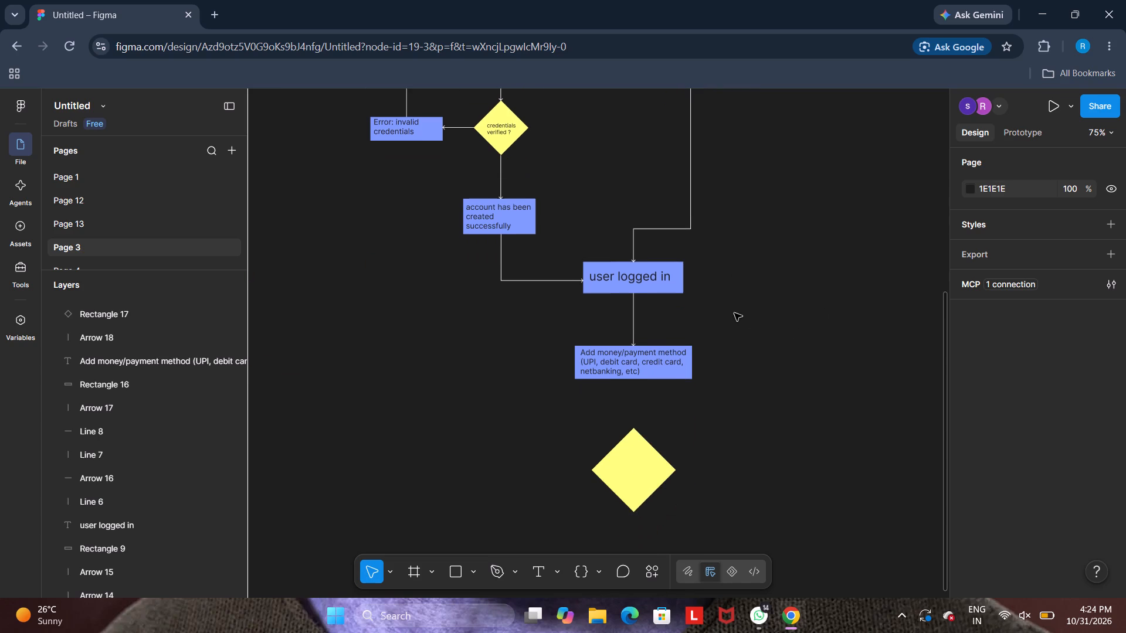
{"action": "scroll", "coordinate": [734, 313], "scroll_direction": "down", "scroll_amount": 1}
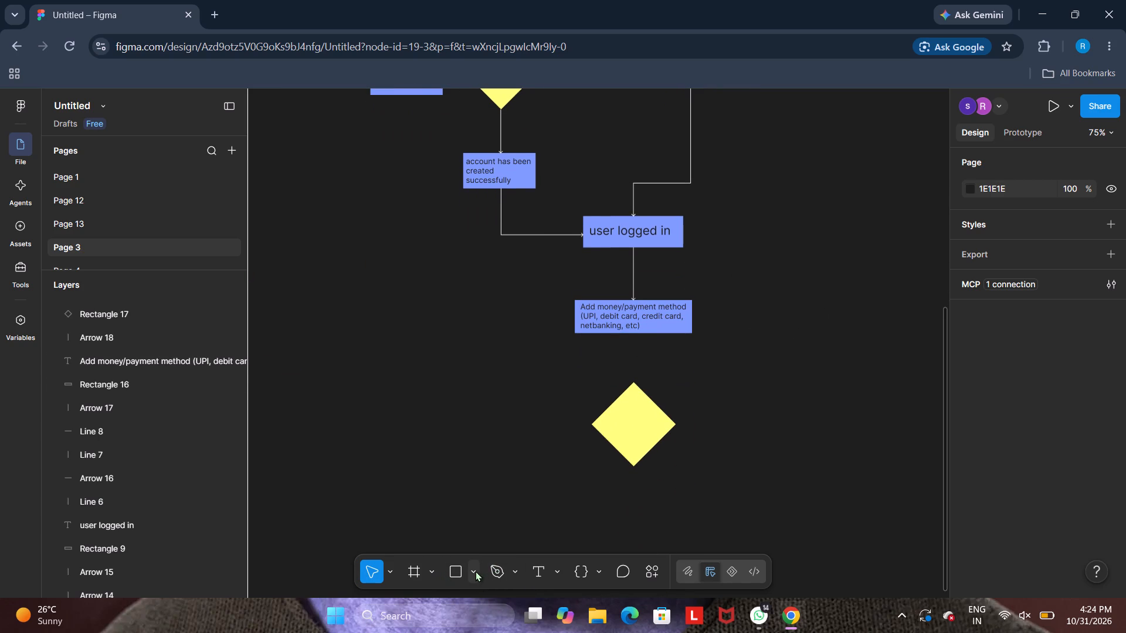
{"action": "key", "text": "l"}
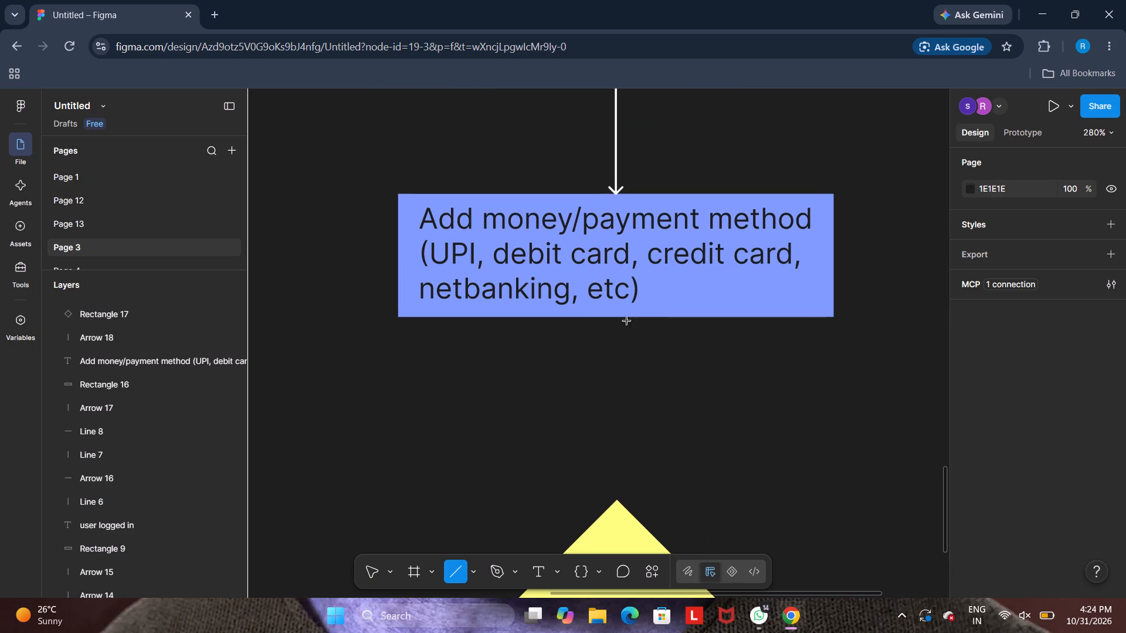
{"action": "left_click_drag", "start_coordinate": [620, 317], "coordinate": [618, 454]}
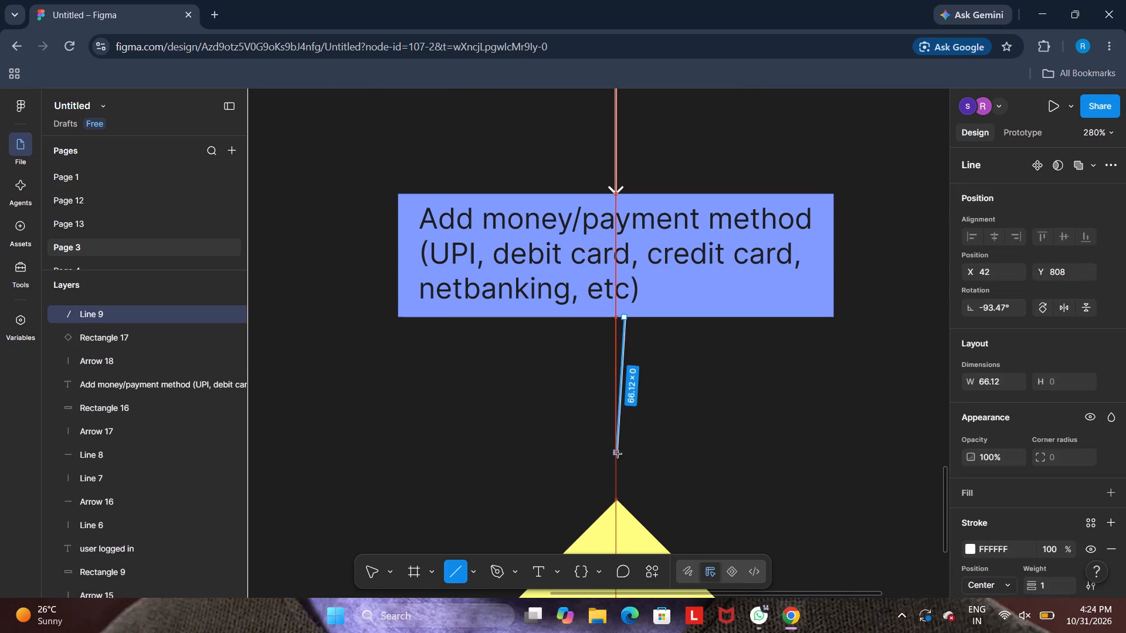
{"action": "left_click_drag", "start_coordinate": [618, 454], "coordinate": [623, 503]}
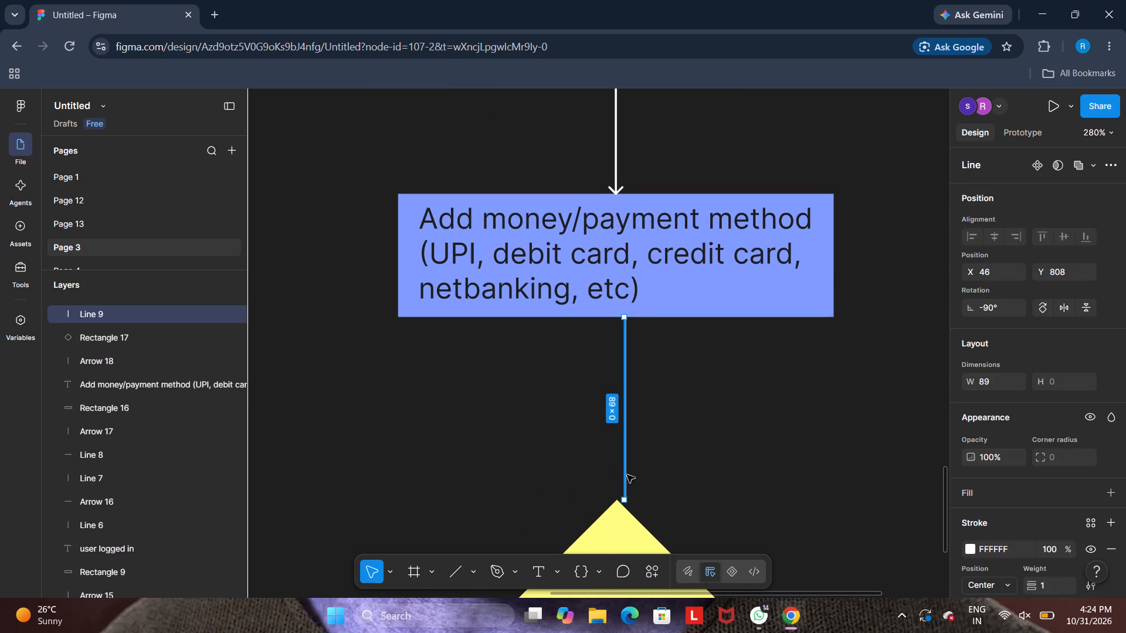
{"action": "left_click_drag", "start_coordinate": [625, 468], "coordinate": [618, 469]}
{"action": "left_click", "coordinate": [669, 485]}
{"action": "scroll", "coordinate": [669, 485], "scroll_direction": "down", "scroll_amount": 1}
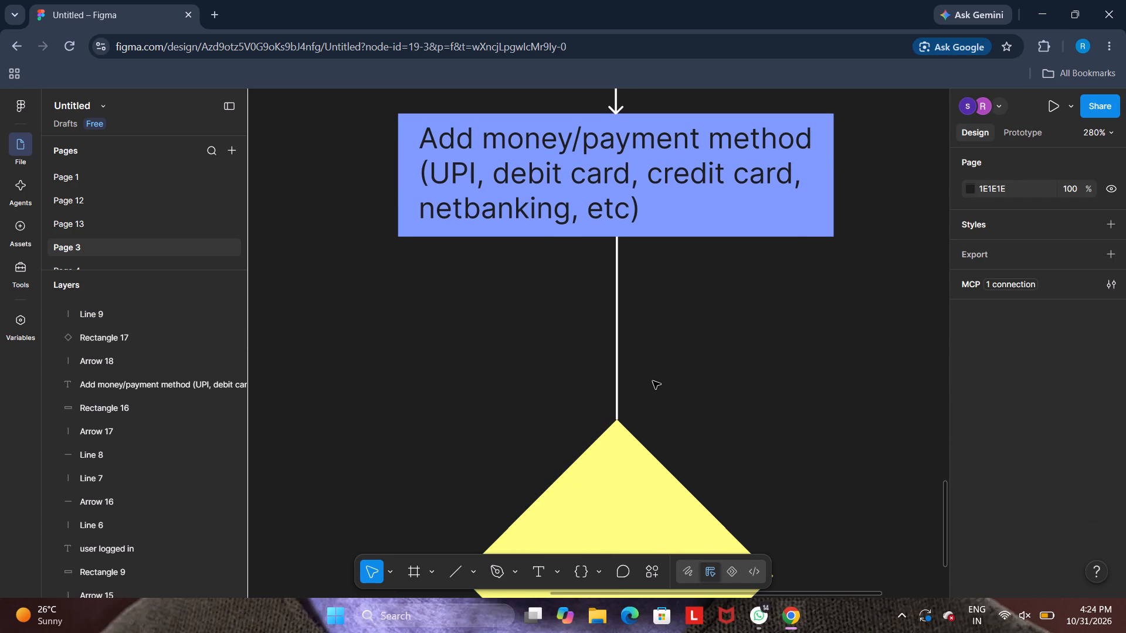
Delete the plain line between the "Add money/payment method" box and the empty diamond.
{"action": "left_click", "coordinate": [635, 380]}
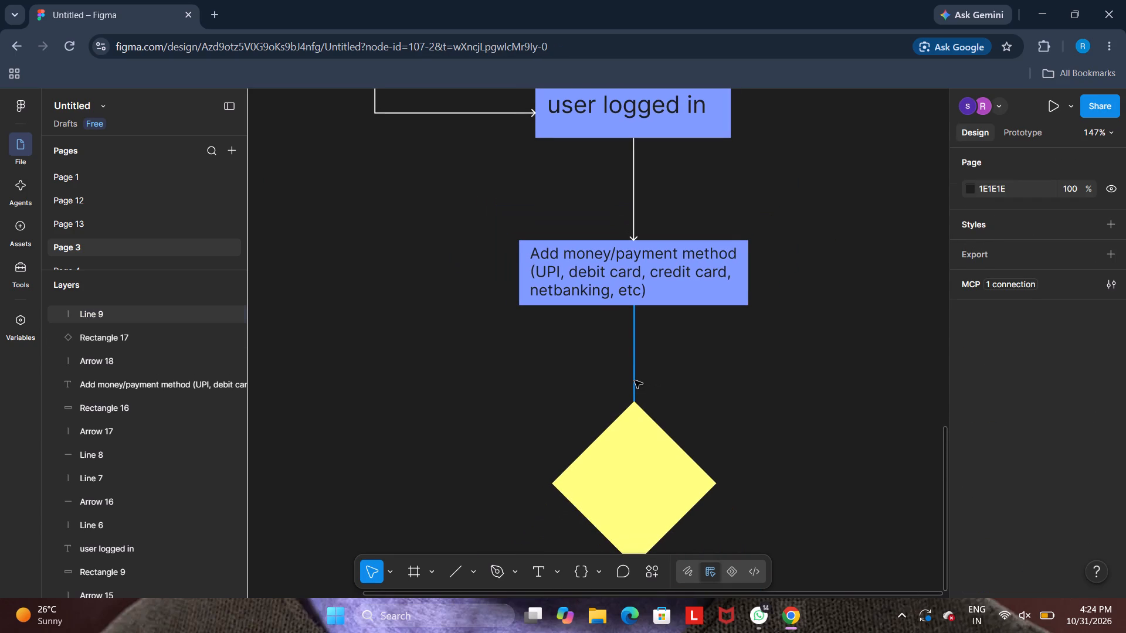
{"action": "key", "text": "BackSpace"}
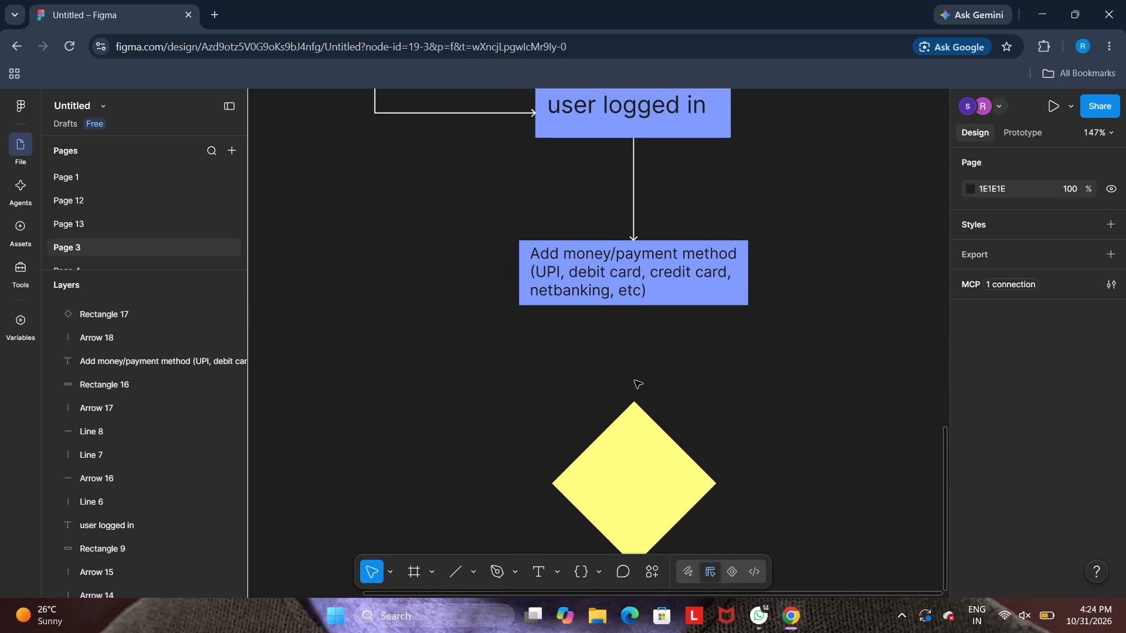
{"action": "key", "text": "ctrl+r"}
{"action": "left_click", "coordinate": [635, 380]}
Draw a vertical arrow about 89 long from the bottom of the "Add money/payment method" box to the empty diamond's top.
{"action": "key", "text": "shift+l"}
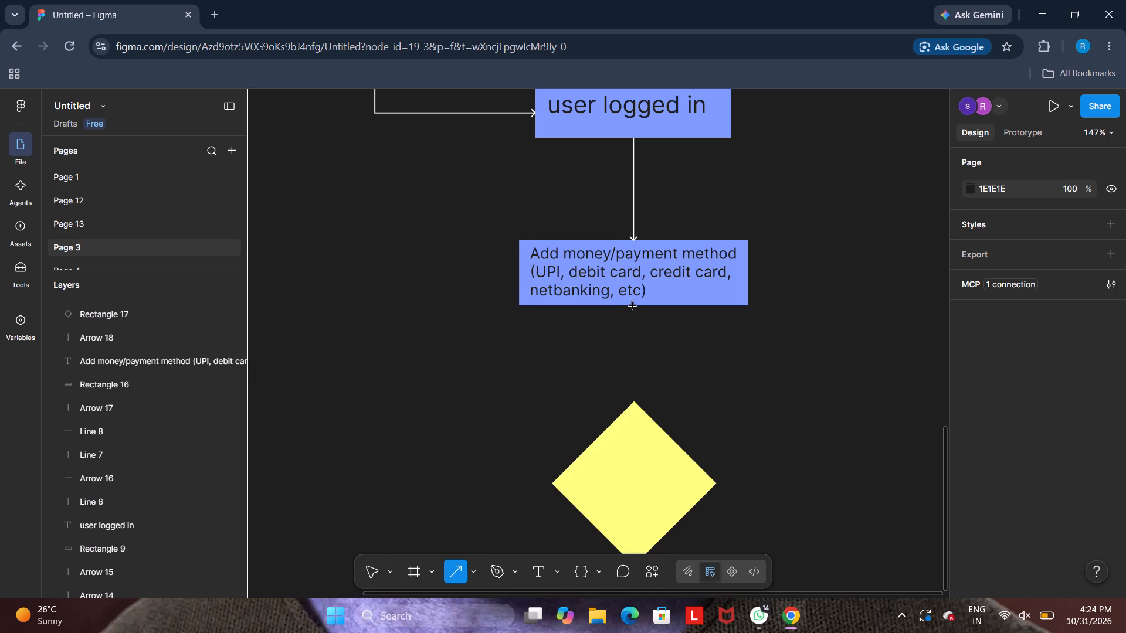
{"action": "left_click_drag", "start_coordinate": [633, 306], "coordinate": [636, 401]}
{"action": "left_click", "coordinate": [684, 392]}
Open the stroke weight of the arrow between the "Add money/payment method" box and the empty diamond for editing.
{"action": "scroll", "coordinate": [684, 392], "scroll_direction": "down", "scroll_amount": 2}
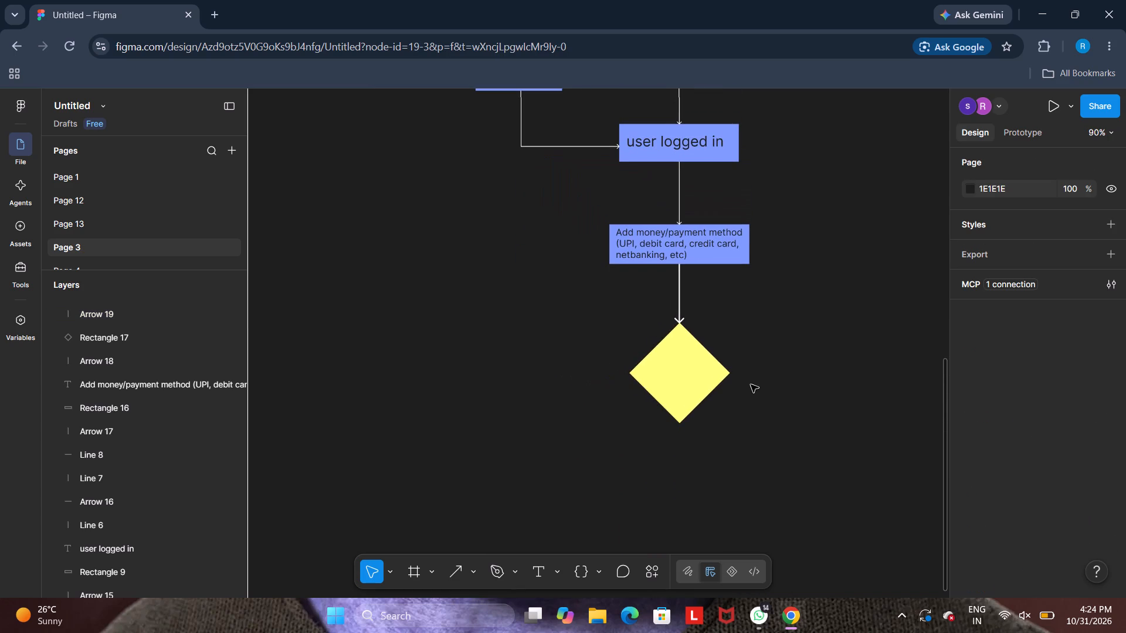
{"action": "scroll", "coordinate": [751, 384], "scroll_direction": "up", "scroll_amount": 3}
{"action": "scroll", "coordinate": [751, 384], "scroll_direction": "down", "scroll_amount": 1}
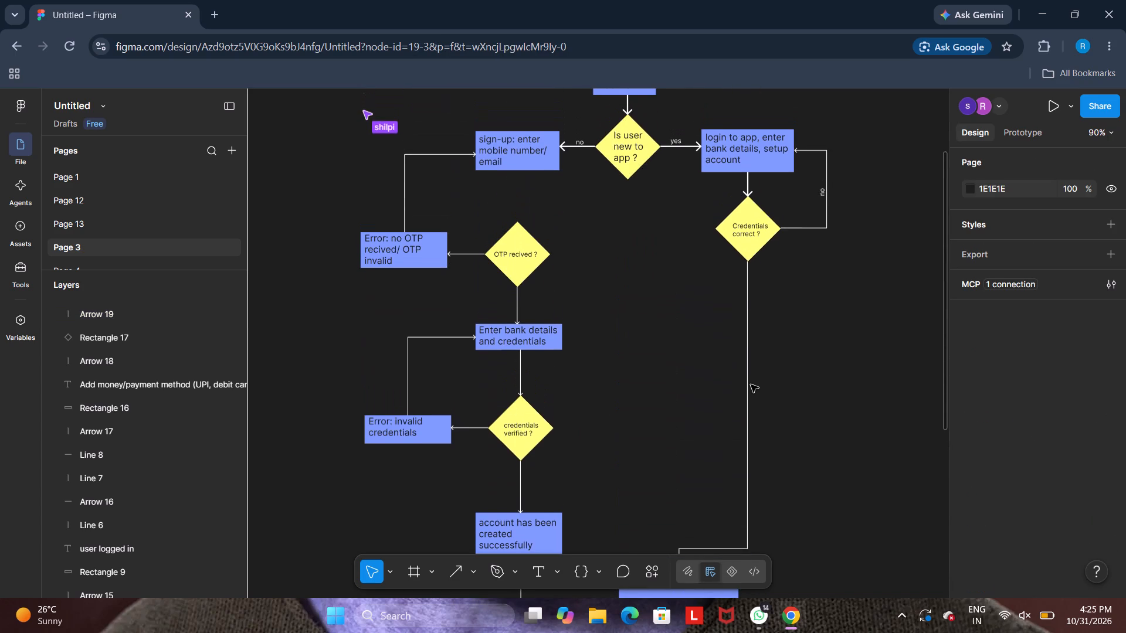
{"action": "scroll", "coordinate": [751, 384], "scroll_direction": "down", "scroll_amount": 2}
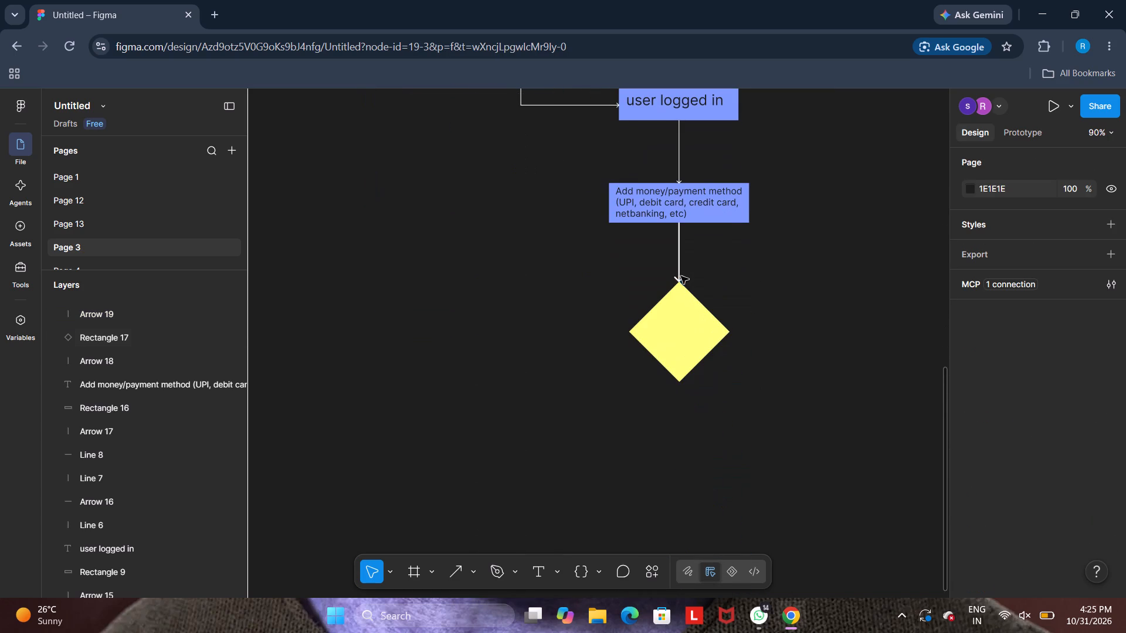
{"action": "left_click", "coordinate": [679, 271]}
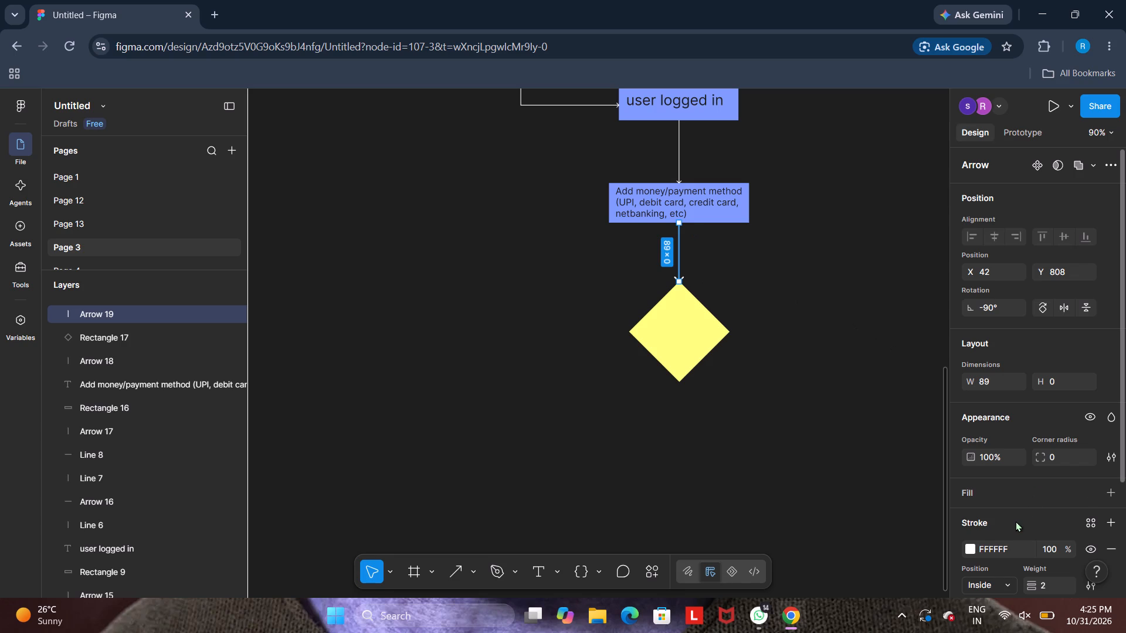
{"action": "scroll", "coordinate": [1016, 521], "scroll_direction": "down", "scroll_amount": 1}
{"action": "left_click", "coordinate": [1044, 536]}
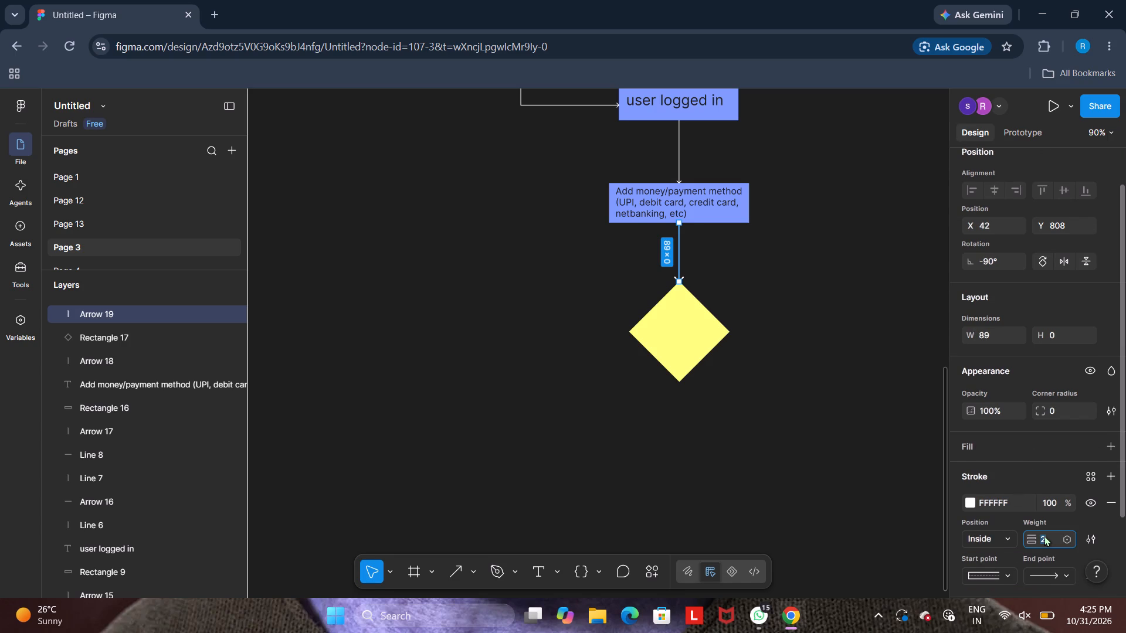
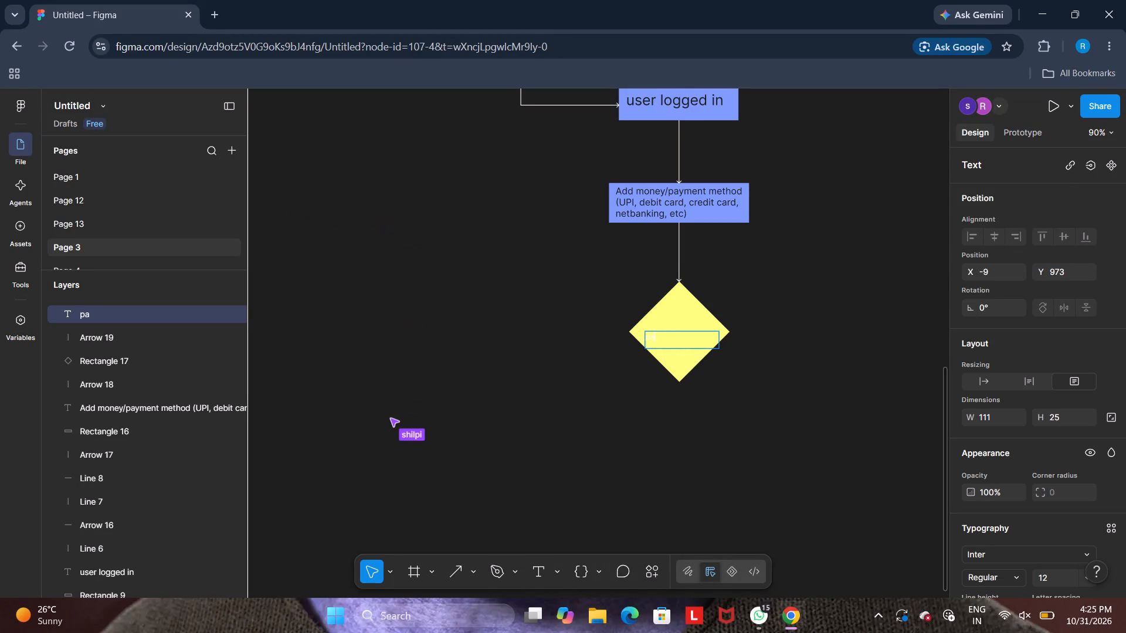
Complete the text in the empty yellow diamond as "payment method added sucesfukky ?".
{"action": "type", "text": "yment"}
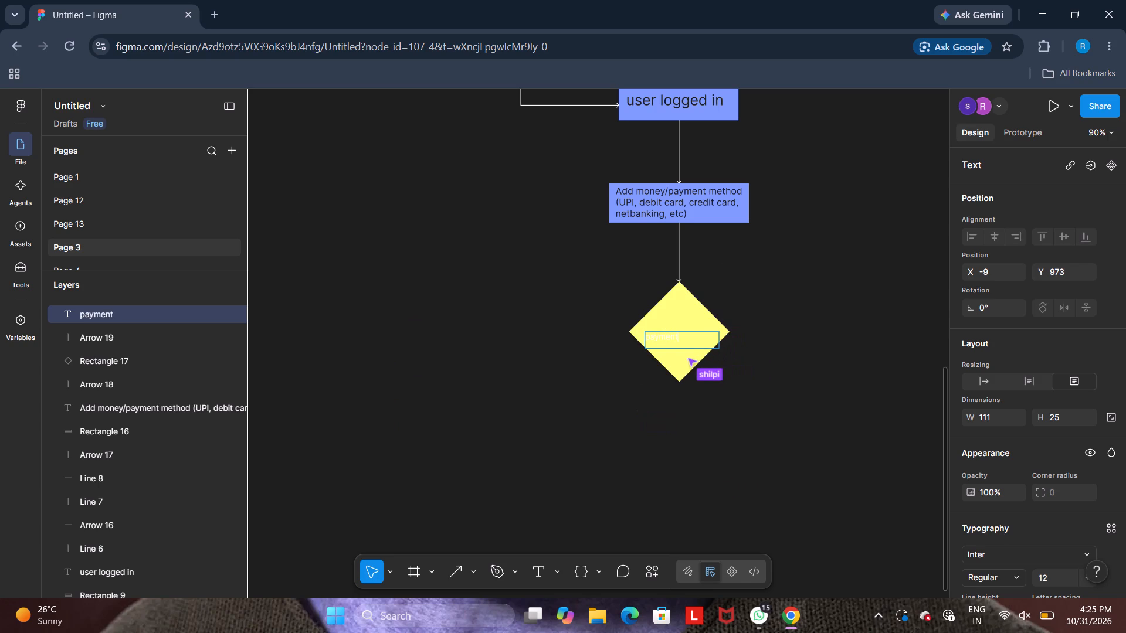
{"action": "key", "text": "space"}
{"action": "type", "text": "metho"}
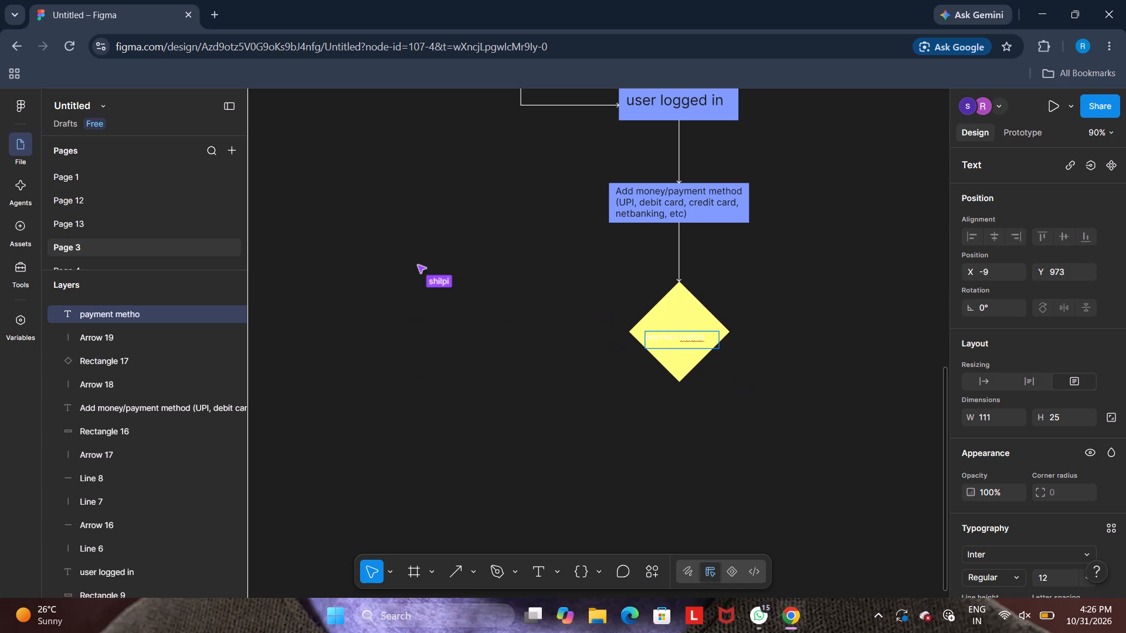
{"action": "type", "text": "d added succe"}
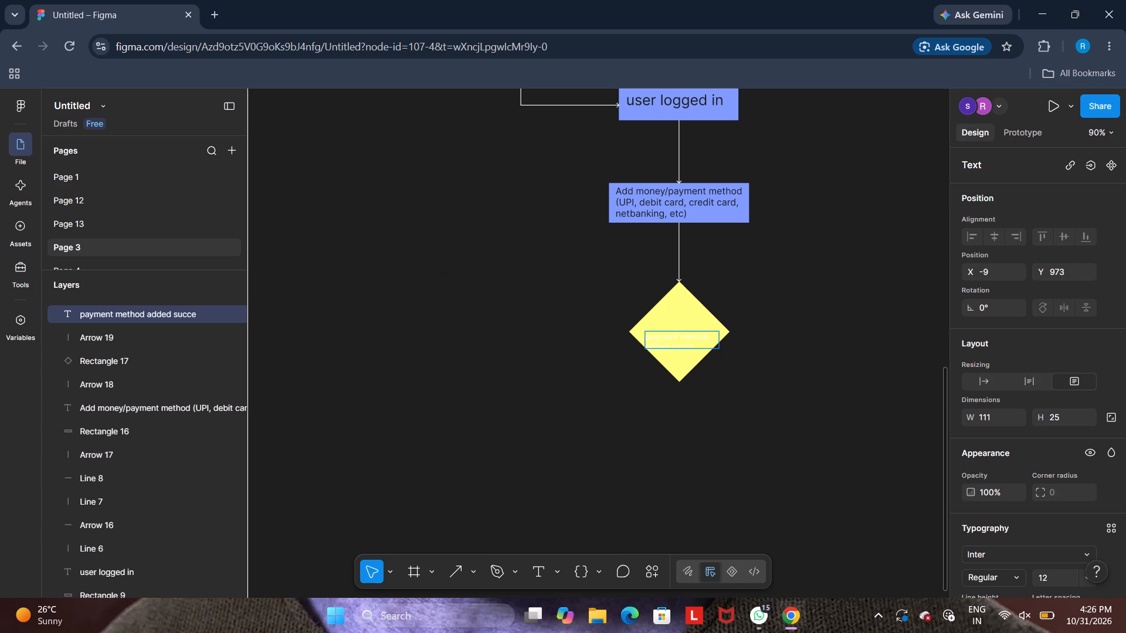
{"action": "key", "text": "BackSpace"}
{"action": "key", "text": "BackSpace"}
{"action": "type", "text": "es"}
{"action": "type", "text": "fukkt"}
{"action": "key", "text": "BackSpace"}
{"action": "type", "text": "y ?"}
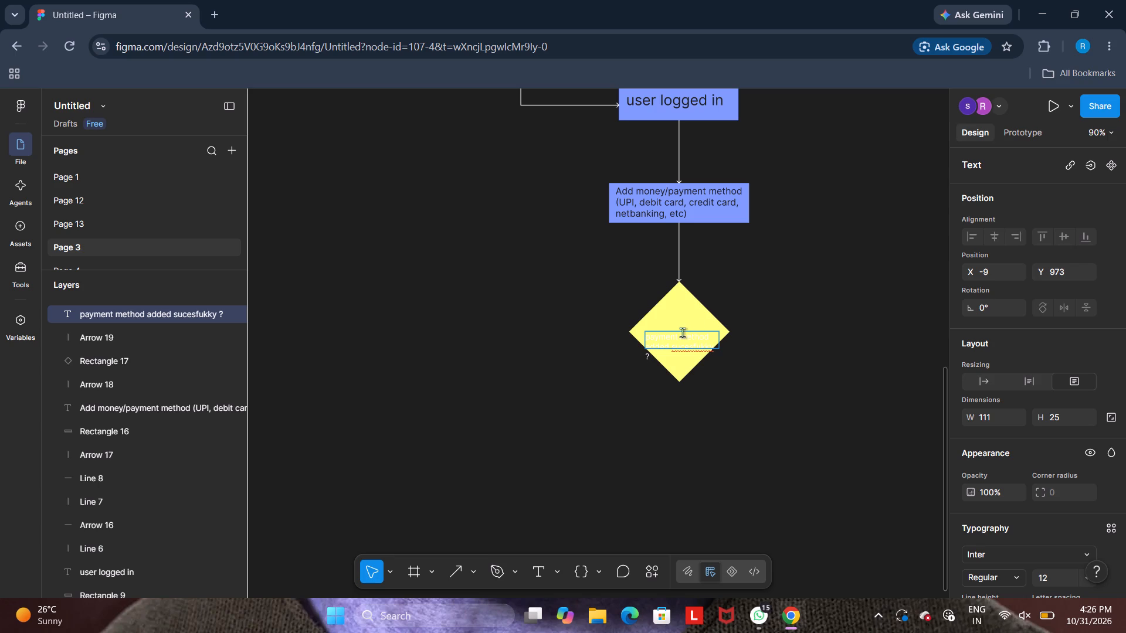
Recolour the whole payment method label in the yellow diamond to the page's dark colour 1E1E1E.
{"action": "double_click", "coordinate": [683, 333]}
{"action": "left_click", "coordinate": [683, 333]}
{"action": "double_click", "coordinate": [683, 333]}
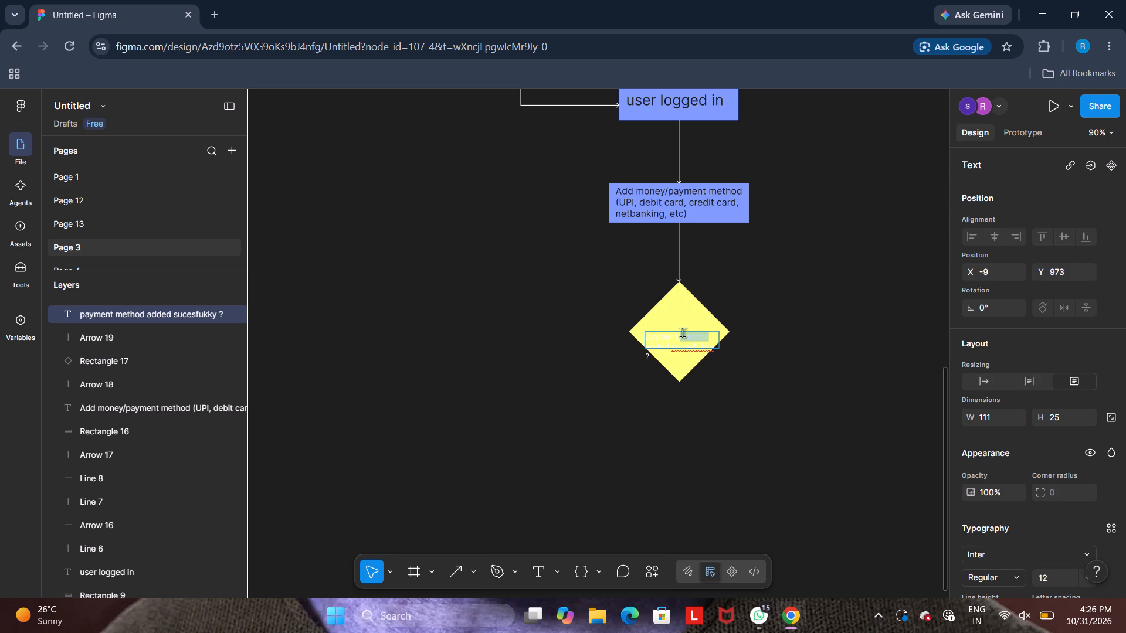
{"action": "left_click", "coordinate": [683, 333]}
{"action": "triple_click", "coordinate": [683, 333]}
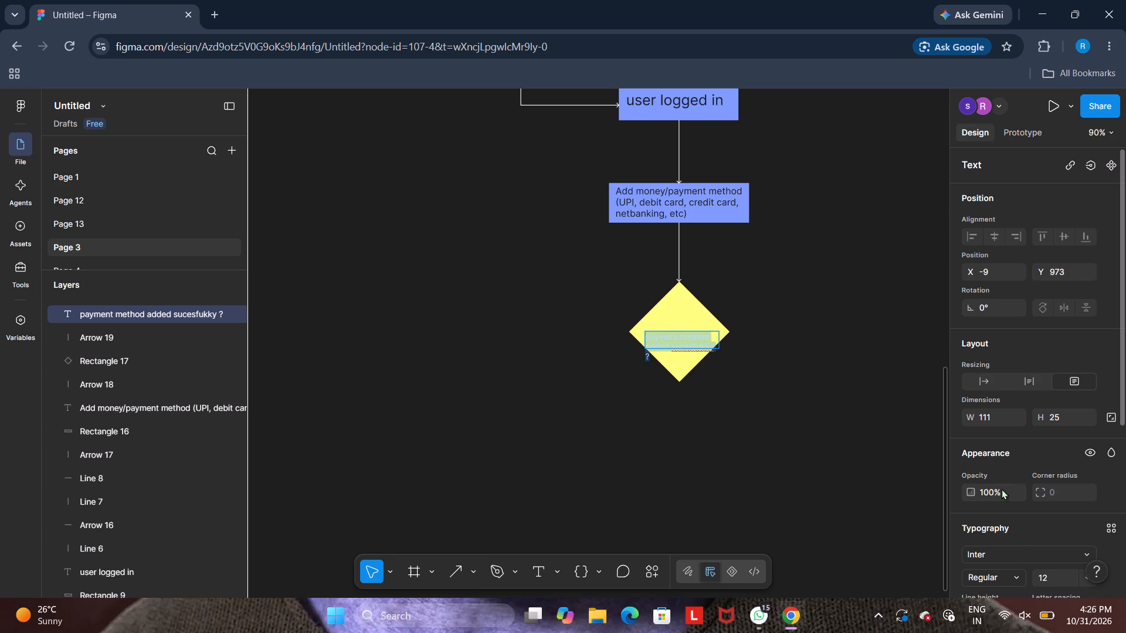
{"action": "scroll", "coordinate": [1006, 450], "scroll_direction": "down", "scroll_amount": 1}
{"action": "scroll", "coordinate": [979, 533], "scroll_direction": "down", "scroll_amount": 1}
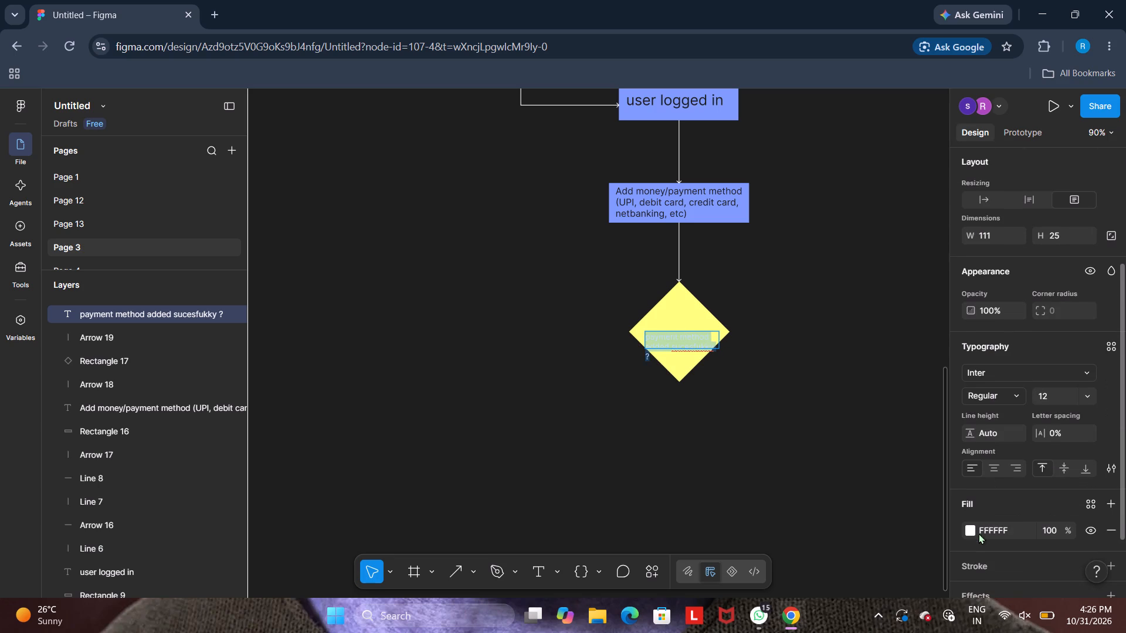
{"action": "left_click", "coordinate": [970, 532]}
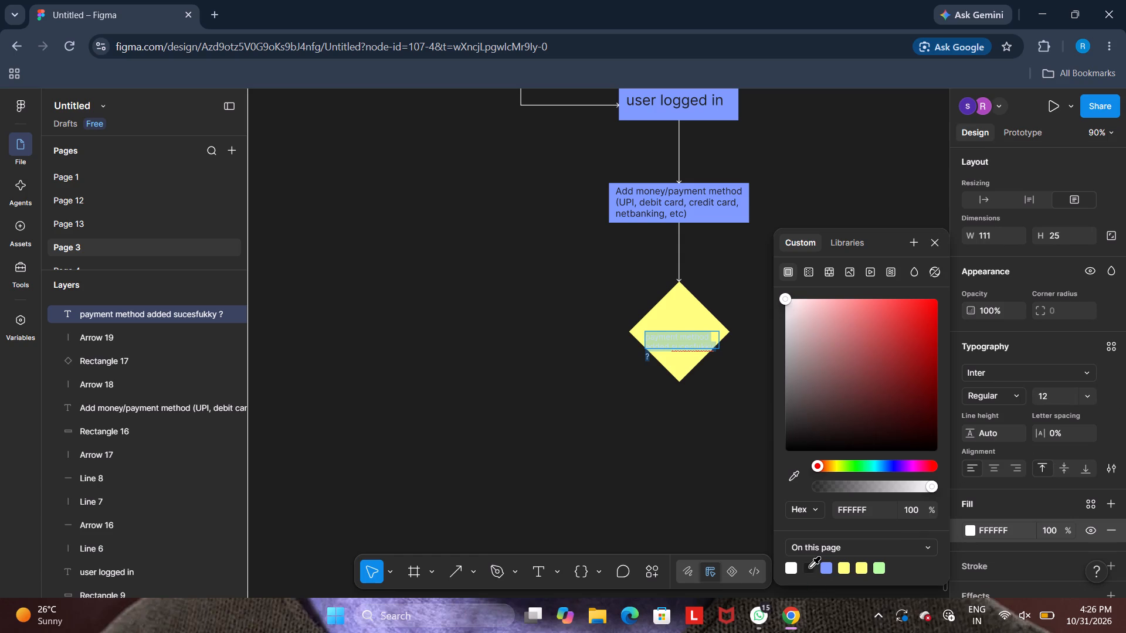
{"action": "left_click", "coordinate": [810, 567]}
{"action": "left_click", "coordinate": [703, 508]}
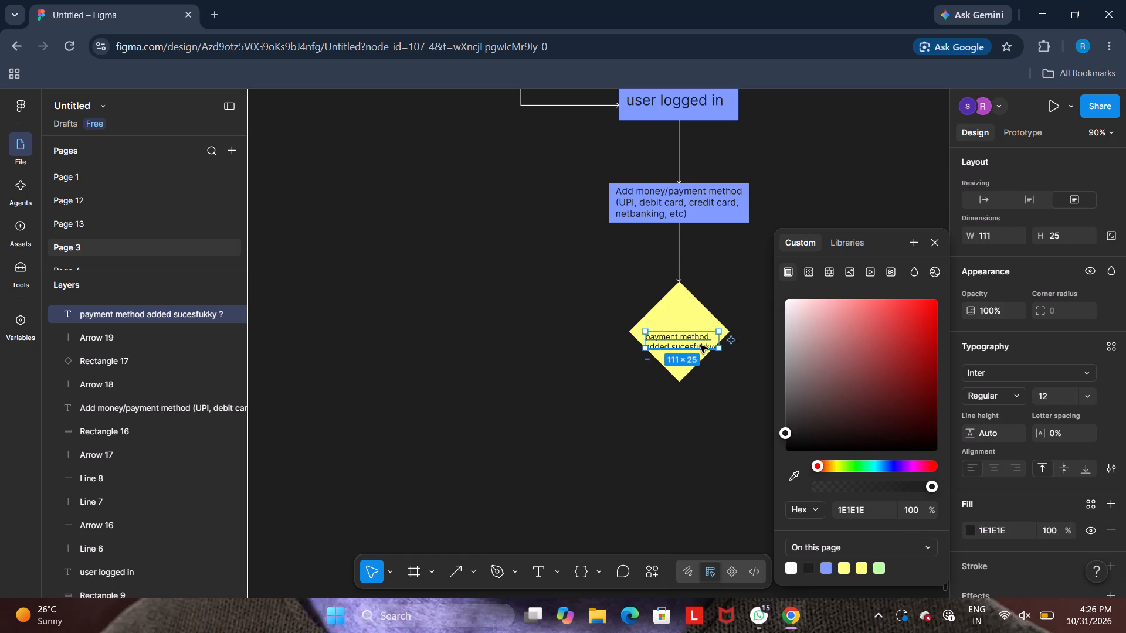
Correct "sucesfukky" to "sucesfully" in the yellow diamond's label.
{"action": "double_click", "coordinate": [700, 345]}
{"action": "left_click", "coordinate": [707, 347]}
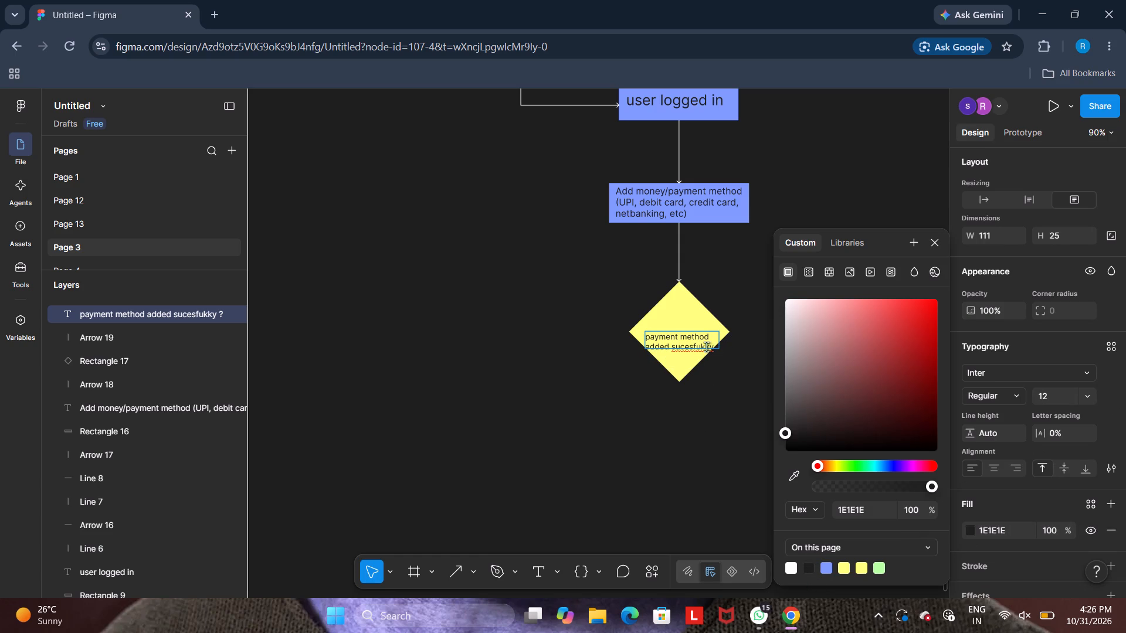
{"action": "key", "text": "Right"}
{"action": "key", "text": "BackSpace"}
{"action": "key", "text": "BackSpace"}
{"action": "type", "text": "ll"}
{"action": "left_click", "coordinate": [685, 405]}
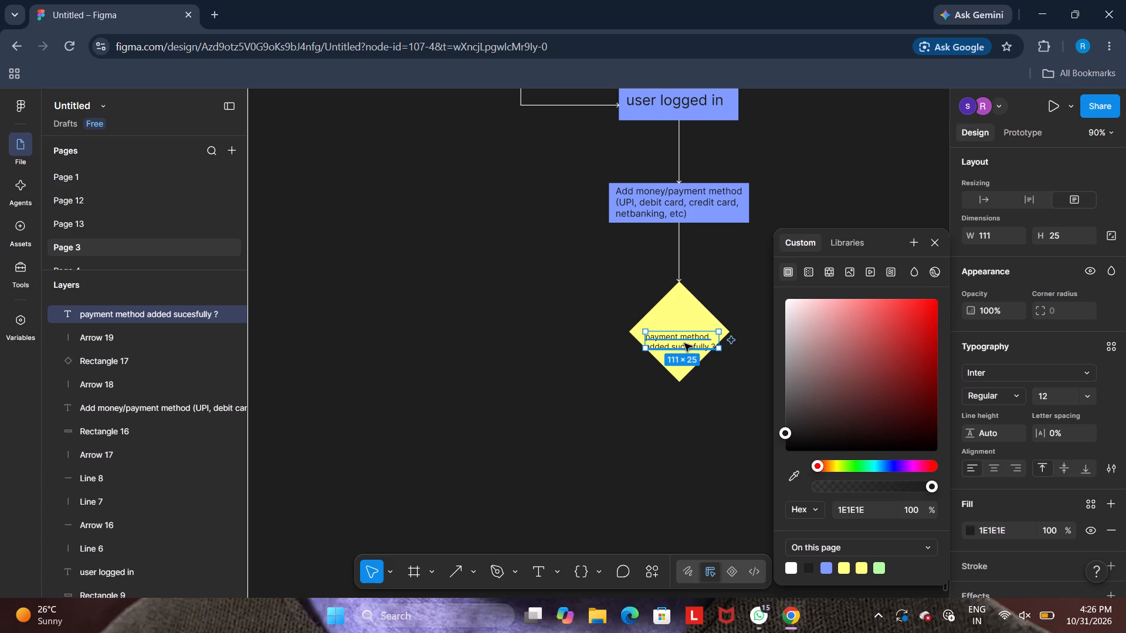
Move the payment method label up to the yellow diamond's middle, at about X -10, Y 960.
{"action": "left_click_drag", "start_coordinate": [684, 344], "coordinate": [684, 335]}
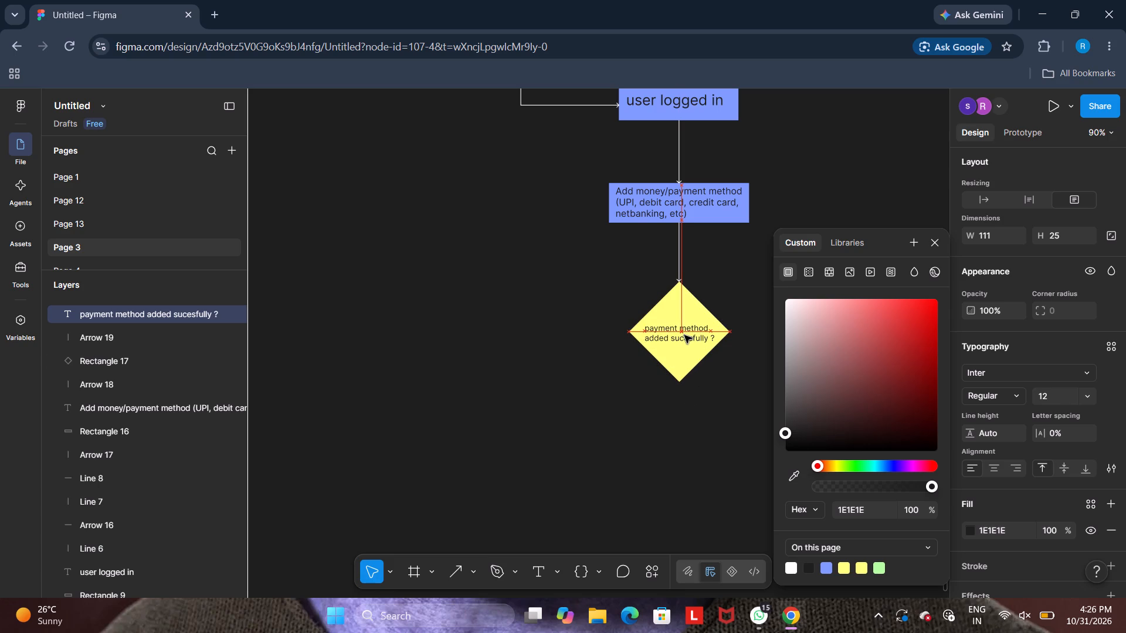
{"action": "left_click_drag", "start_coordinate": [684, 335], "coordinate": [685, 336]}
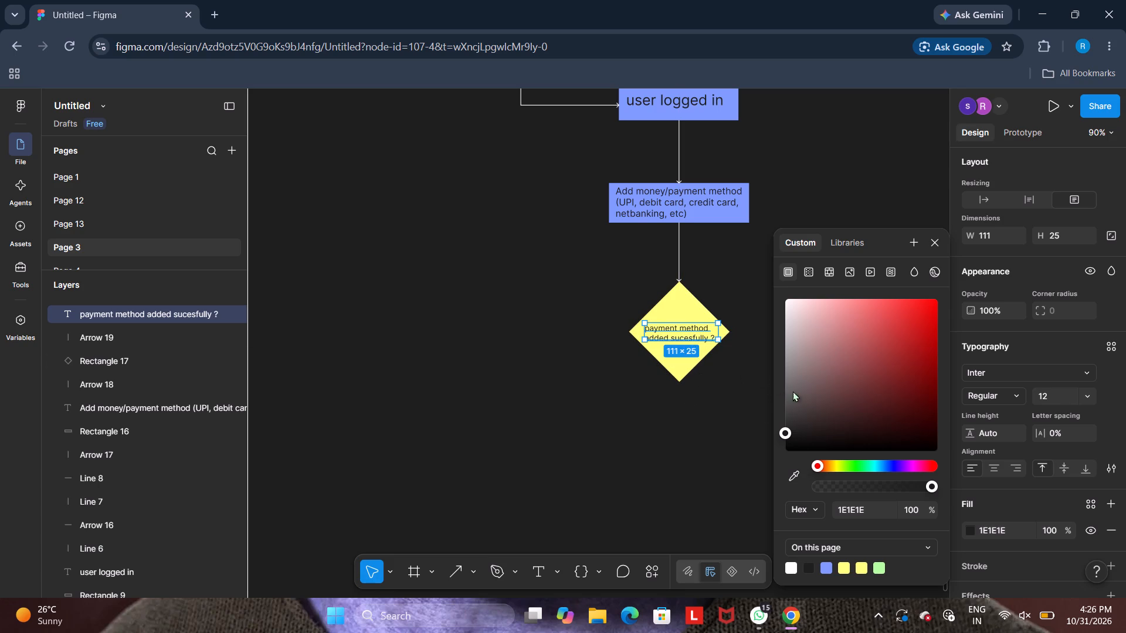
{"action": "left_click", "coordinate": [697, 417]}
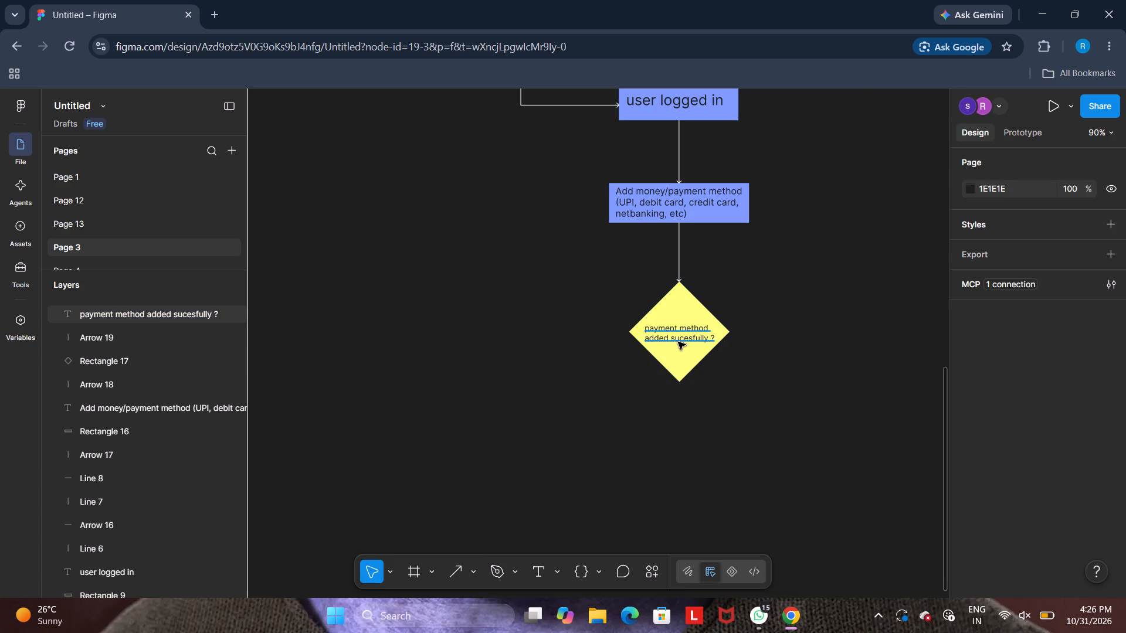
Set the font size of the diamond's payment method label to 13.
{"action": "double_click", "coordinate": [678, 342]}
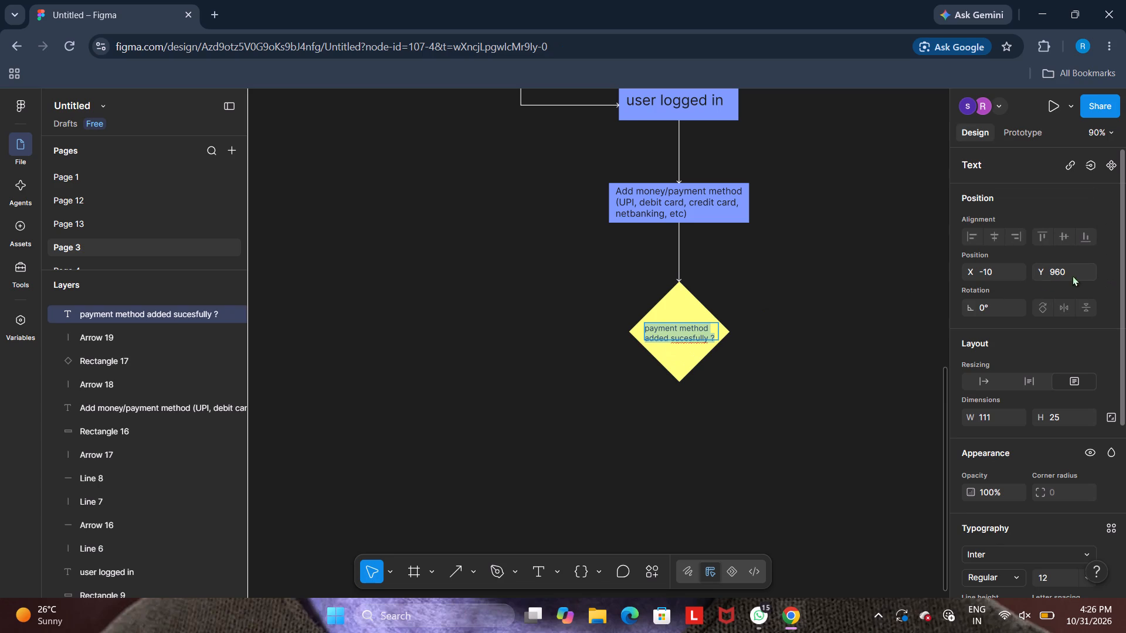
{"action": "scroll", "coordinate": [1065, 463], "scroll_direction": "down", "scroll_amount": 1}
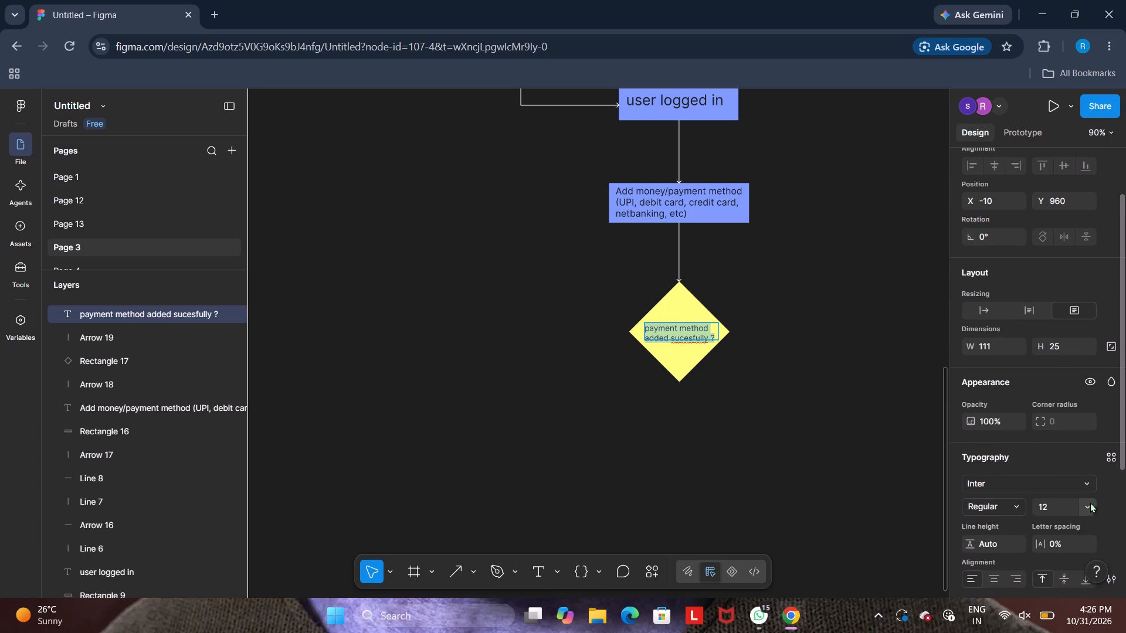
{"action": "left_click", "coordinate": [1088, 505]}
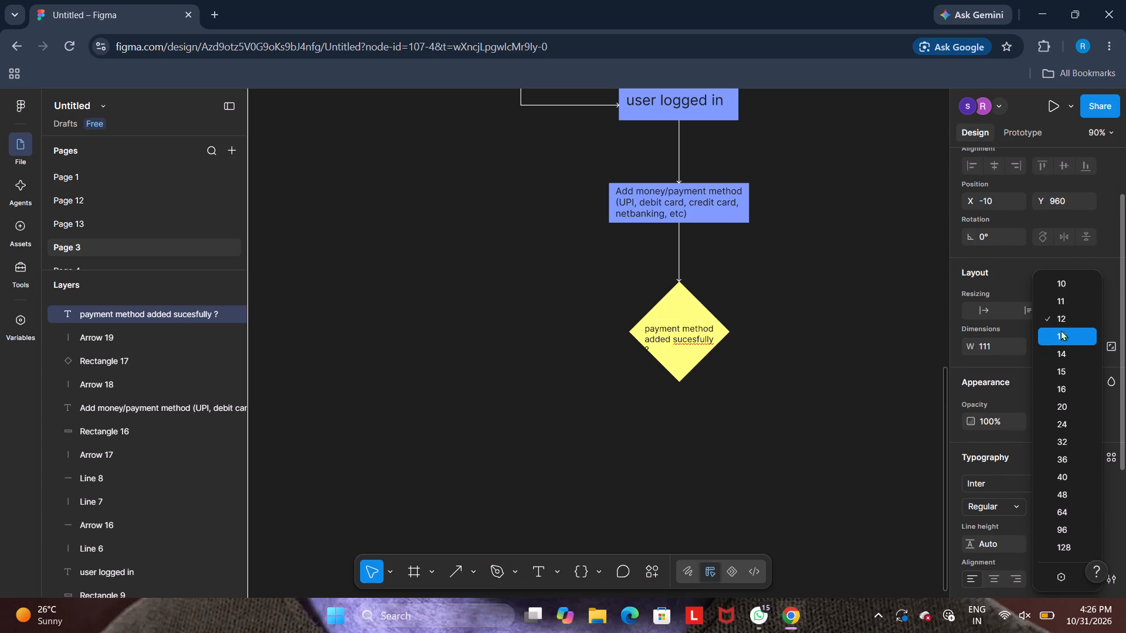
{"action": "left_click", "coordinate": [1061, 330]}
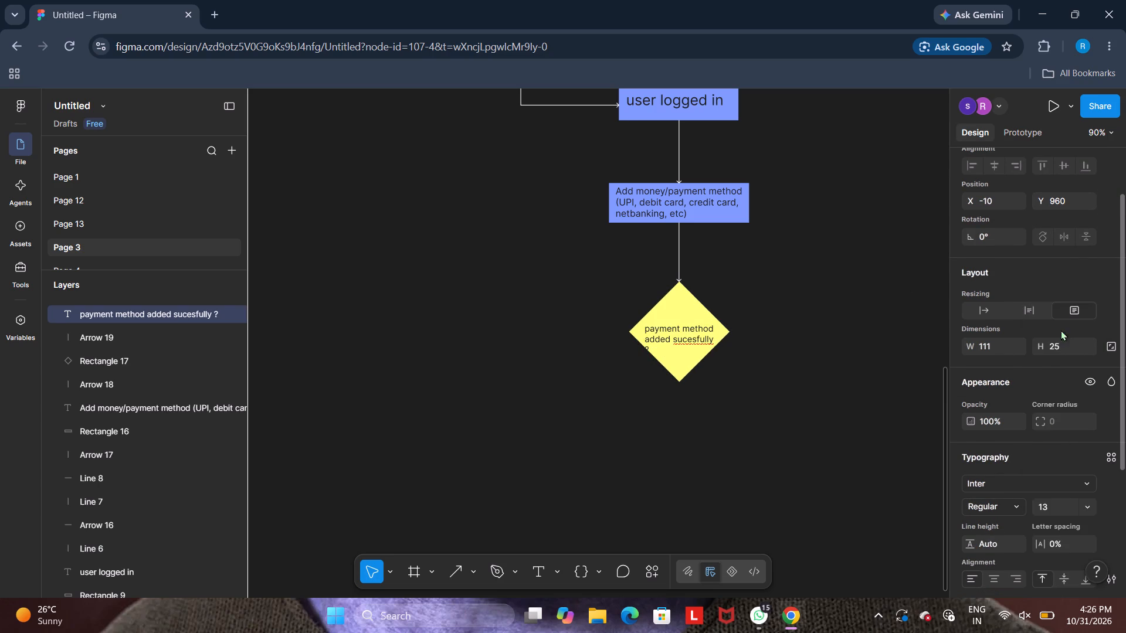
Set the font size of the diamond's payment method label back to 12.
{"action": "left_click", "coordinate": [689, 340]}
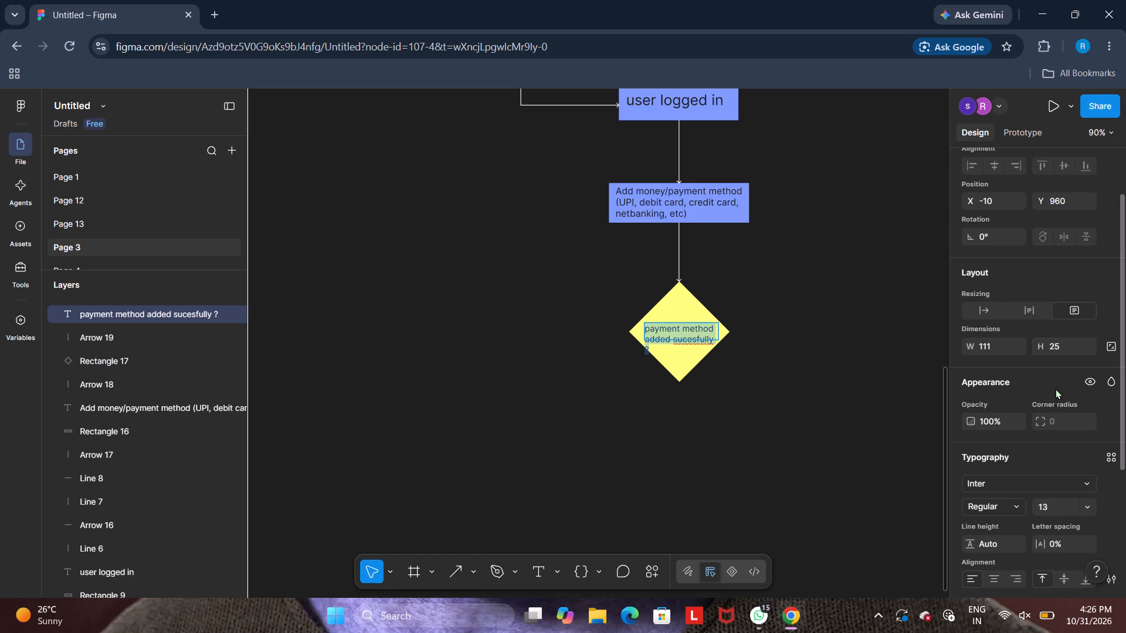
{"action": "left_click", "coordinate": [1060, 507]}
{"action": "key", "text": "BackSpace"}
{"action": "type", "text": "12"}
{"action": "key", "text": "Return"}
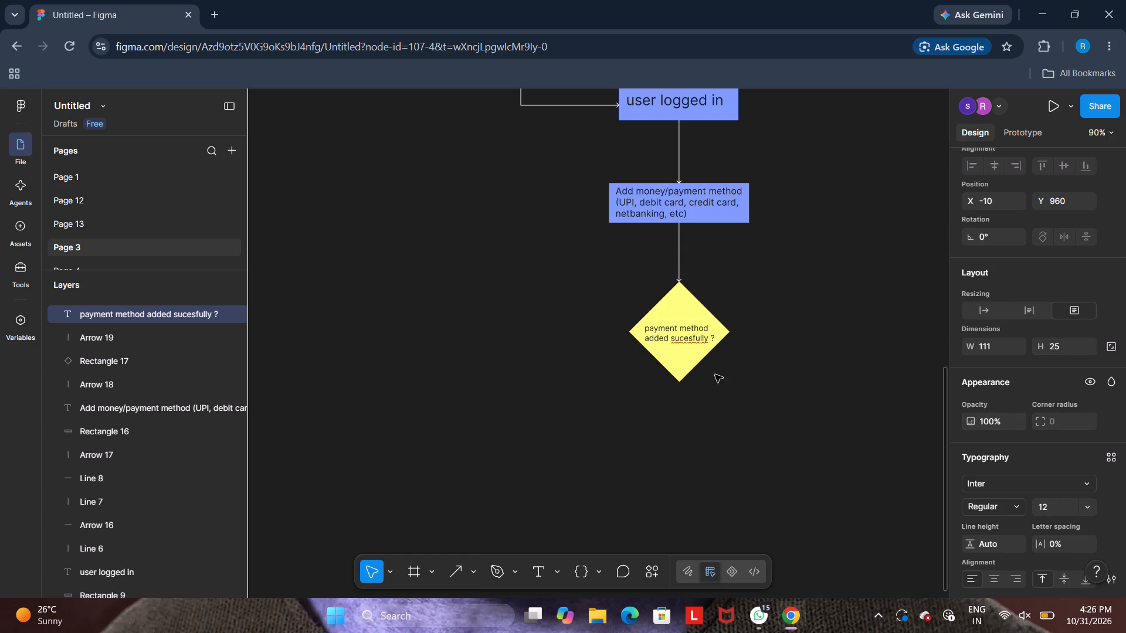
Correct "sucesfully" to "succesfully" in the yellow diamond's label.
{"action": "left_click", "coordinate": [686, 338]}
{"action": "key", "text": "Left"}
{"action": "key", "text": "c"}
{"action": "left_click", "coordinate": [704, 359]}
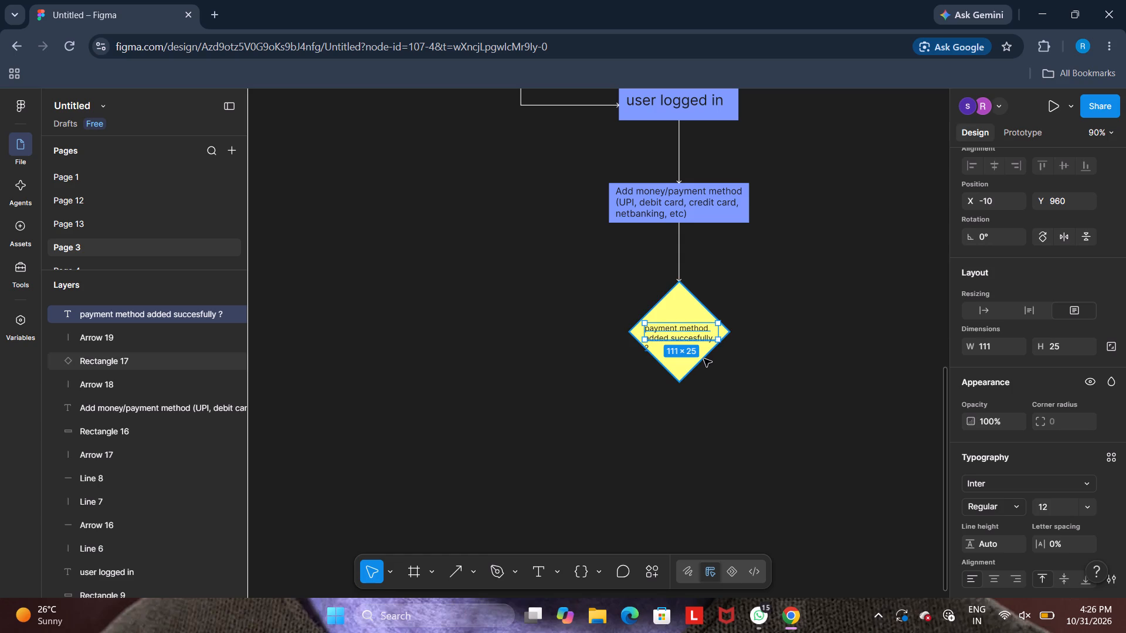
{"action": "left_click", "coordinate": [706, 389]}
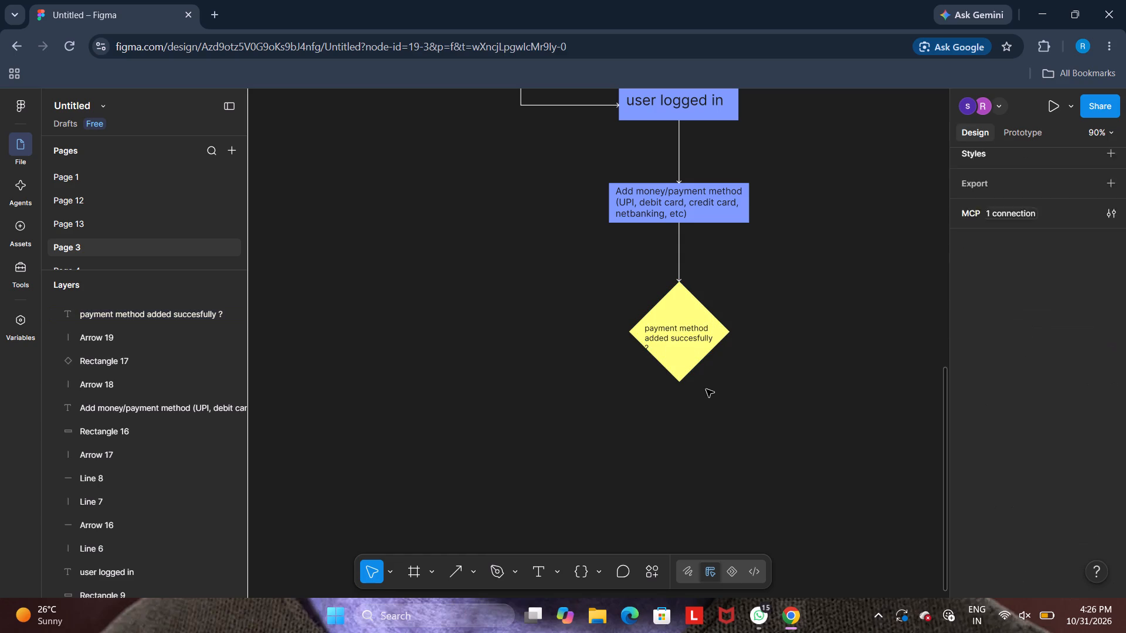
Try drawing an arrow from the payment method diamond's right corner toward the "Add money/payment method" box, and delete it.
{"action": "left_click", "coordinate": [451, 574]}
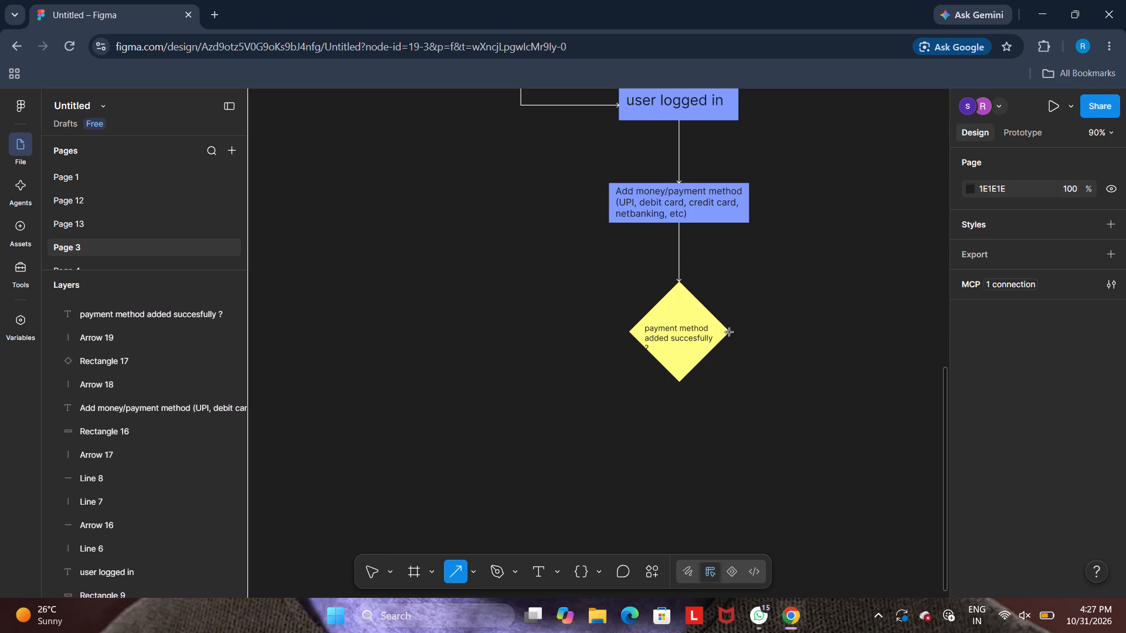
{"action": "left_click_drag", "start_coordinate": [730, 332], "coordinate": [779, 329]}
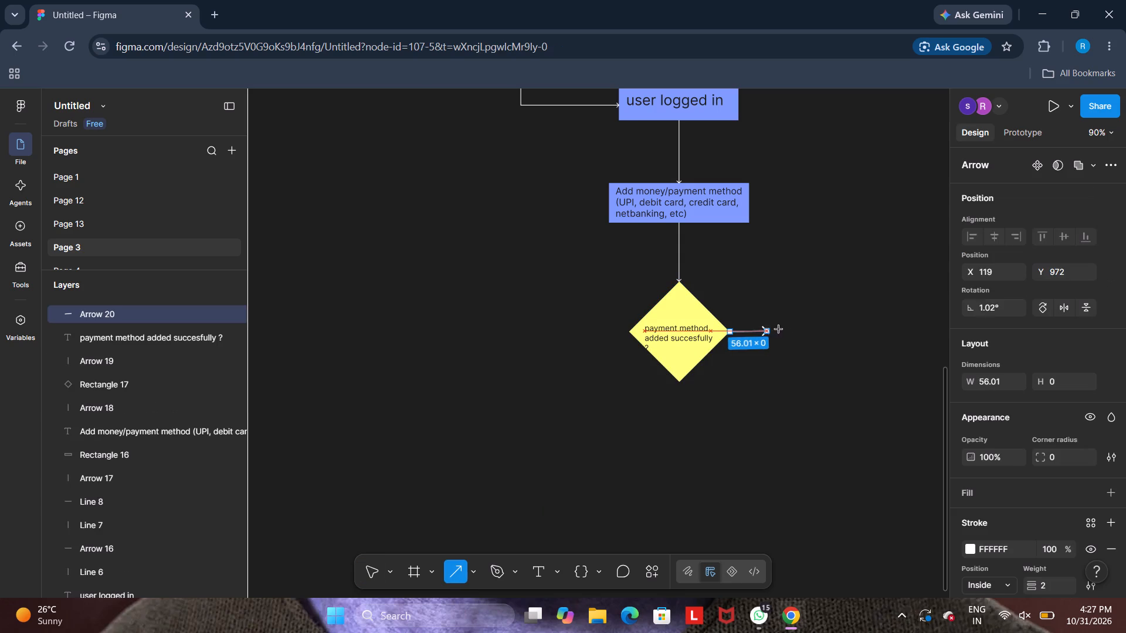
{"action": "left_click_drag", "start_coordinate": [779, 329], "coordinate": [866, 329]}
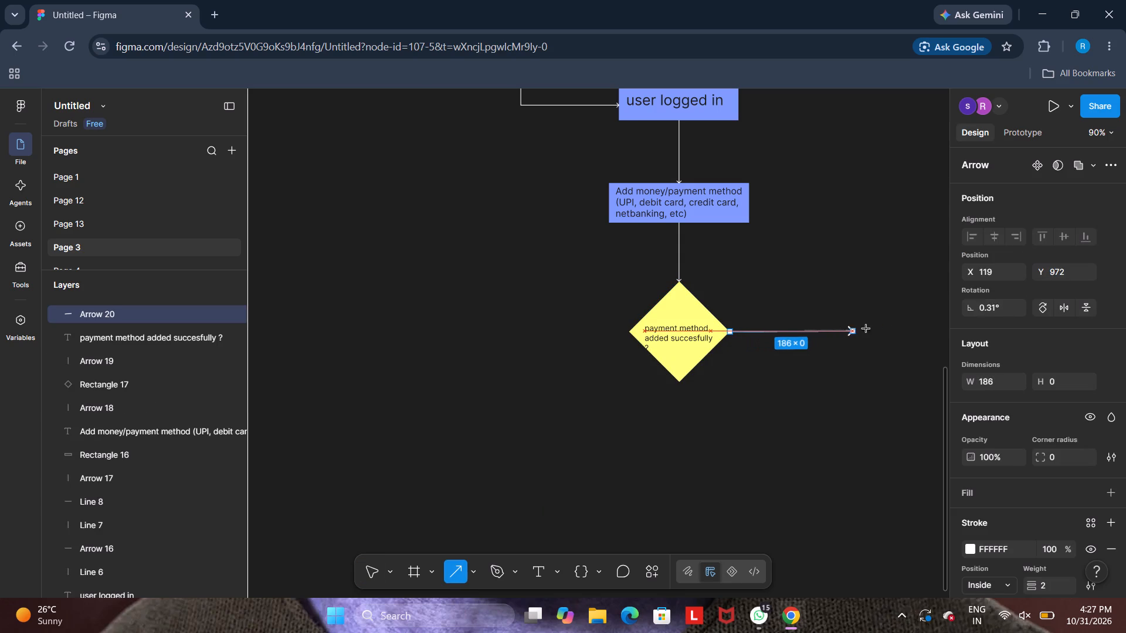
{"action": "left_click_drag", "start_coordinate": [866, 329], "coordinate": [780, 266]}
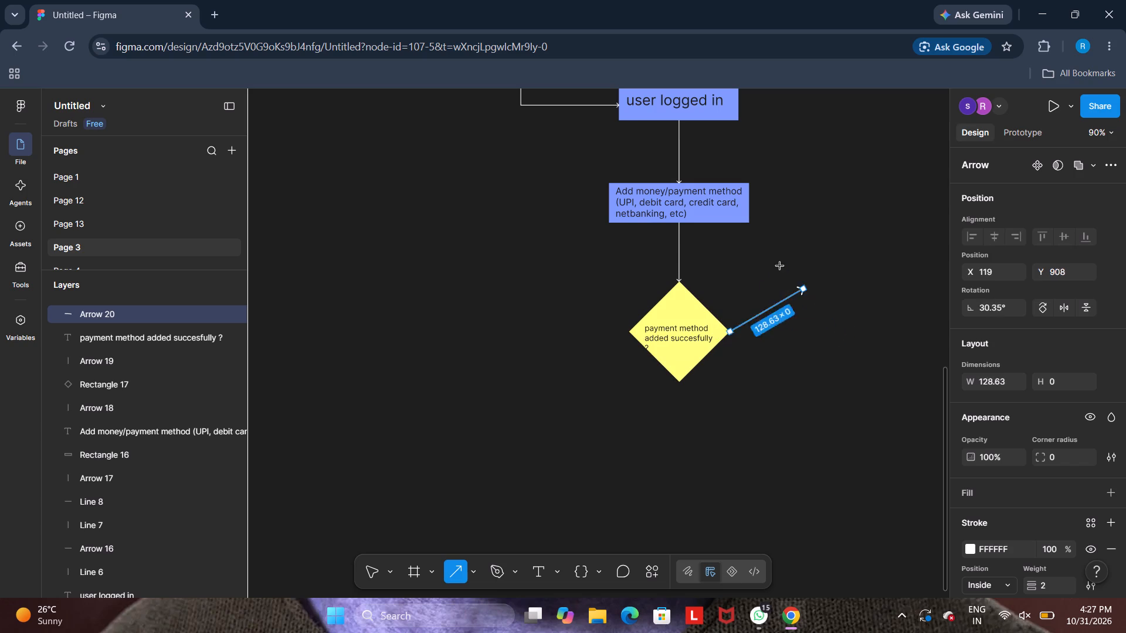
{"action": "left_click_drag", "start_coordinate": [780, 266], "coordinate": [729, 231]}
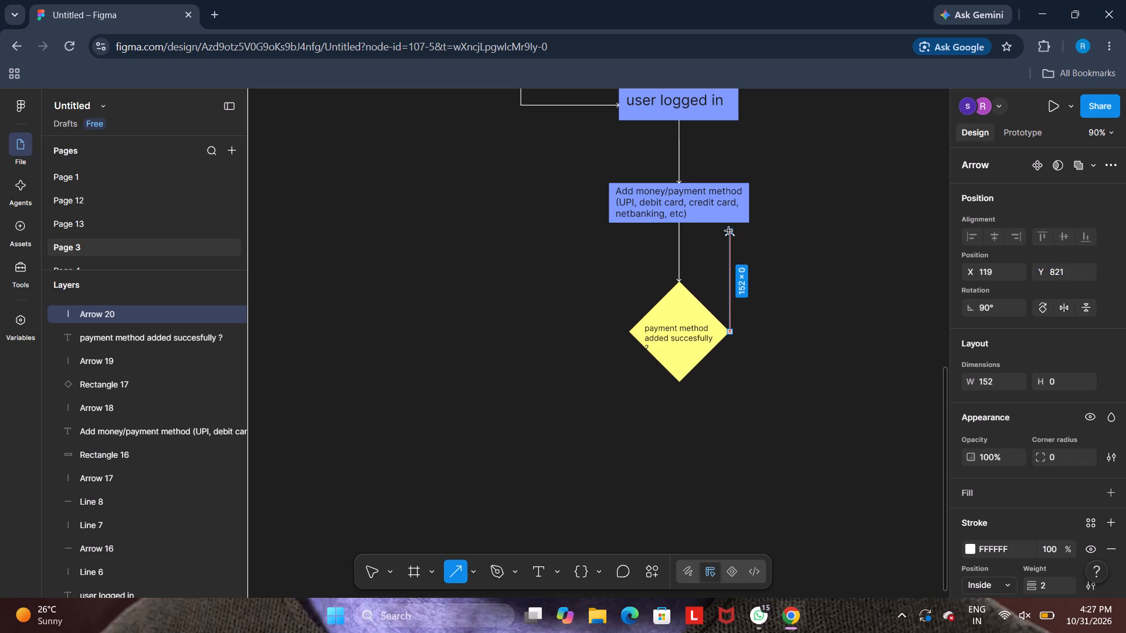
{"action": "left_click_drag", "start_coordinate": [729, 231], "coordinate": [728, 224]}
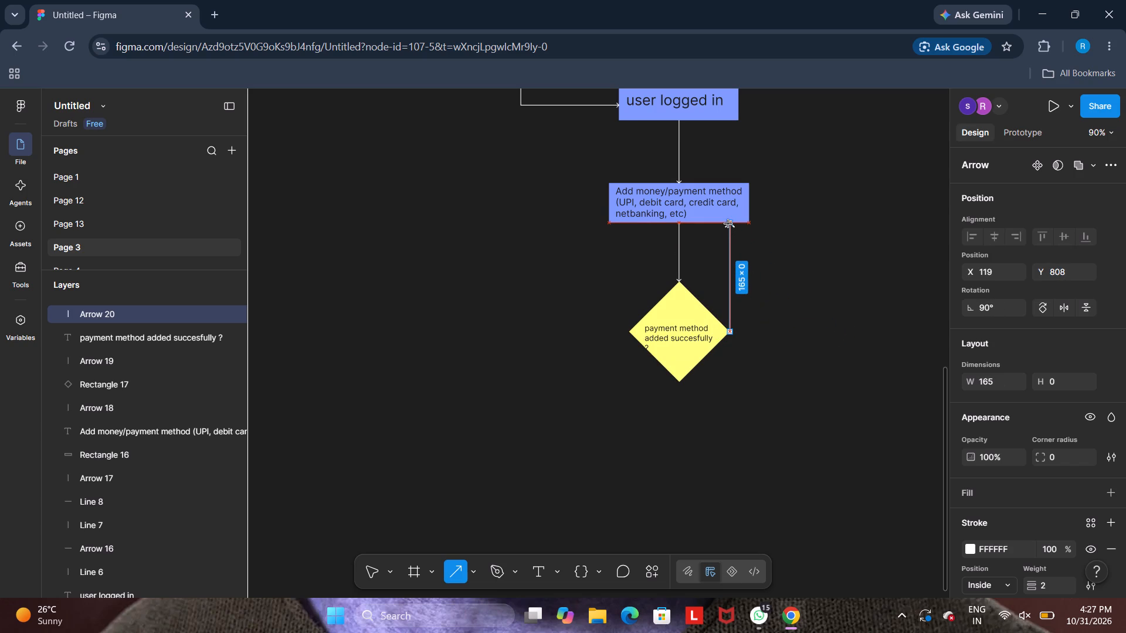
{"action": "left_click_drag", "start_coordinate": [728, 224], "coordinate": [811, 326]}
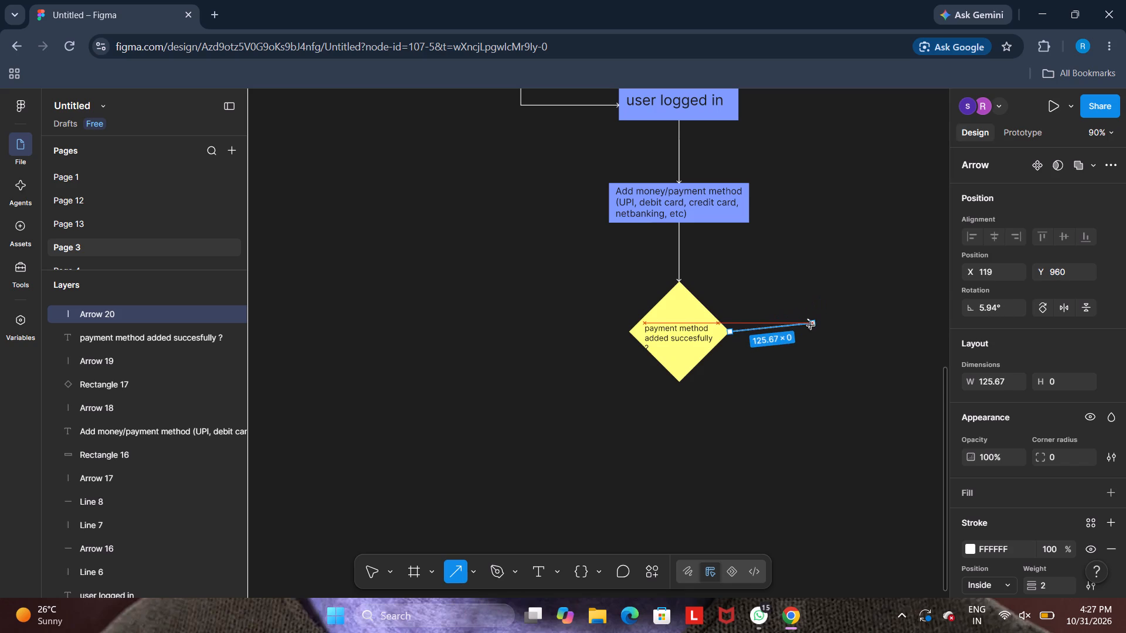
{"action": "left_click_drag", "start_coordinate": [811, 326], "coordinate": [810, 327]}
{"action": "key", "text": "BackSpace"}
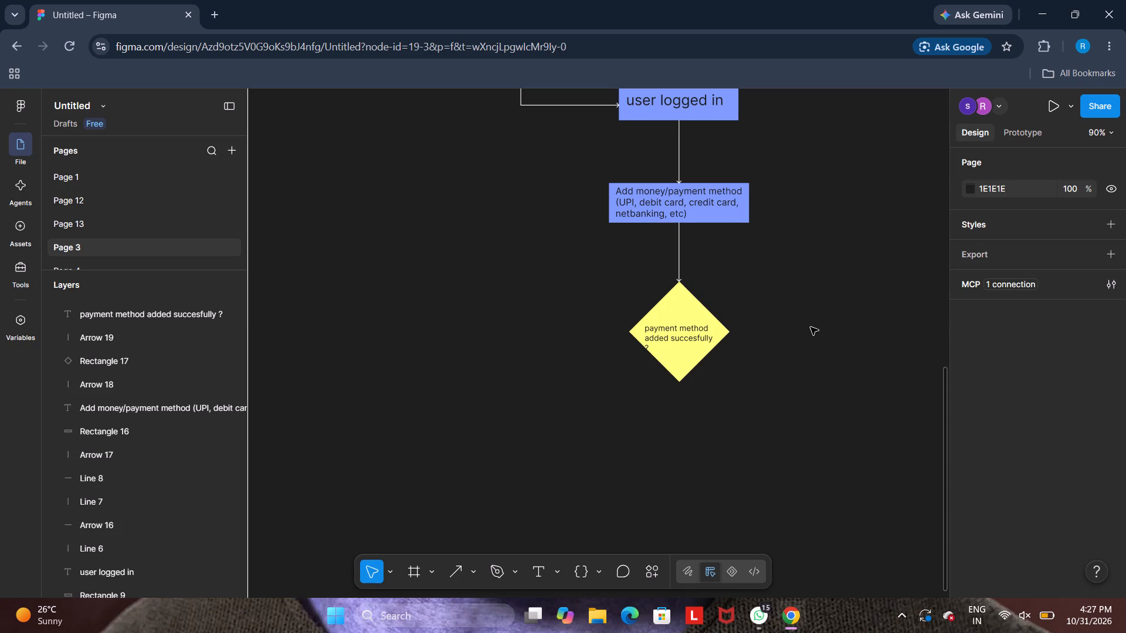
Draw a horizontal line about 66 long outward from the right corner of the payment method diamond.
{"action": "key", "text": "l"}
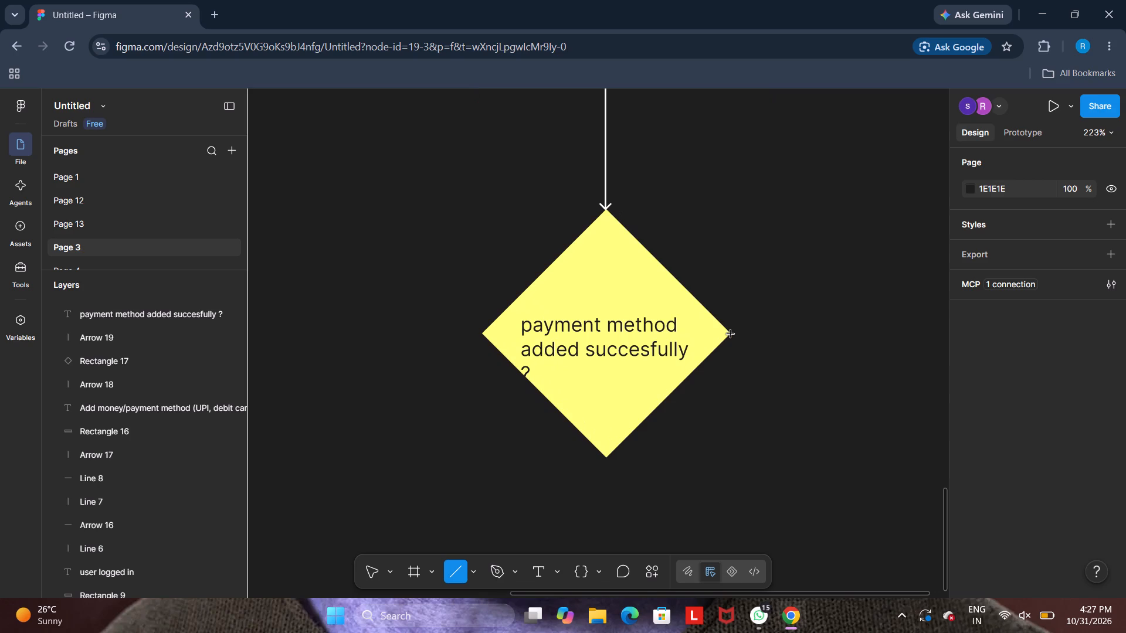
{"action": "left_click_drag", "start_coordinate": [729, 334], "coordinate": [787, 333]}
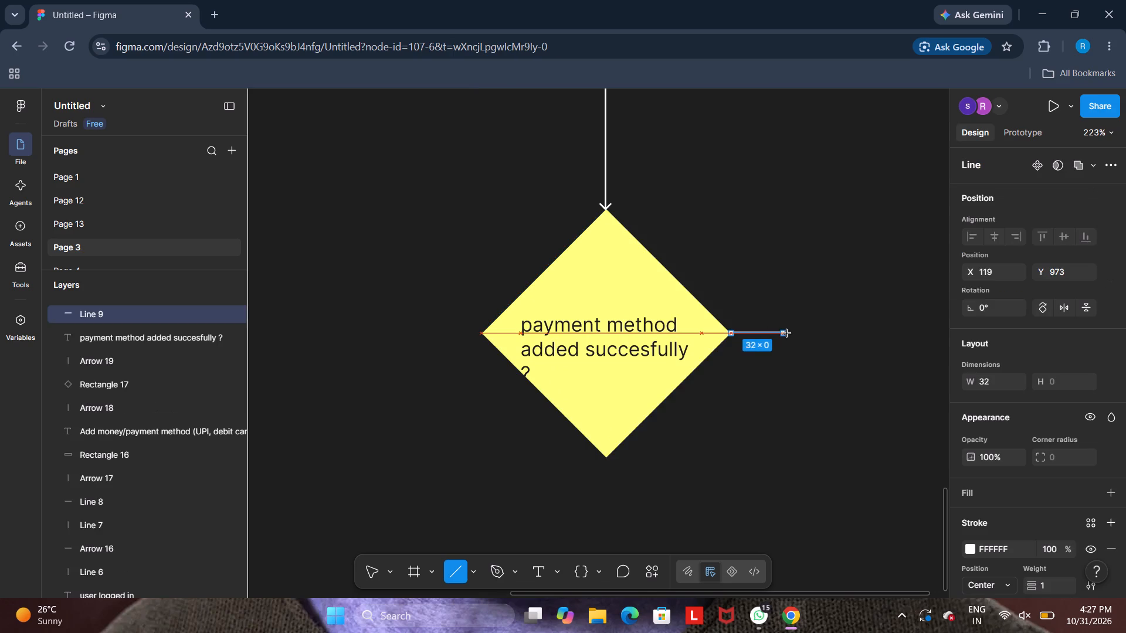
{"action": "left_click_drag", "start_coordinate": [787, 333], "coordinate": [835, 331]}
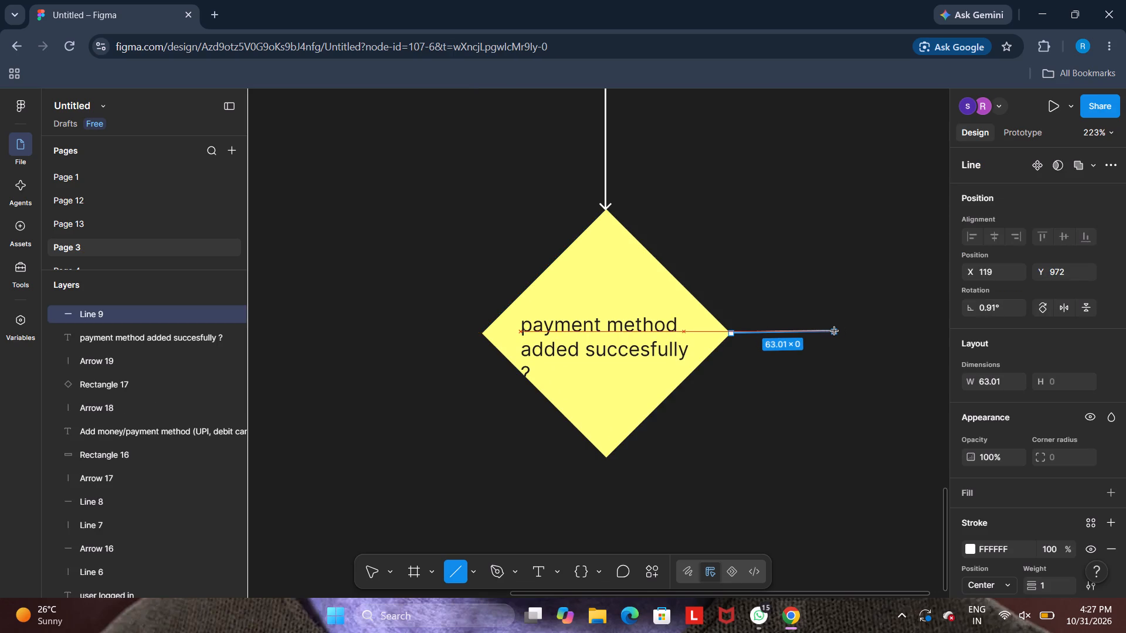
{"action": "left_click_drag", "start_coordinate": [835, 331], "coordinate": [839, 333]}
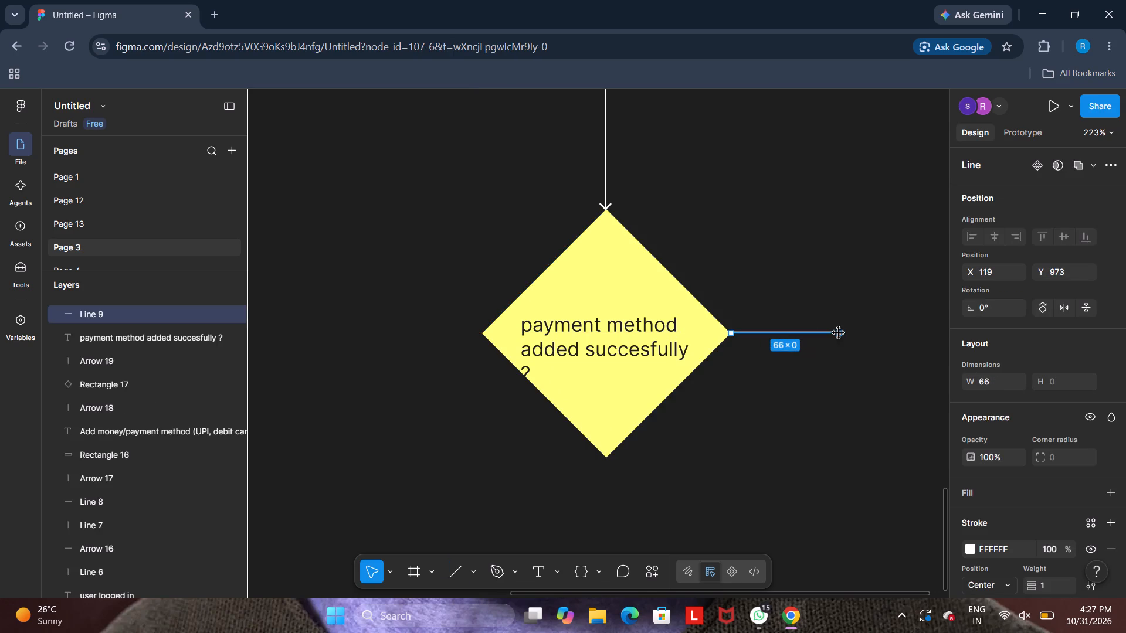
{"action": "left_click", "coordinate": [815, 411]}
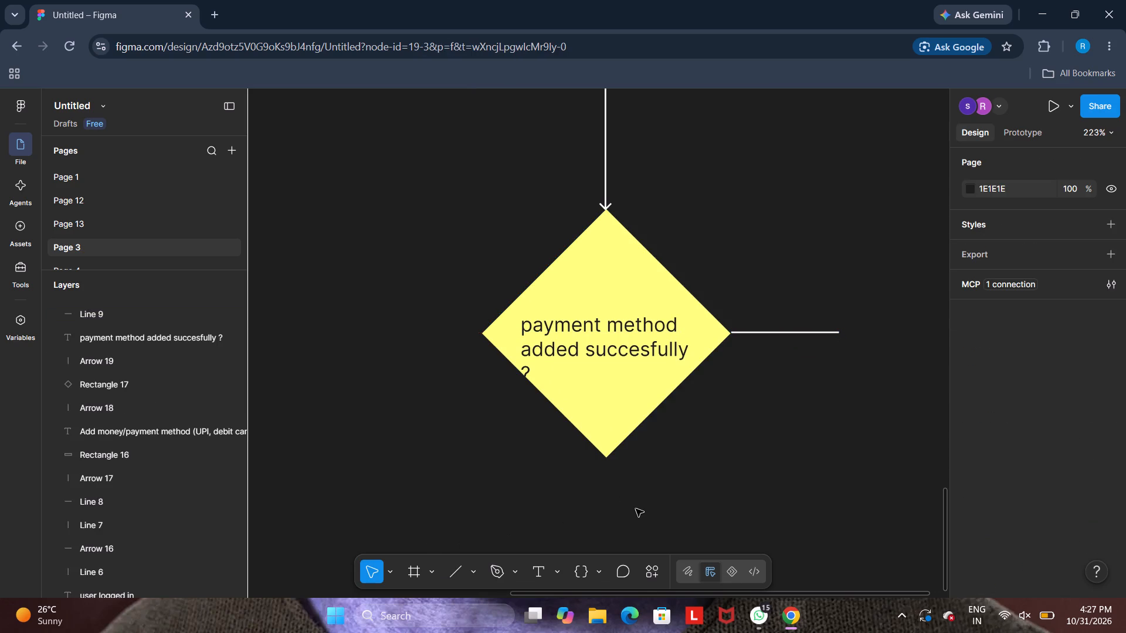
Draw a vertical line about 87 long upward from the free end of the diamond's horizontal connector.
{"action": "key", "text": "shift+l"}
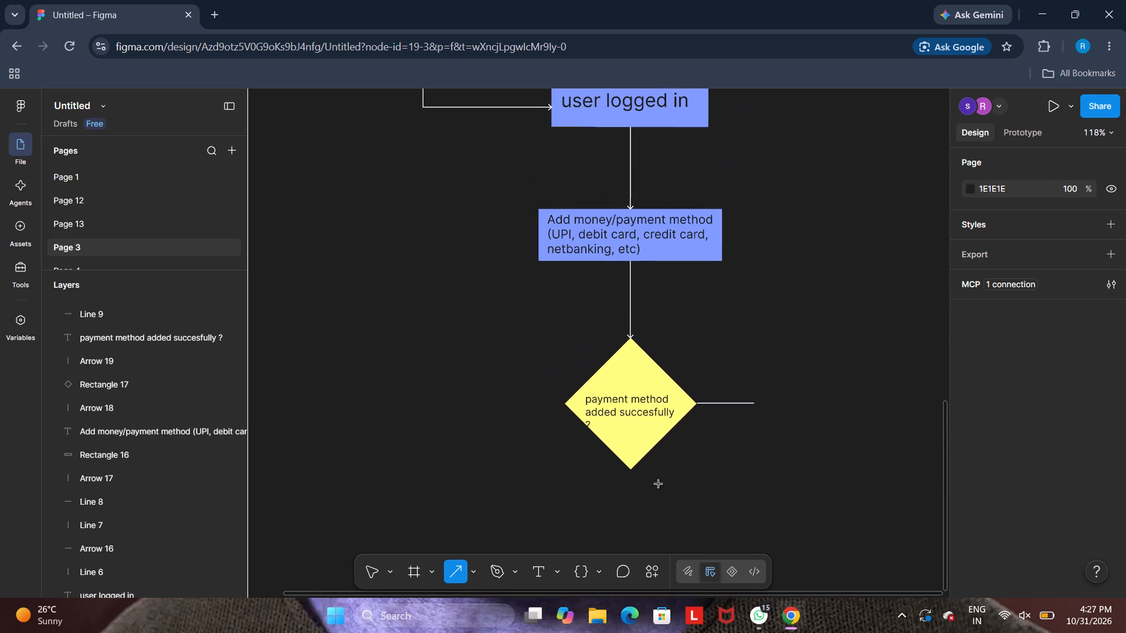
{"action": "key", "text": "l"}
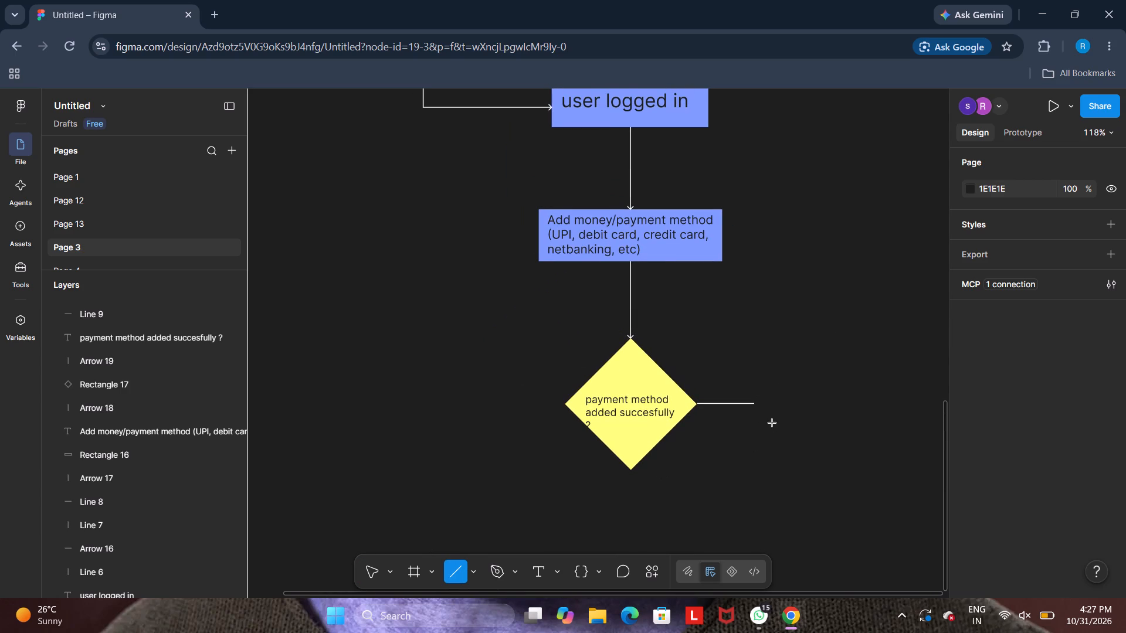
{"action": "type", "text": "ll"}
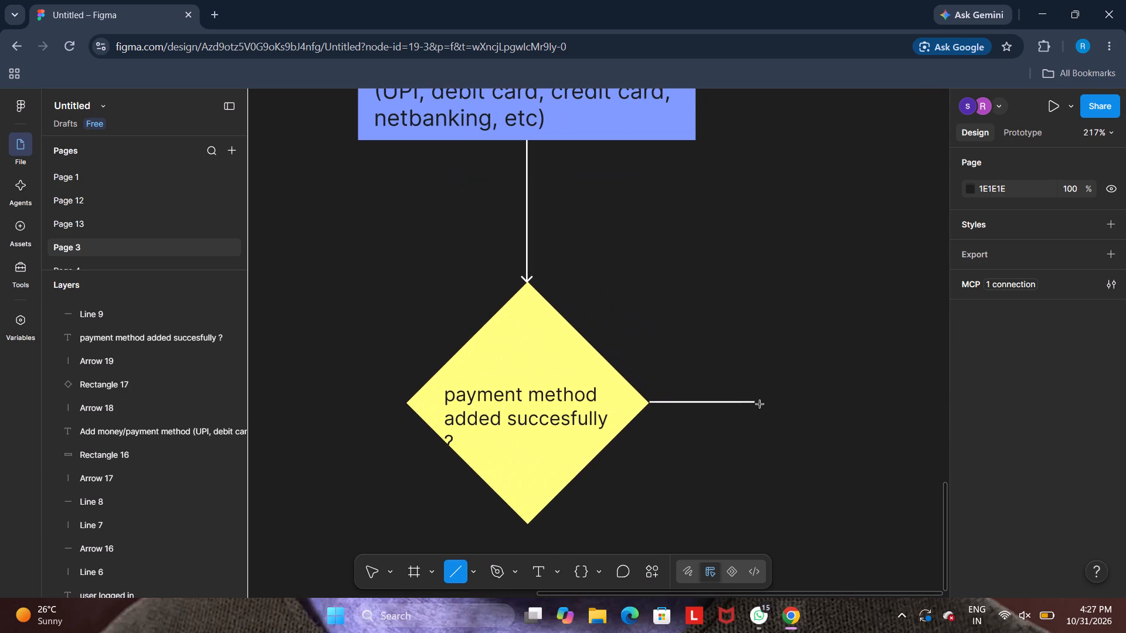
{"action": "left_click_drag", "start_coordinate": [754, 403], "coordinate": [754, 393]}
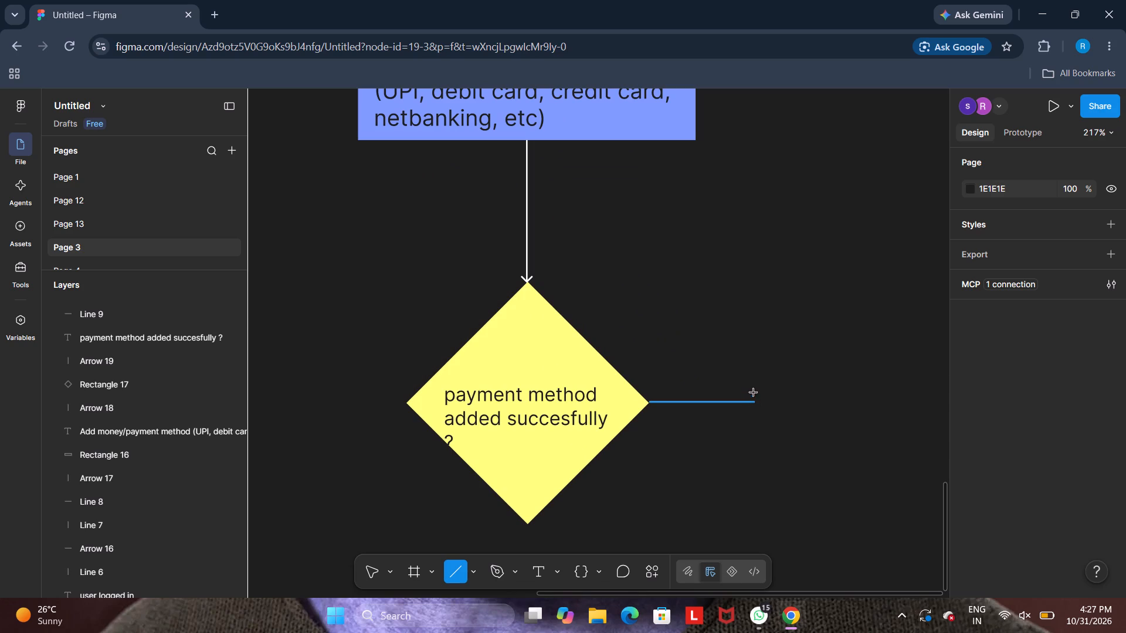
{"action": "left_click_drag", "start_coordinate": [754, 393], "coordinate": [752, 287]}
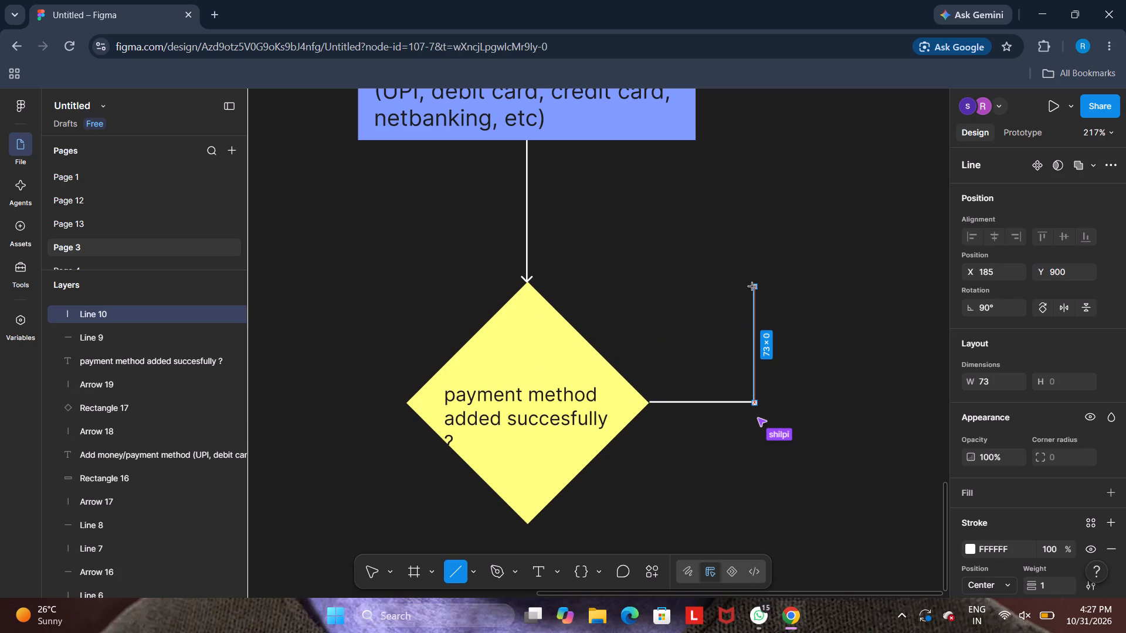
{"action": "left_click_drag", "start_coordinate": [752, 287], "coordinate": [752, 264]}
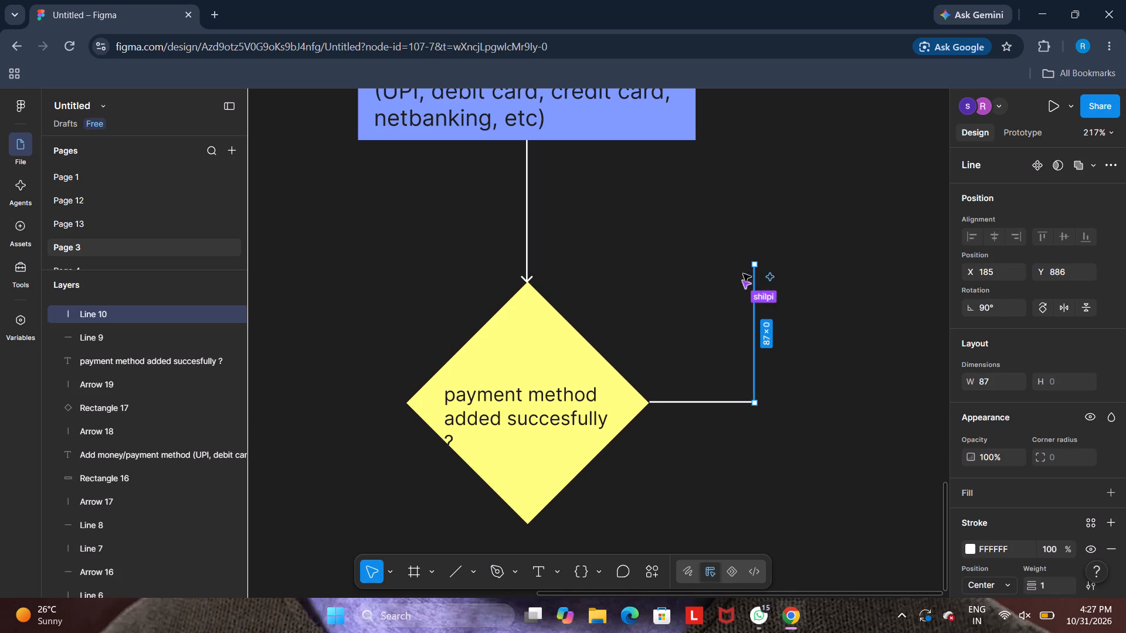
{"action": "left_click_drag", "start_coordinate": [821, 286], "coordinate": [535, 553]}
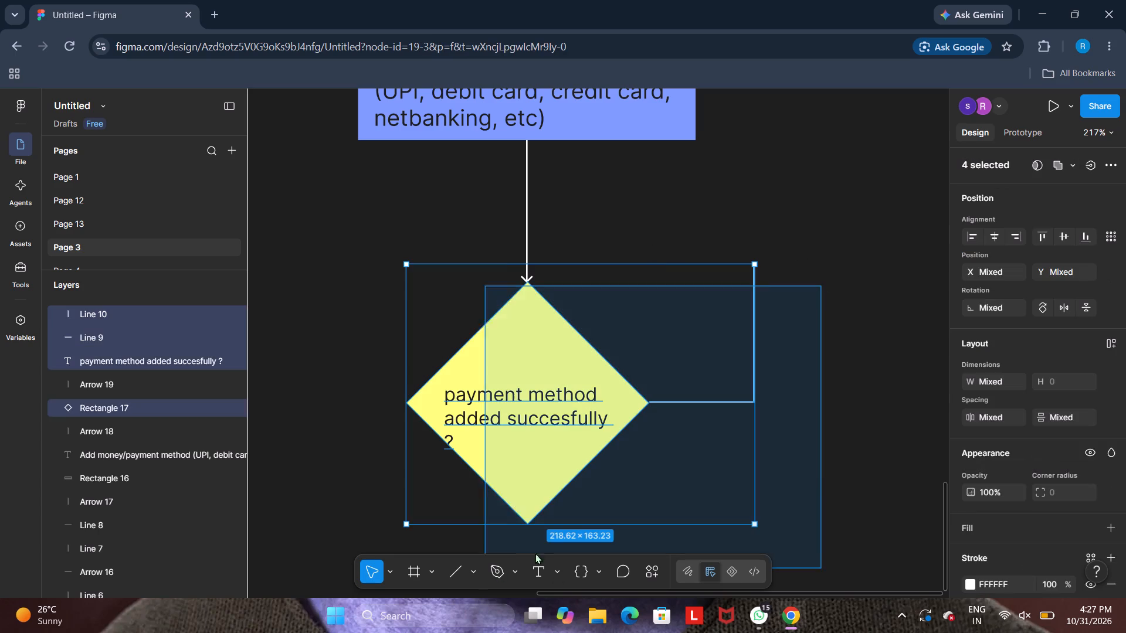
{"action": "left_click_drag", "start_coordinate": [535, 553], "coordinate": [760, 495]}
{"action": "left_click", "coordinate": [862, 474]}
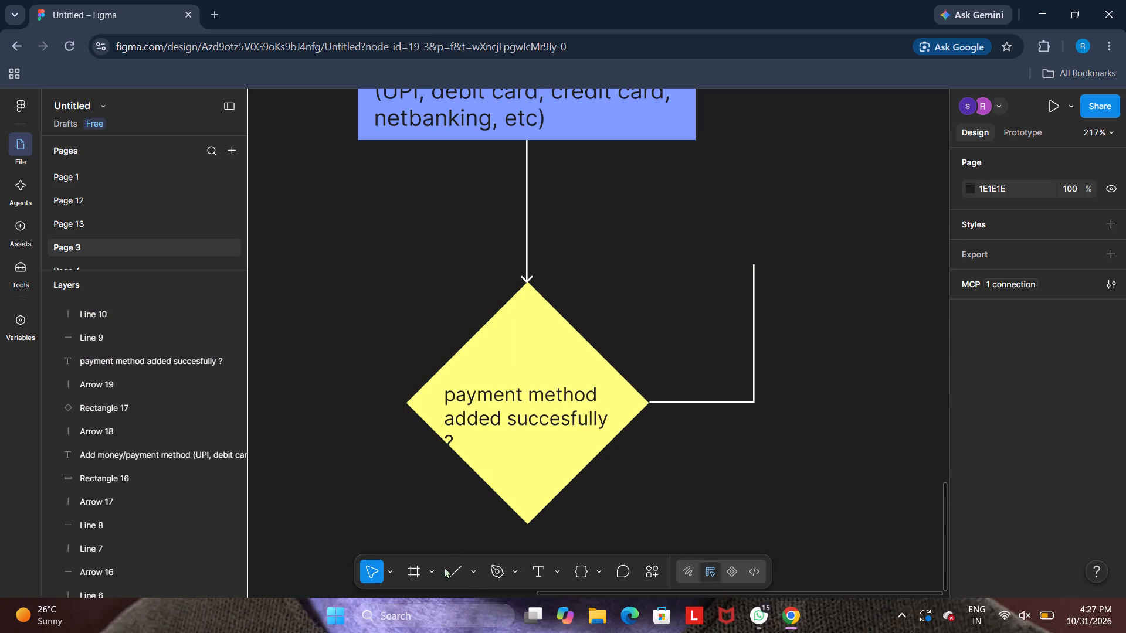
Draw a rectangle about 102 × 42 sitting on the upper end of the vertical connector line.
{"action": "left_click", "coordinate": [476, 570]}
{"action": "left_click", "coordinate": [408, 508]}
{"action": "key", "text": "r"}
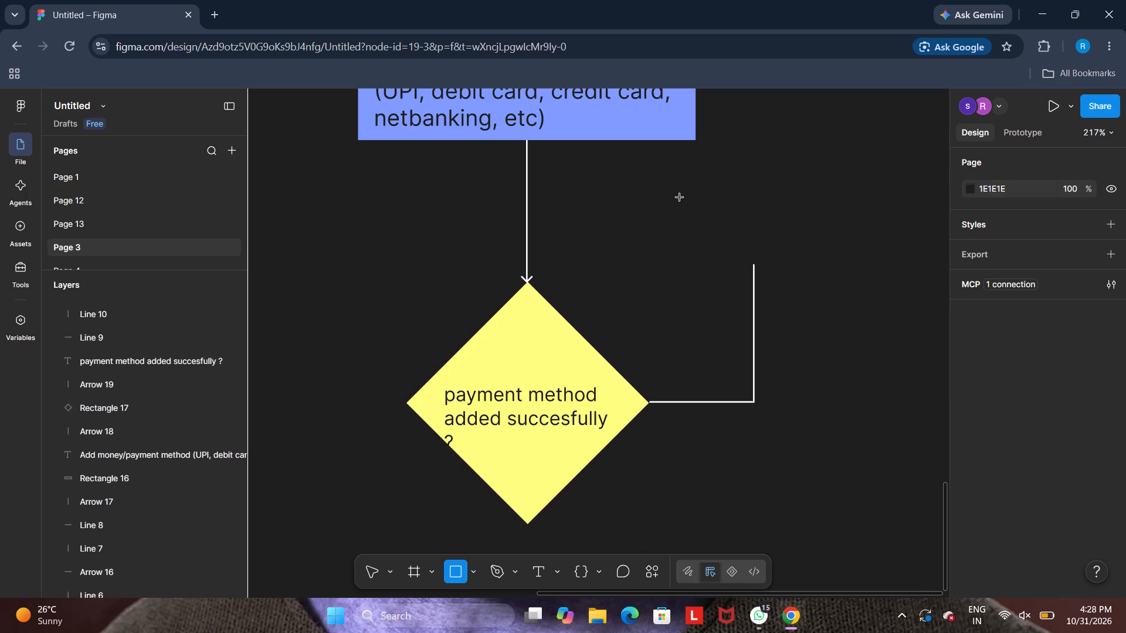
{"action": "left_click_drag", "start_coordinate": [676, 198], "coordinate": [768, 266]}
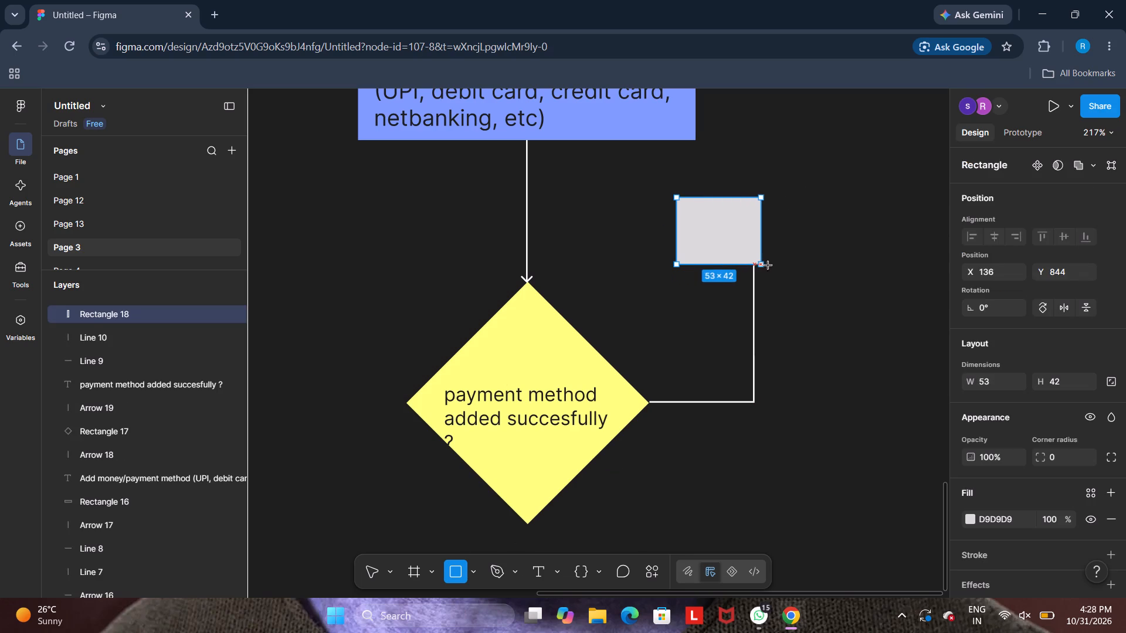
{"action": "left_click_drag", "start_coordinate": [768, 266], "coordinate": [839, 266]}
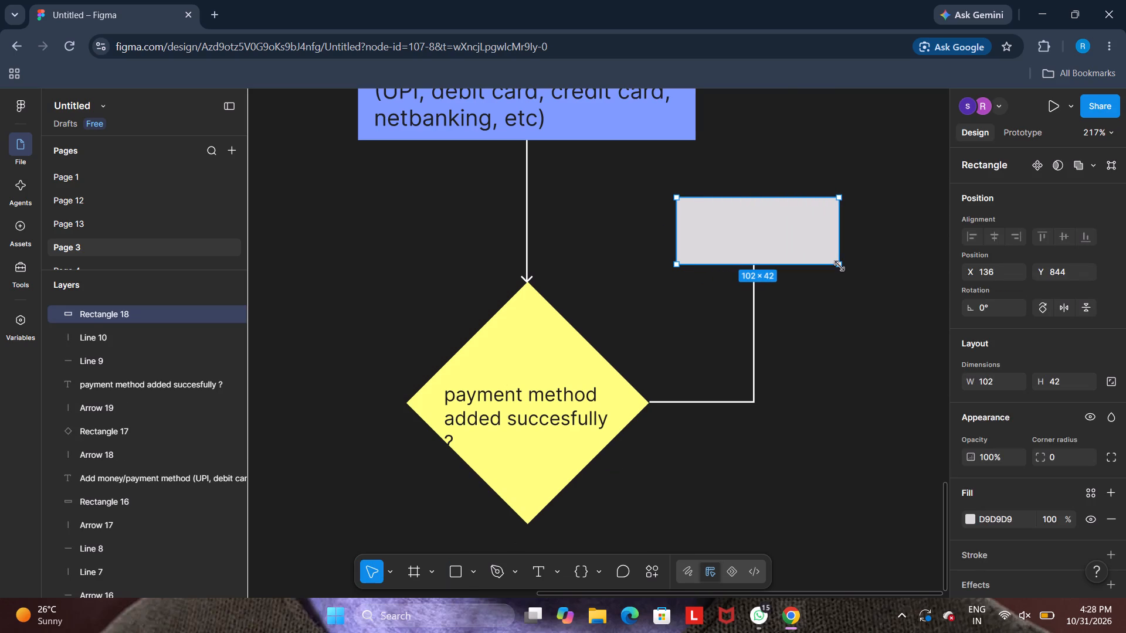
Add a text box inside the new grey rectangle reading "Shows error !".
{"action": "left_click", "coordinate": [539, 569]}
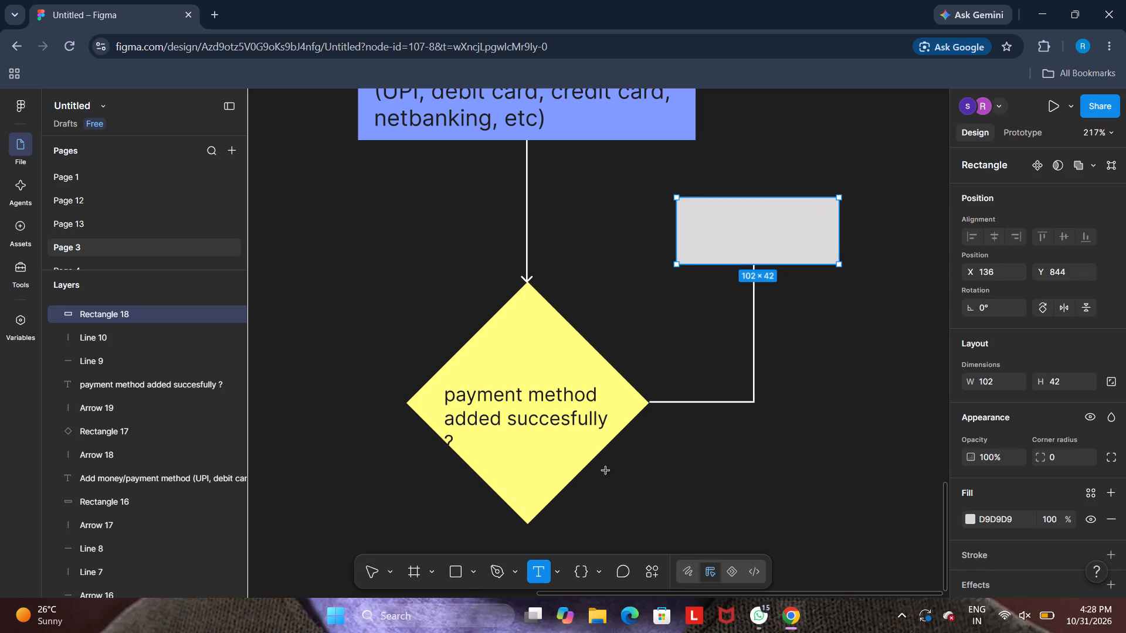
{"action": "left_click_drag", "start_coordinate": [690, 207], "coordinate": [706, 234]}
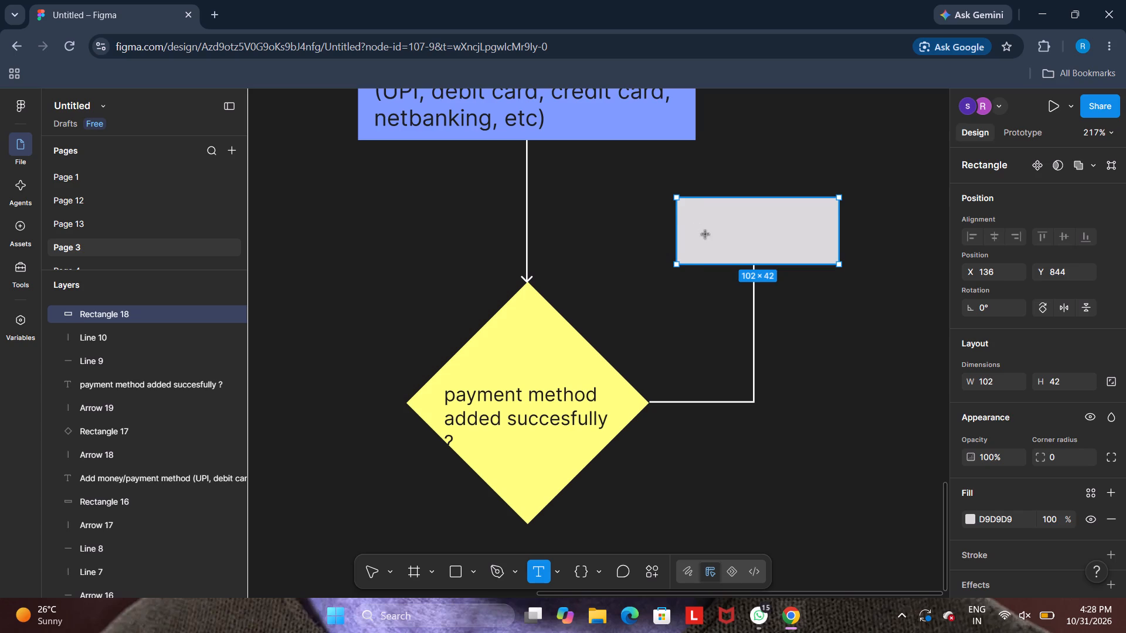
{"action": "left_click_drag", "start_coordinate": [706, 234], "coordinate": [824, 247]}
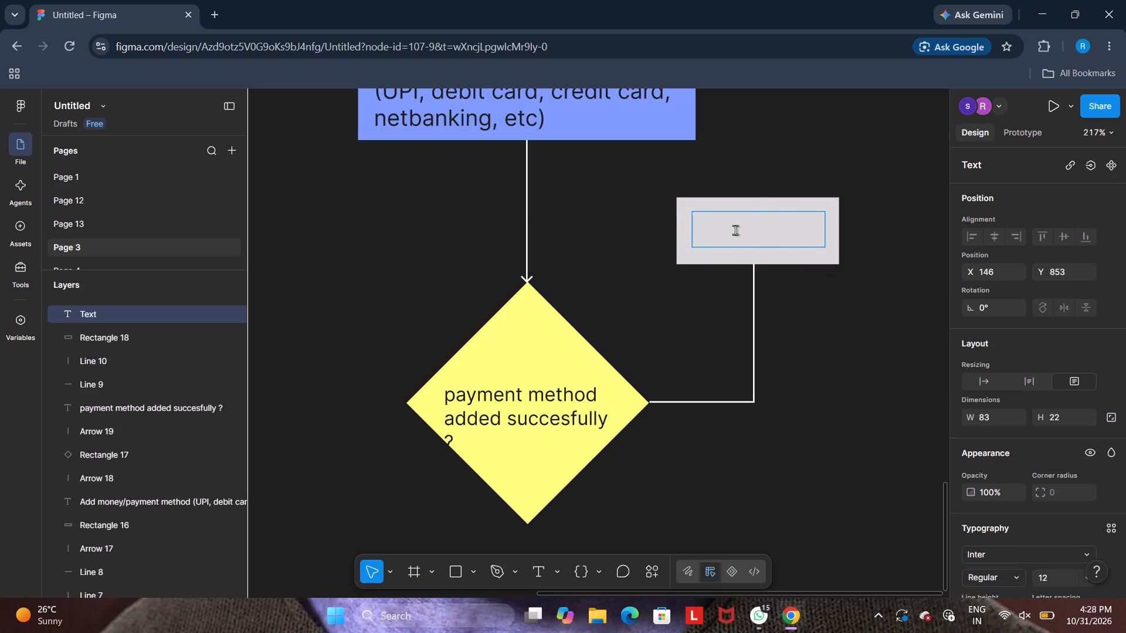
{"action": "key", "text": "shift+s"}
{"action": "type", "text": "hows error"}
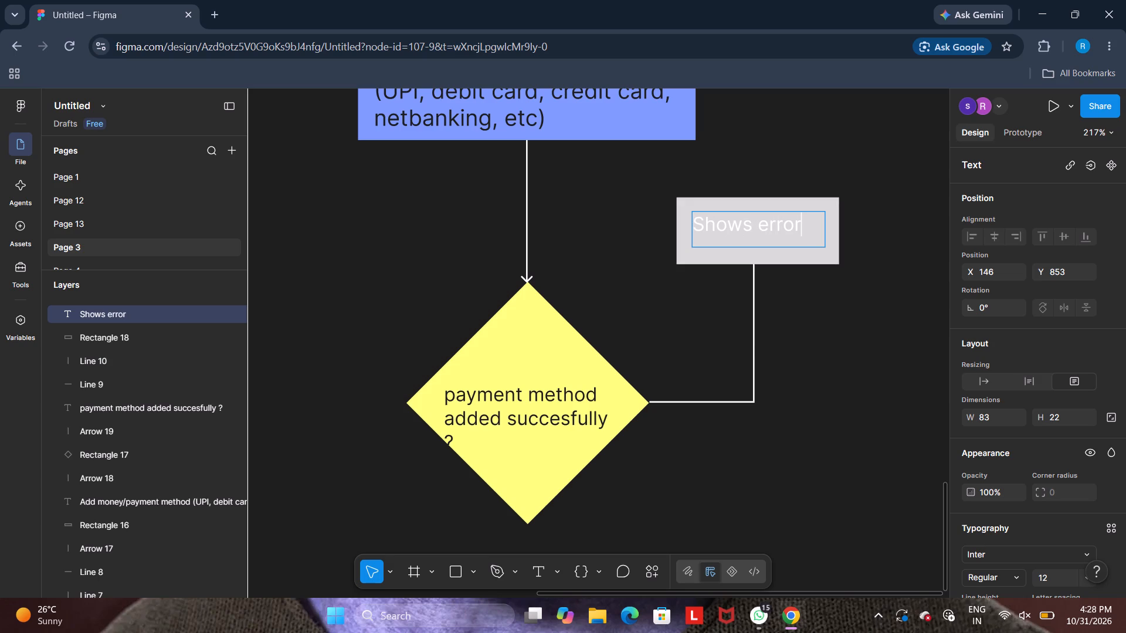
{"action": "key", "text": "space"}
{"action": "type", "text": "!"}
Change the "Shows error !" text fill from white to the dark colour already used on this page.
{"action": "key", "text": "ctrl+a"}
{"action": "scroll", "coordinate": [1009, 488], "scroll_direction": "down", "scroll_amount": 2}
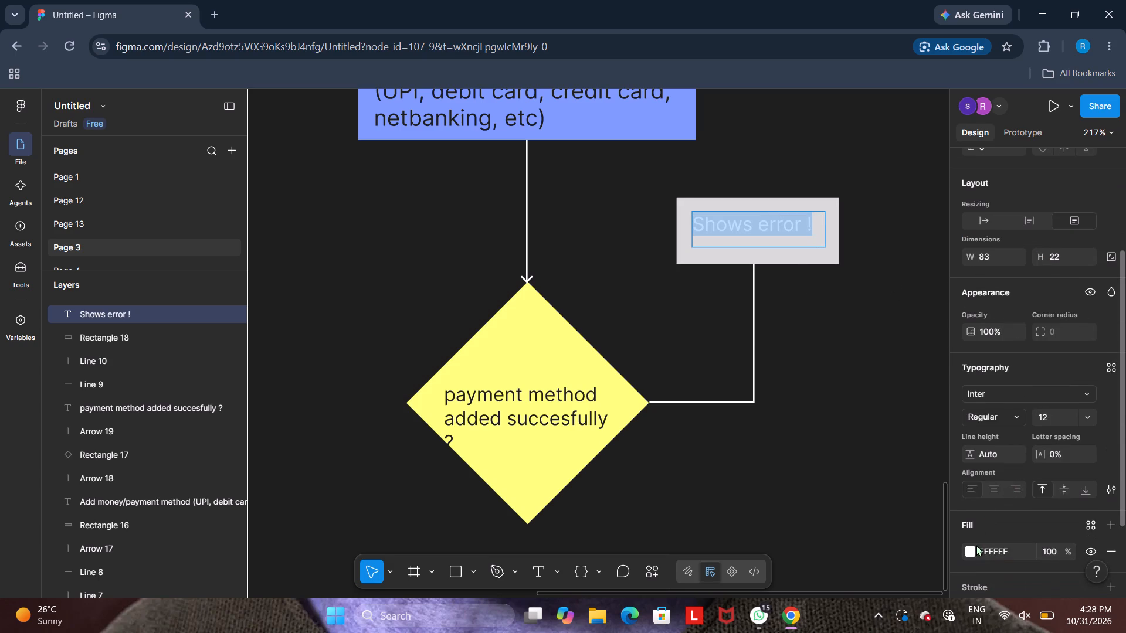
{"action": "left_click", "coordinate": [966, 551]}
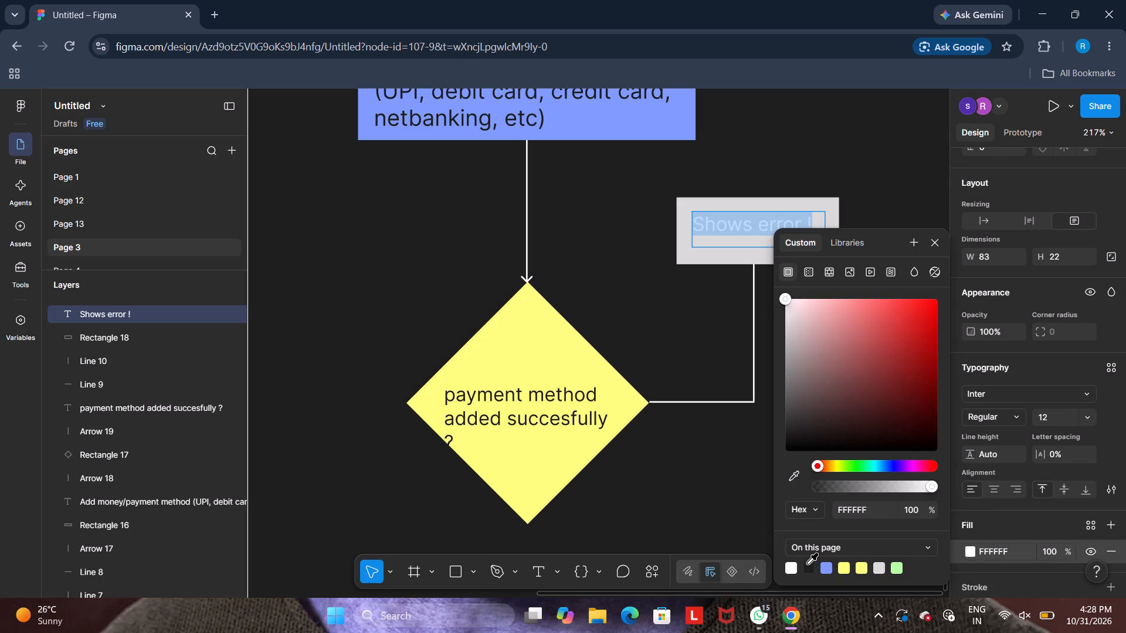
{"action": "left_click", "coordinate": [808, 564]}
{"action": "left_click", "coordinate": [715, 516]}
{"action": "left_click", "coordinate": [716, 477]}
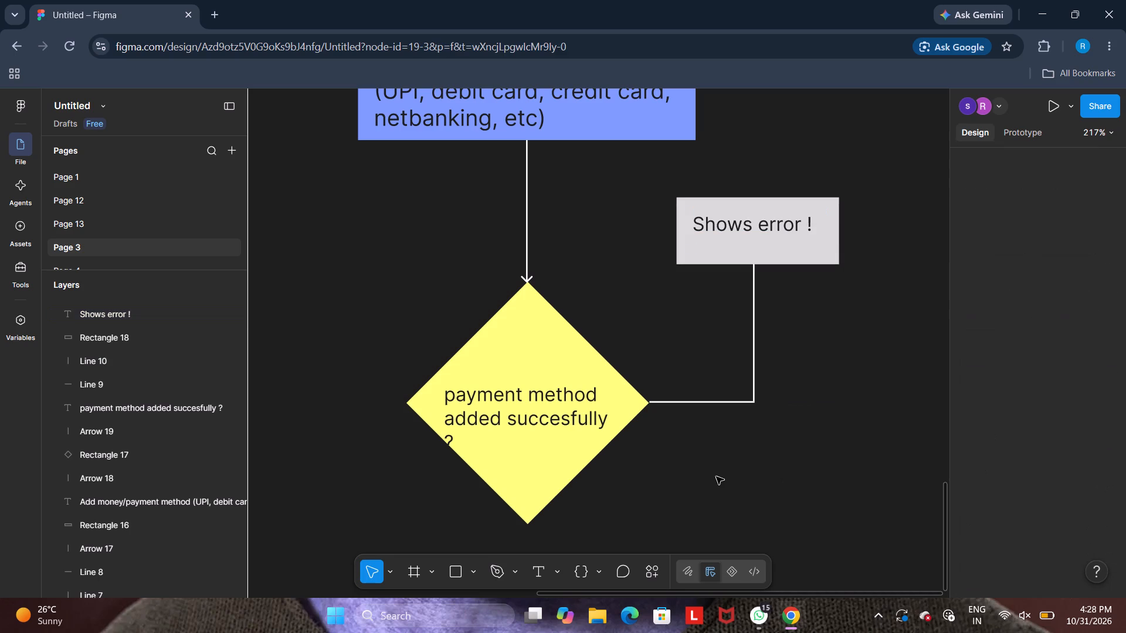
Shrink the grey rectangle from its top right corner and reposition the "Shows error !" text inside it.
{"action": "left_click", "coordinate": [808, 255]}
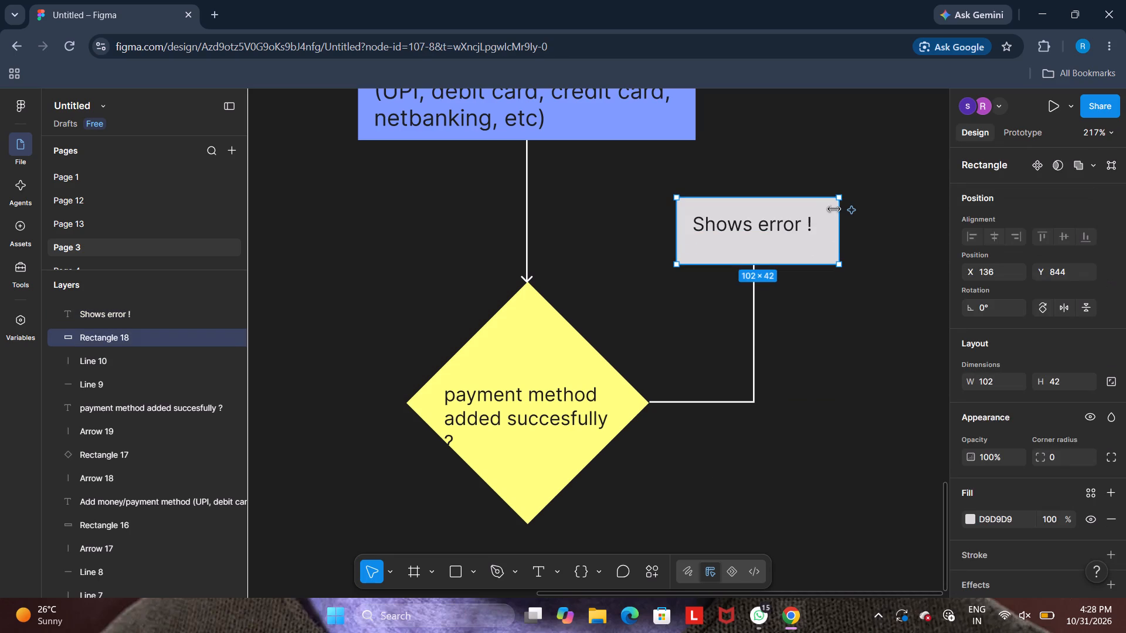
{"action": "left_click_drag", "start_coordinate": [836, 198], "coordinate": [824, 225]}
{"action": "left_click", "coordinate": [792, 233]}
{"action": "left_click_drag", "start_coordinate": [784, 229], "coordinate": [775, 248]}
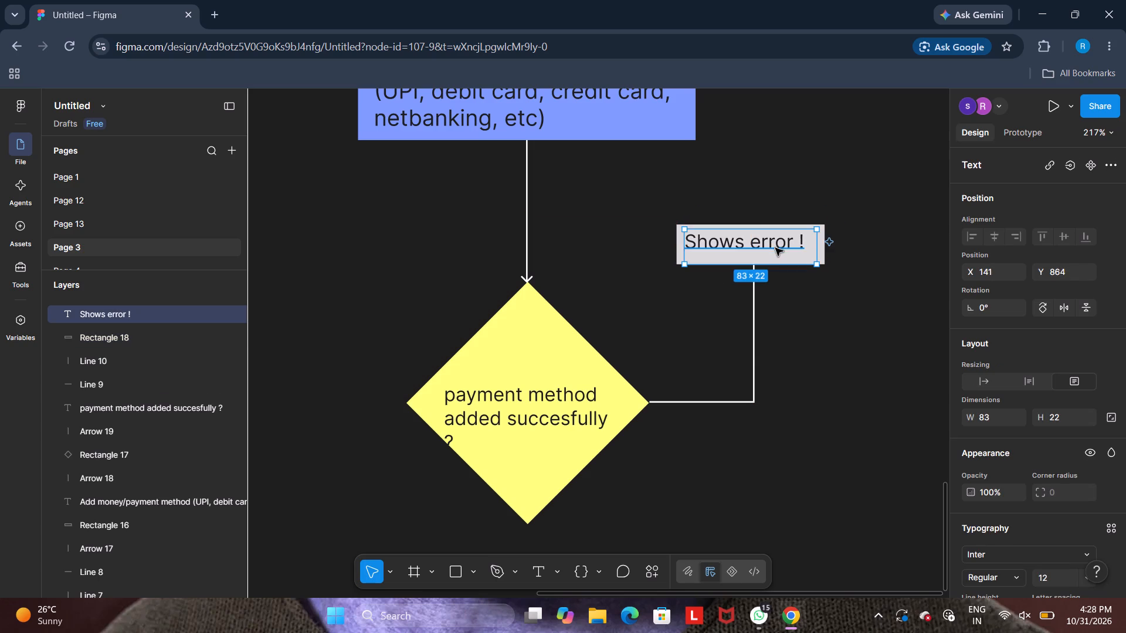
{"action": "left_click", "coordinate": [804, 313]}
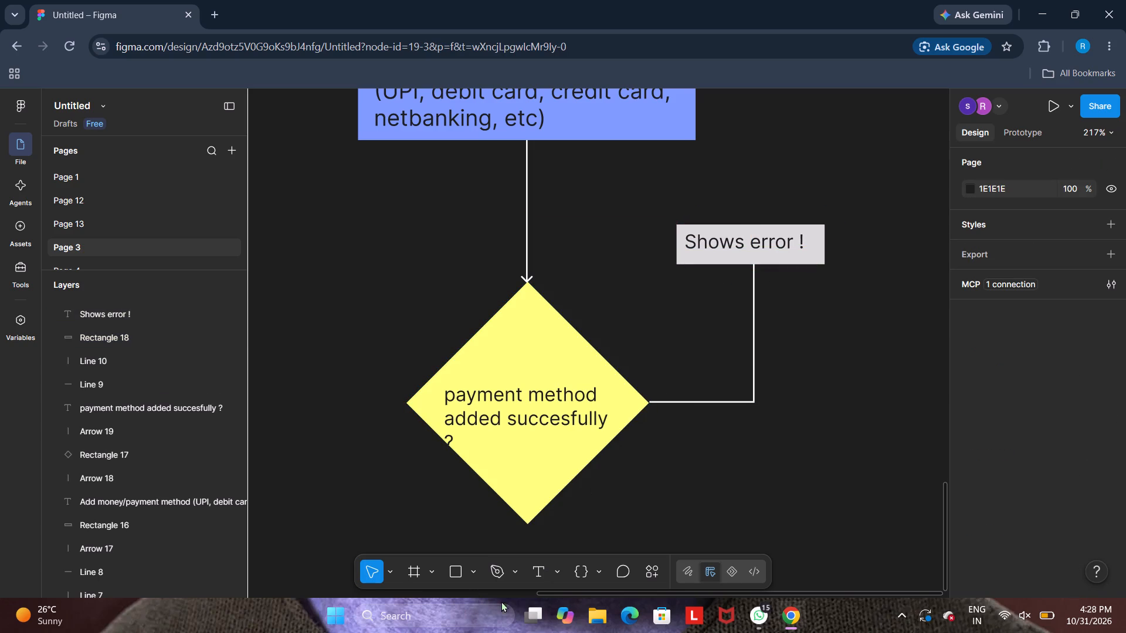
Draw a vertical line about 79 long straight up from the top edge of the "Shows error !" box.
{"action": "key", "text": "l"}
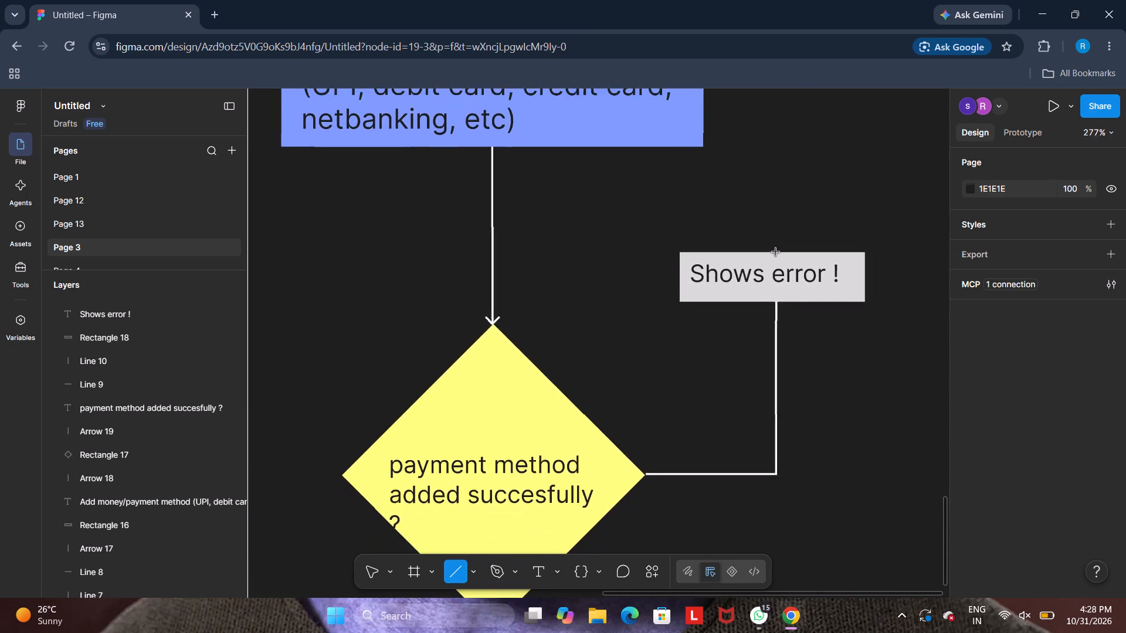
{"action": "left_click_drag", "start_coordinate": [776, 252], "coordinate": [768, 151]}
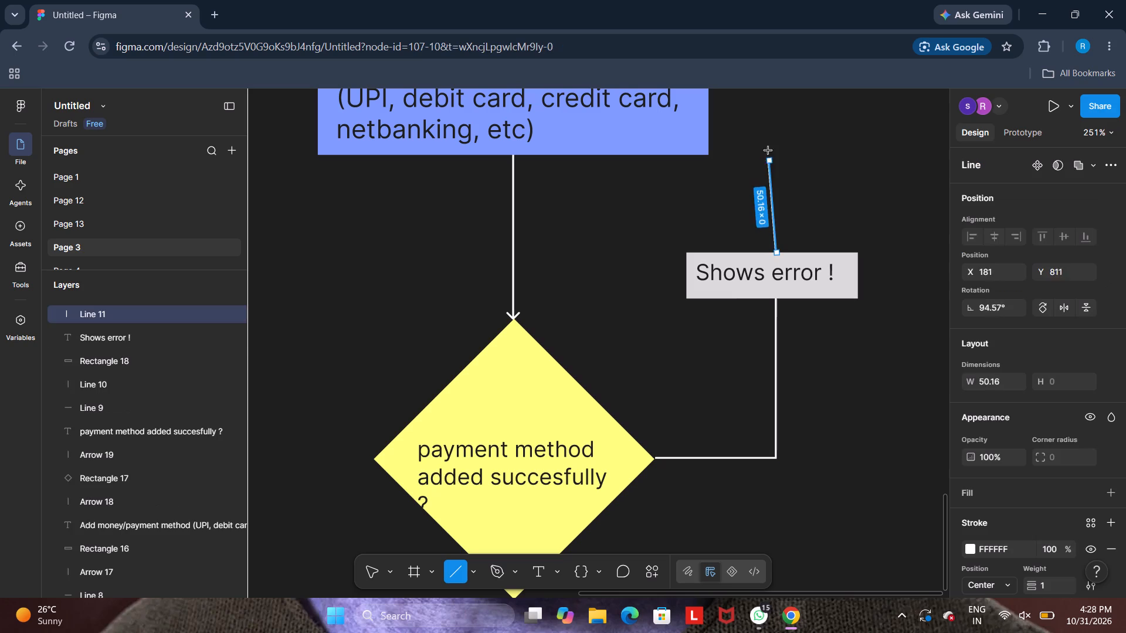
{"action": "left_click_drag", "start_coordinate": [768, 151], "coordinate": [775, 113]}
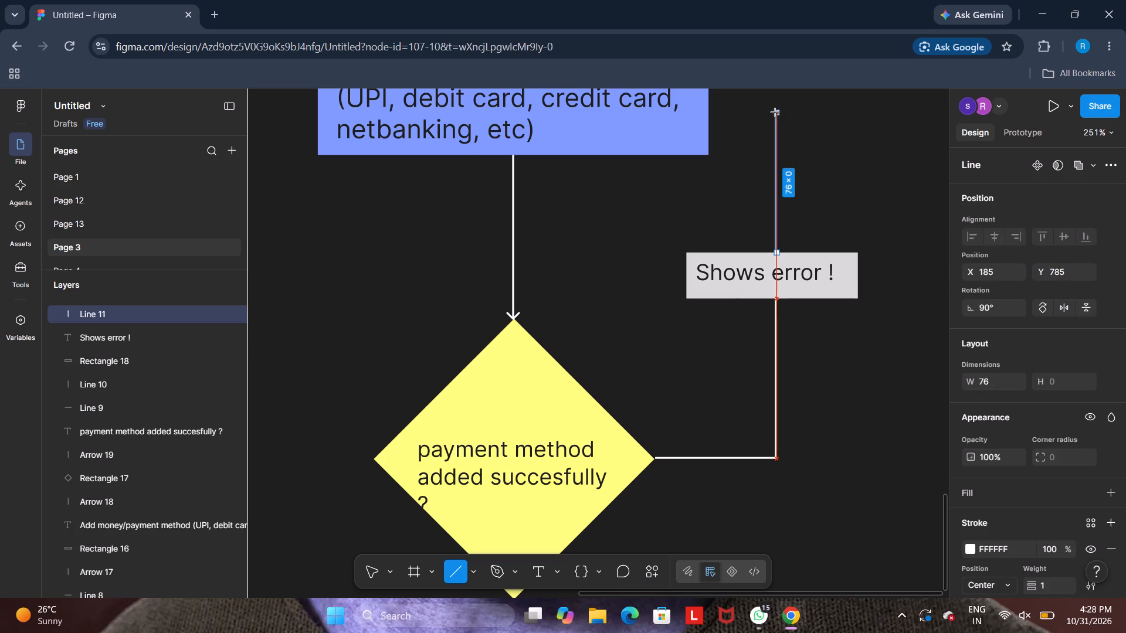
{"action": "left_click_drag", "start_coordinate": [775, 113], "coordinate": [775, 105]}
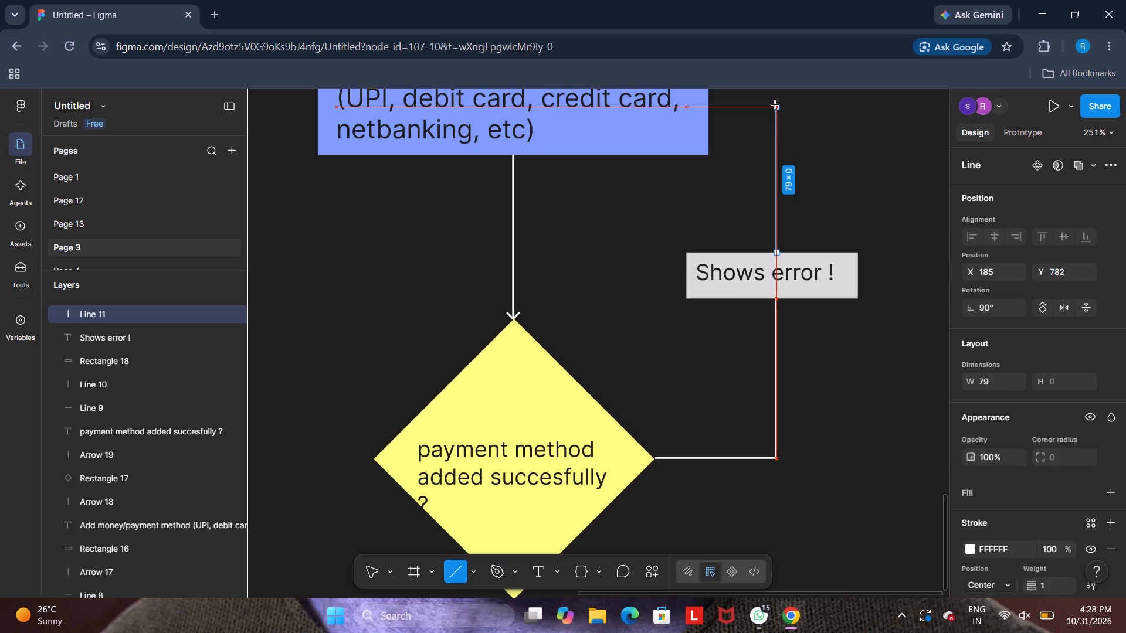
{"action": "left_click_drag", "start_coordinate": [775, 105], "coordinate": [775, 108]}
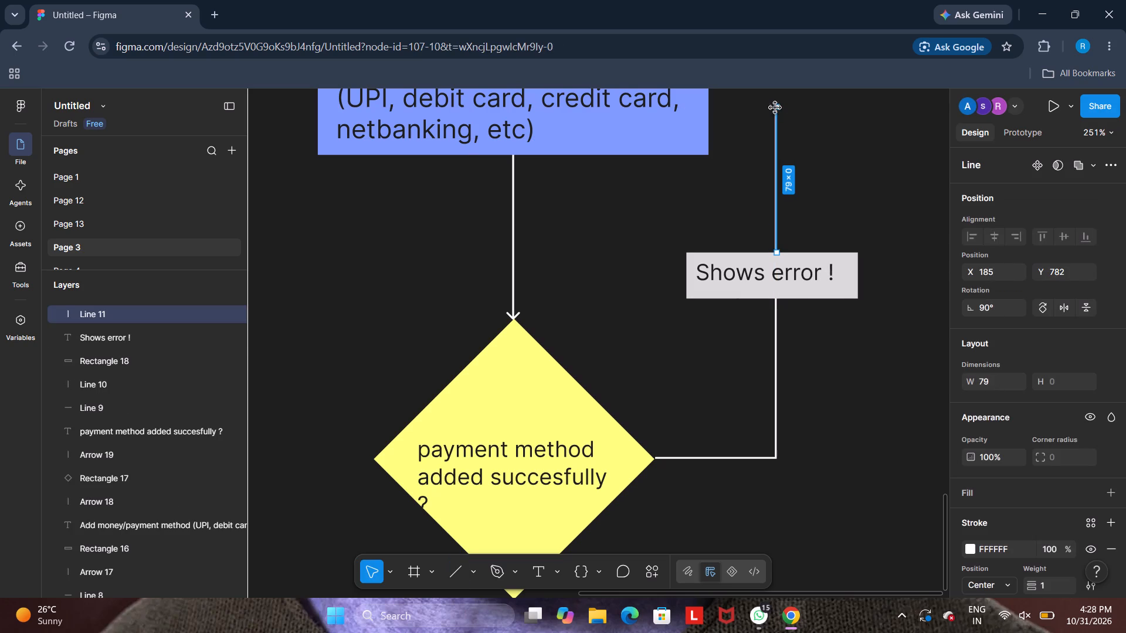
{"action": "left_click", "coordinate": [850, 171]}
Draw a horizontal arrow about 37 long from the top end of the error branch's vertical line to the blue payment-method box's edge.
{"action": "key", "text": "shift+l"}
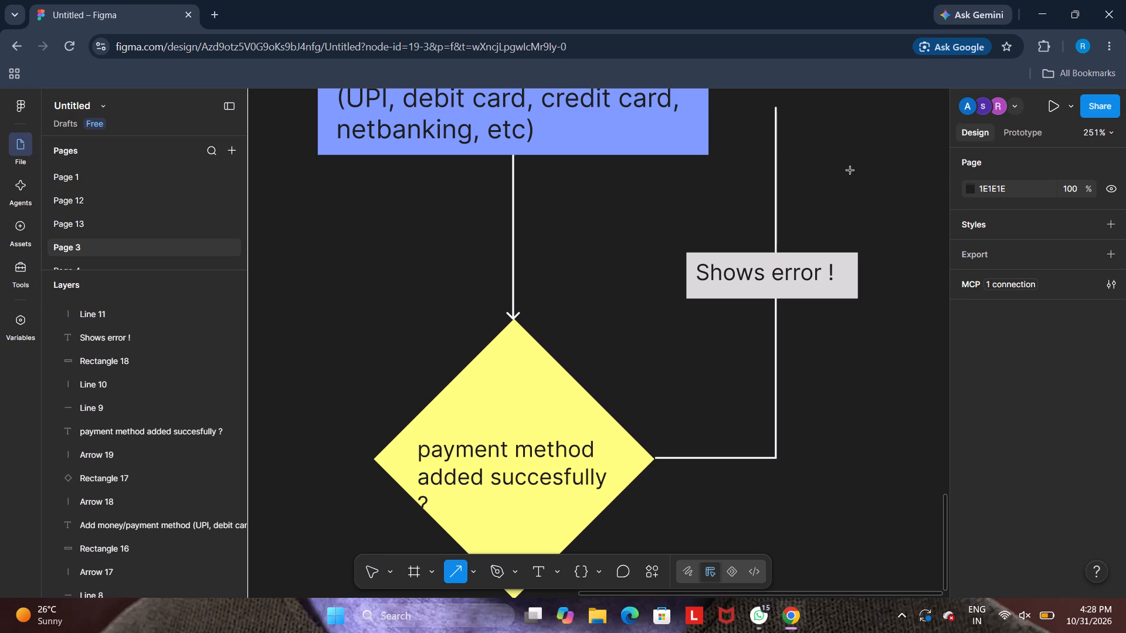
{"action": "scroll", "coordinate": [850, 171], "scroll_direction": "up", "scroll_amount": 1}
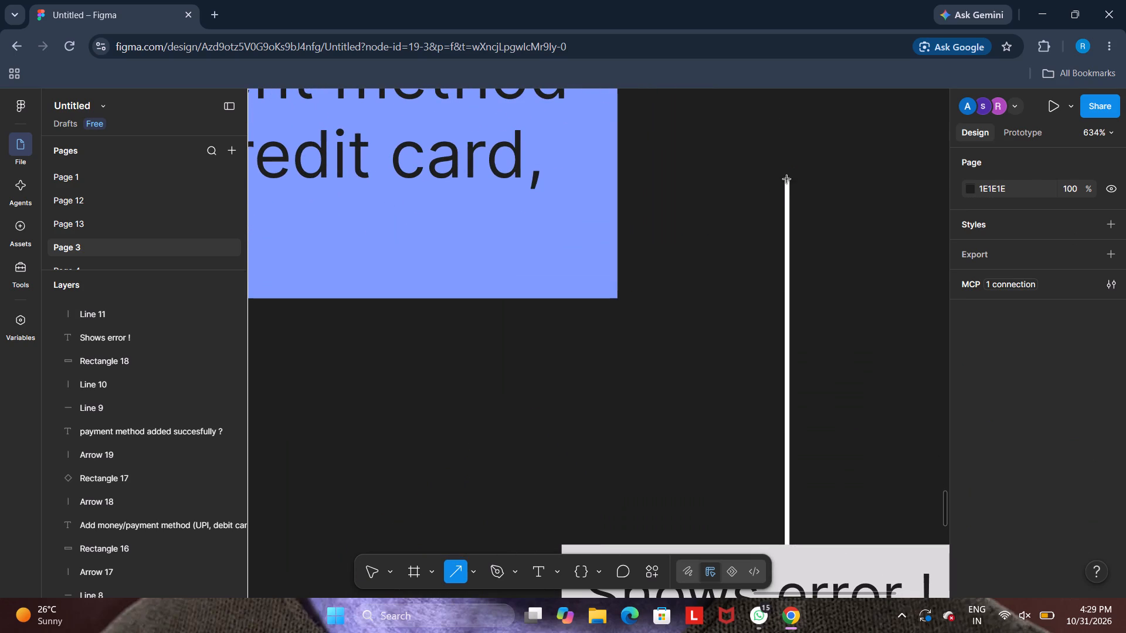
{"action": "left_click_drag", "start_coordinate": [786, 179], "coordinate": [678, 181]}
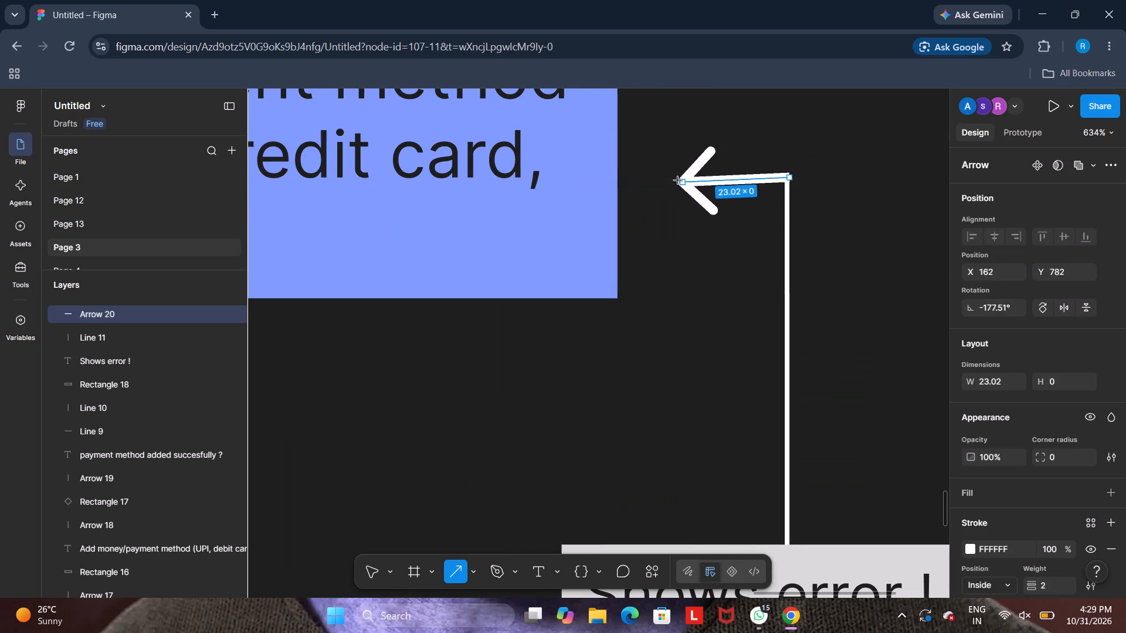
{"action": "left_click_drag", "start_coordinate": [678, 181], "coordinate": [625, 181]}
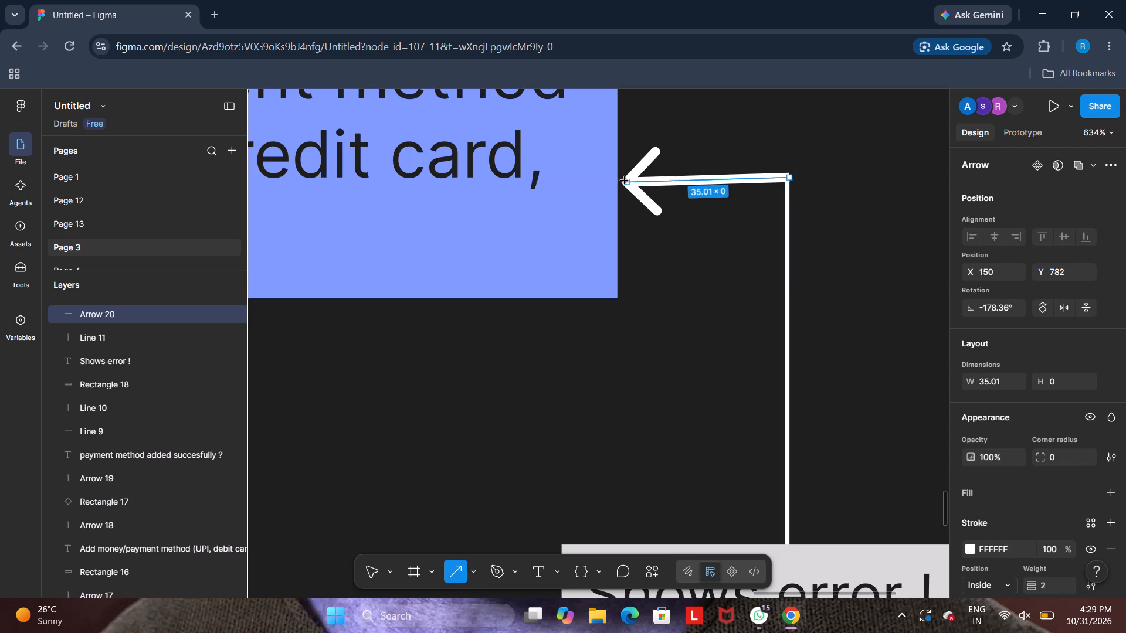
{"action": "left_click_drag", "start_coordinate": [625, 181], "coordinate": [619, 177]}
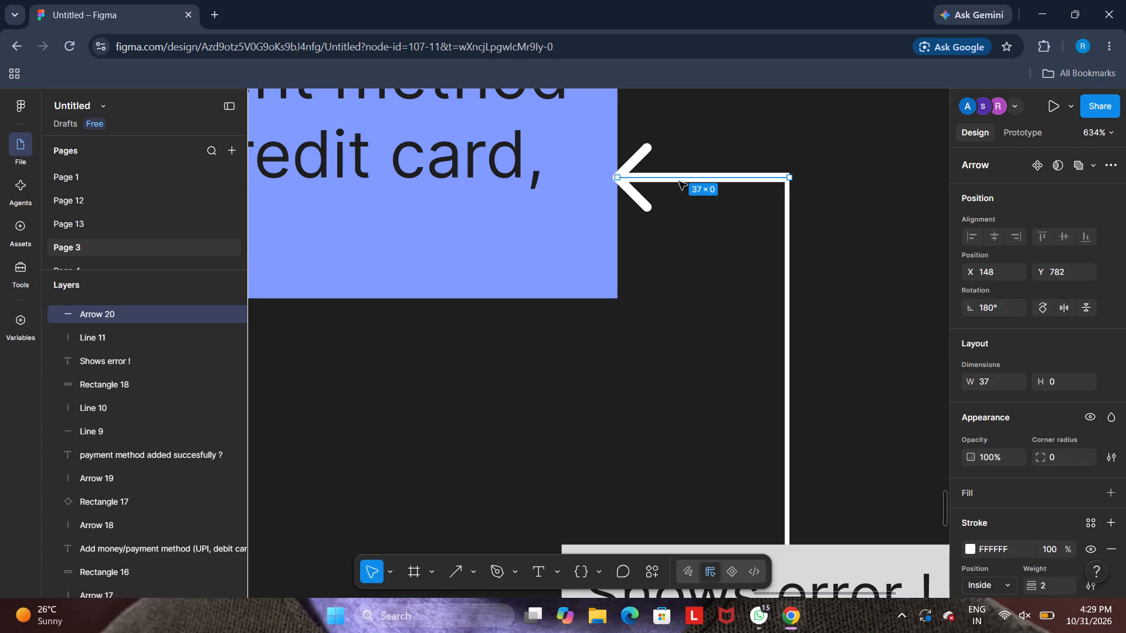
Set the new horizontal arrow's stroke weight to 1.
{"action": "left_click", "coordinate": [1048, 581]}
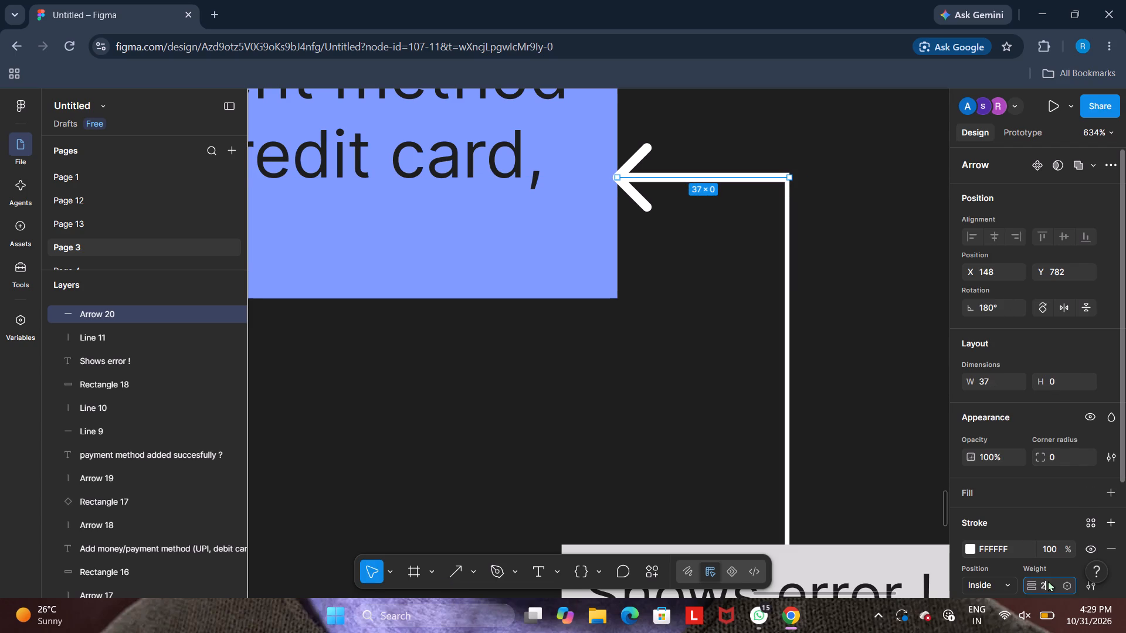
{"action": "key", "text": "BackSpace"}
{"action": "key", "text": "1"}
{"action": "key", "text": "Return"}
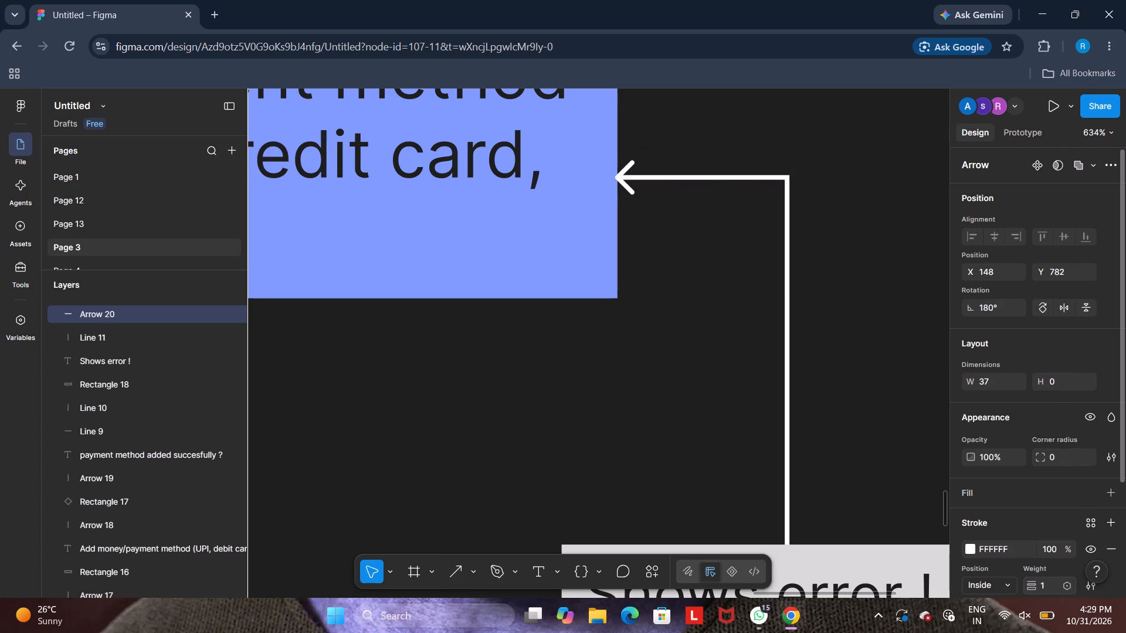
{"action": "left_click", "coordinate": [908, 456]}
Add a text box about 52 × 14 reading "NO" between the yellow diamond and the error branch's vertical line.
{"action": "scroll", "coordinate": [908, 456], "scroll_direction": "down", "scroll_amount": 1}
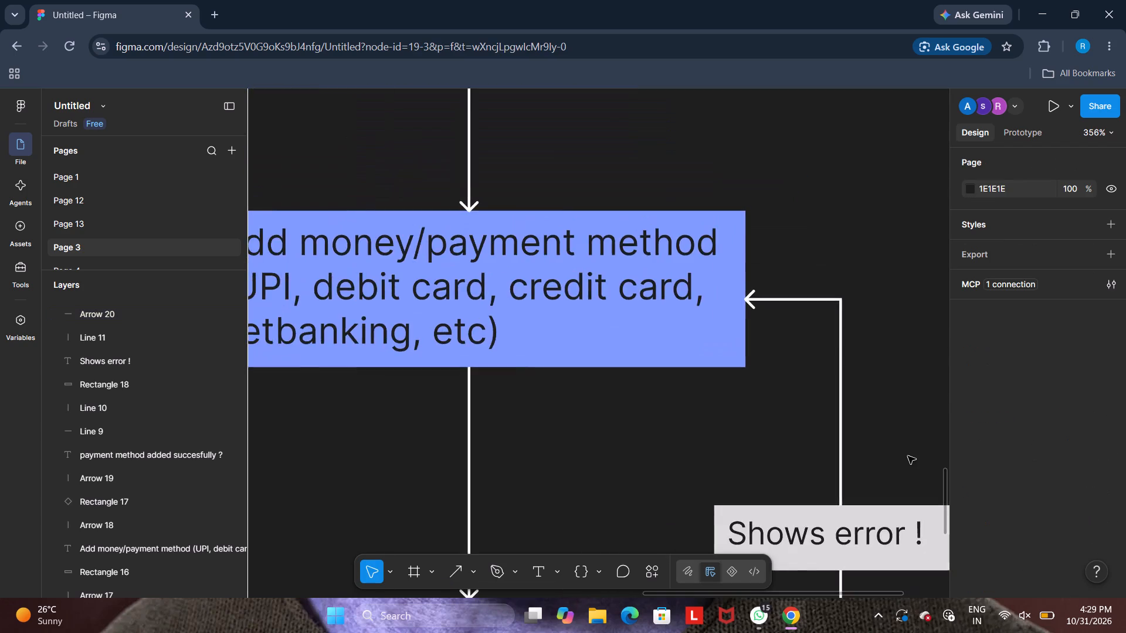
{"action": "scroll", "coordinate": [908, 456], "scroll_direction": "down", "scroll_amount": 2}
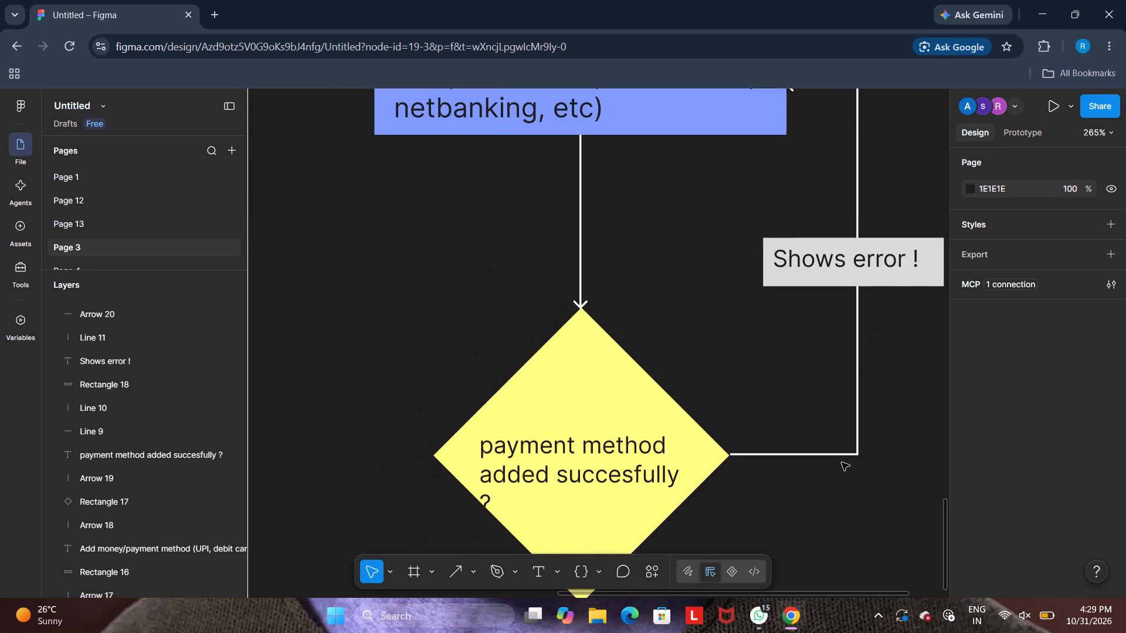
{"action": "left_click", "coordinate": [538, 573]}
{"action": "left_click_drag", "start_coordinate": [703, 326], "coordinate": [765, 352]}
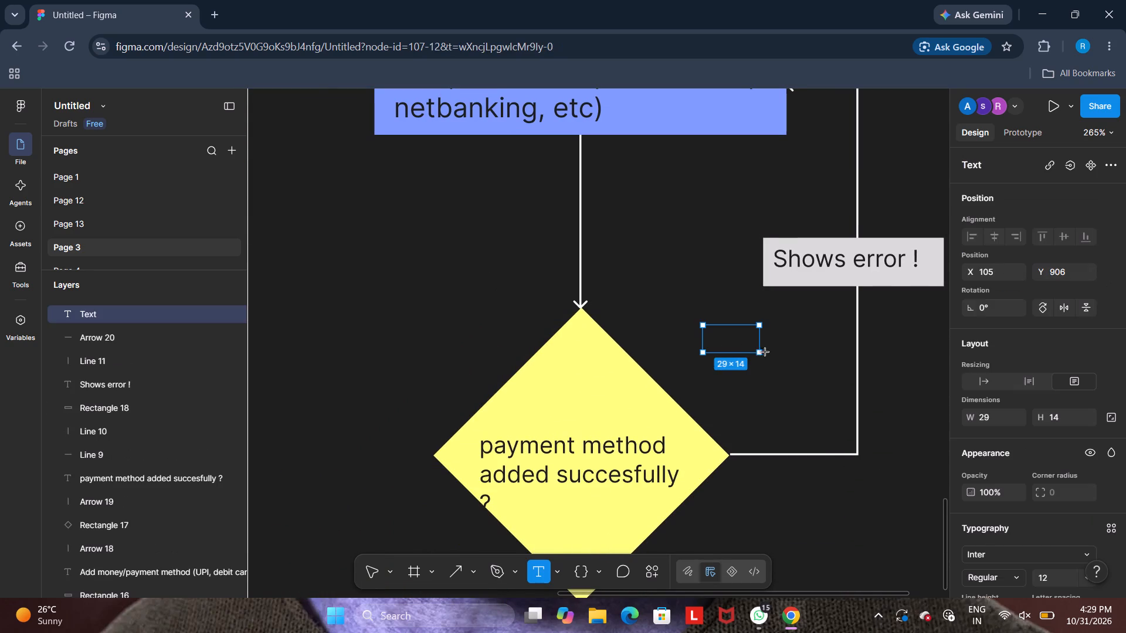
{"action": "left_click_drag", "start_coordinate": [765, 352], "coordinate": [804, 352]}
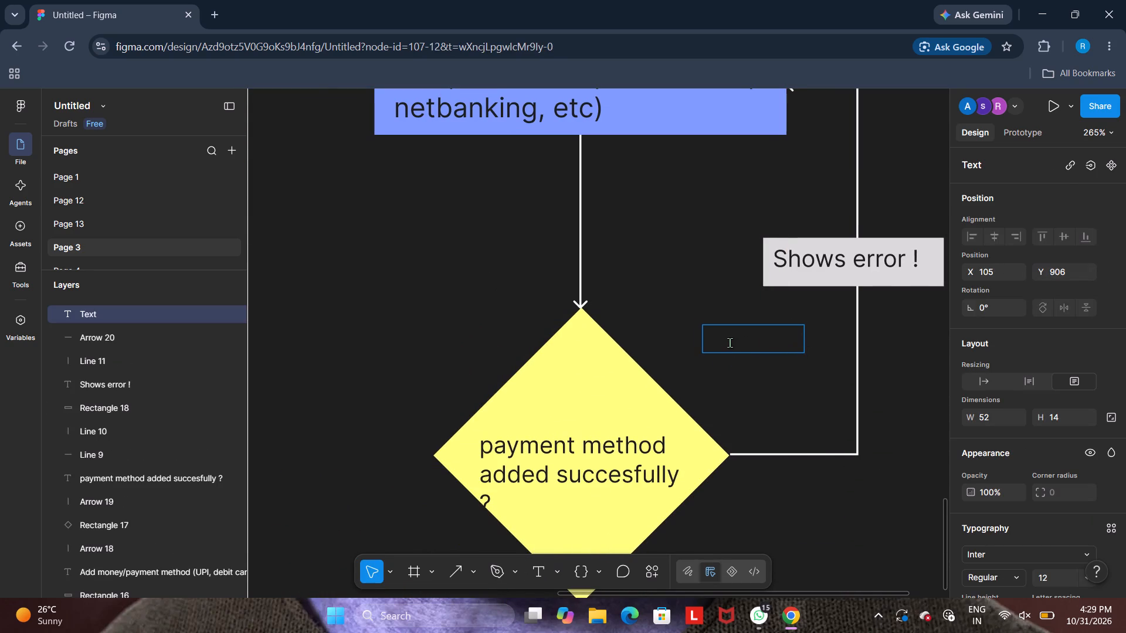
{"action": "type", "text": "NO"}
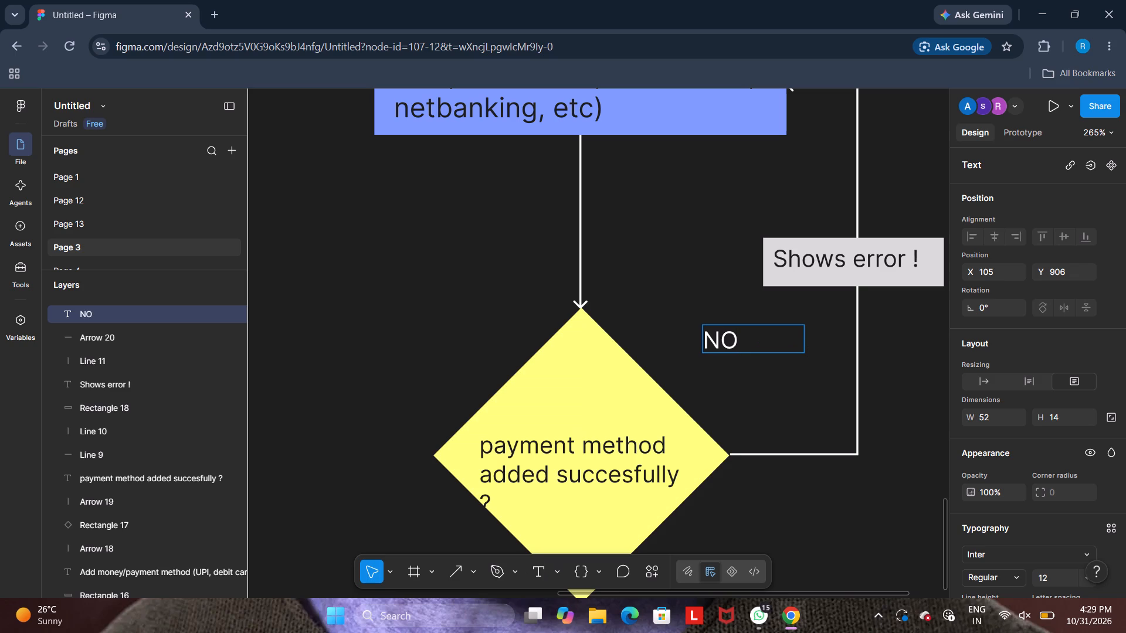
{"action": "left_click", "coordinate": [761, 377]}
Rotate the "NO" label to 90°.
{"action": "left_click", "coordinate": [984, 308]}
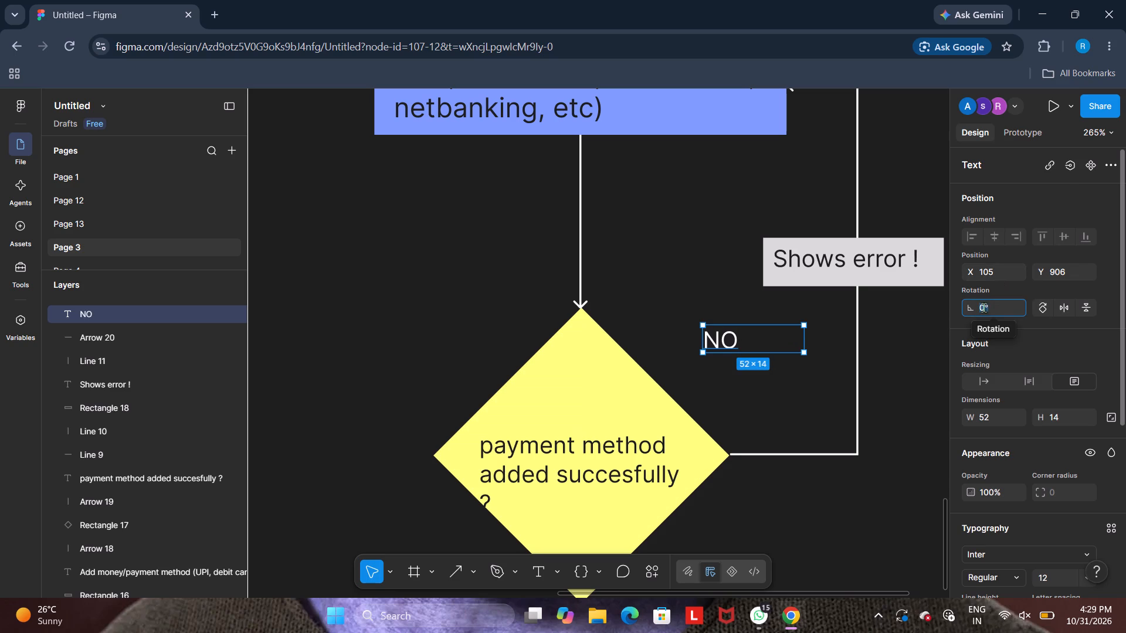
{"action": "type", "text": "90"}
{"action": "key", "text": "Return"}
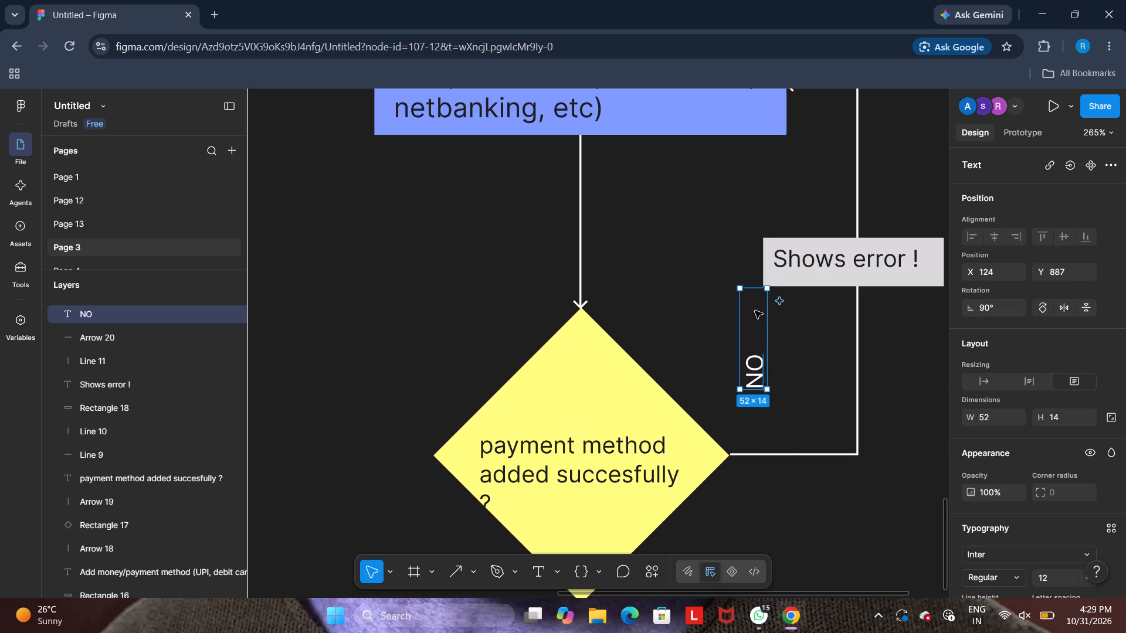
Shrink the "NO" text box to about 24 × 14 and place it just left of the vertical line below the "Shows error !" box.
{"action": "left_click_drag", "start_coordinate": [754, 286], "coordinate": [751, 343]}
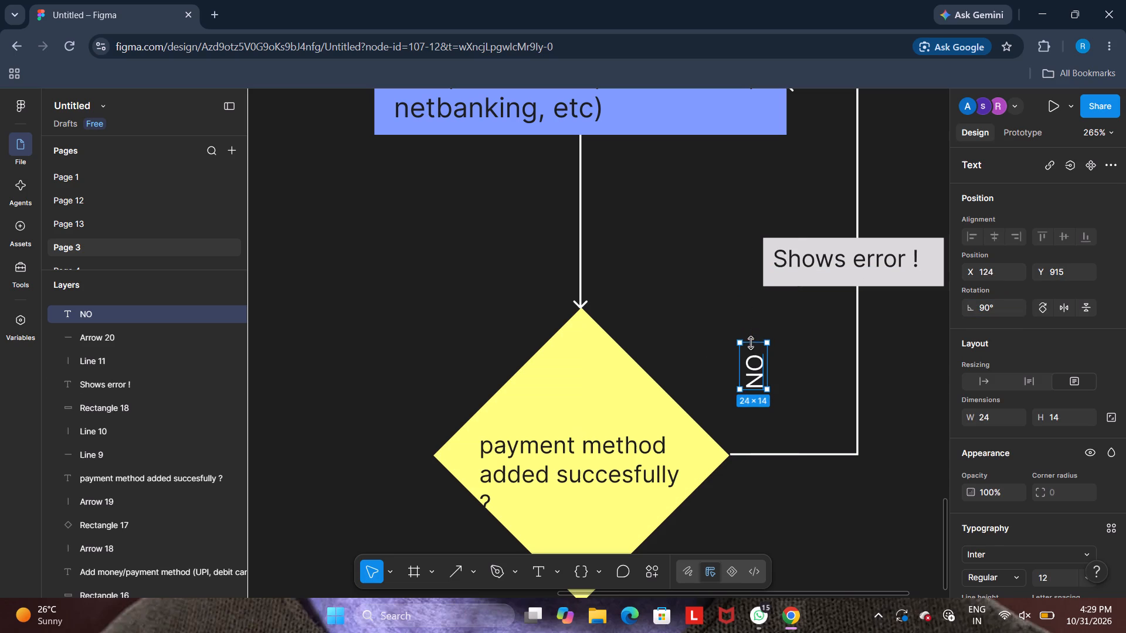
{"action": "left_click_drag", "start_coordinate": [754, 372], "coordinate": [829, 372]}
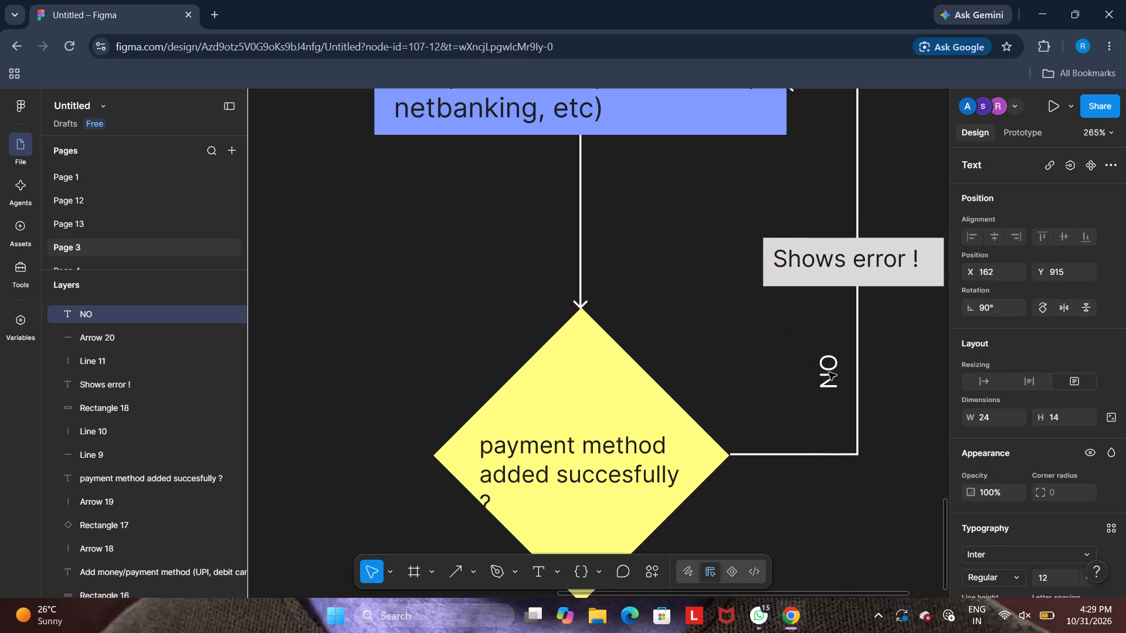
{"action": "left_click_drag", "start_coordinate": [829, 372], "coordinate": [842, 373]}
{"action": "left_click", "coordinate": [895, 399]}
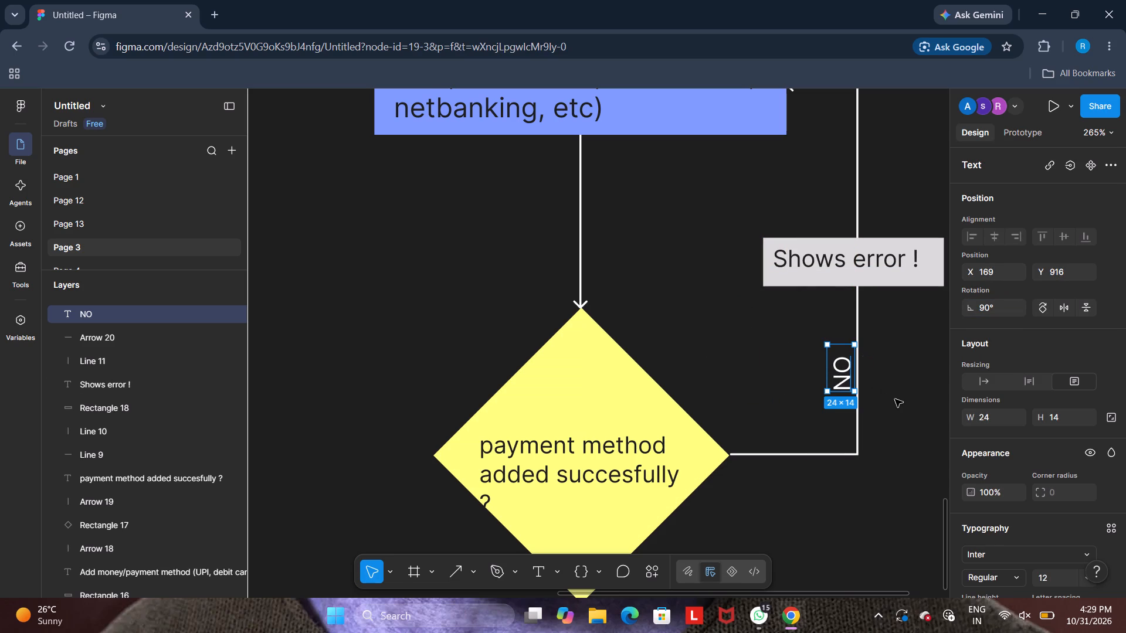
Move the "payment method added succesfully ?" text slightly up so all its lines sit inside the yellow diamond.
{"action": "scroll", "coordinate": [795, 512], "scroll_direction": "down", "scroll_amount": 3}
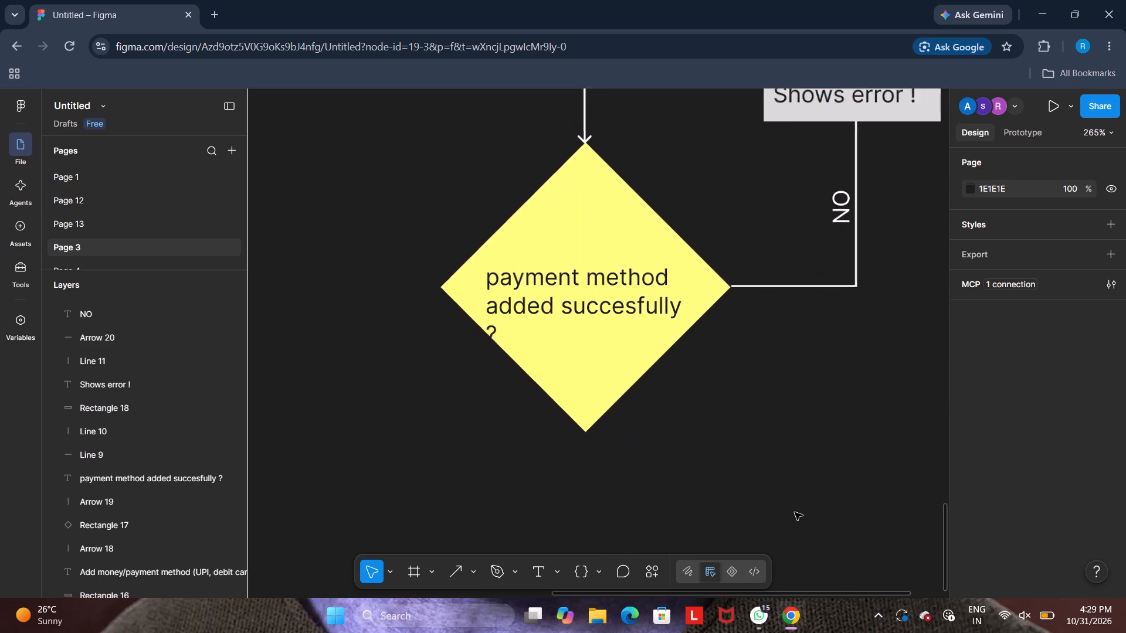
{"action": "scroll", "coordinate": [795, 512], "scroll_direction": "down", "scroll_amount": 1}
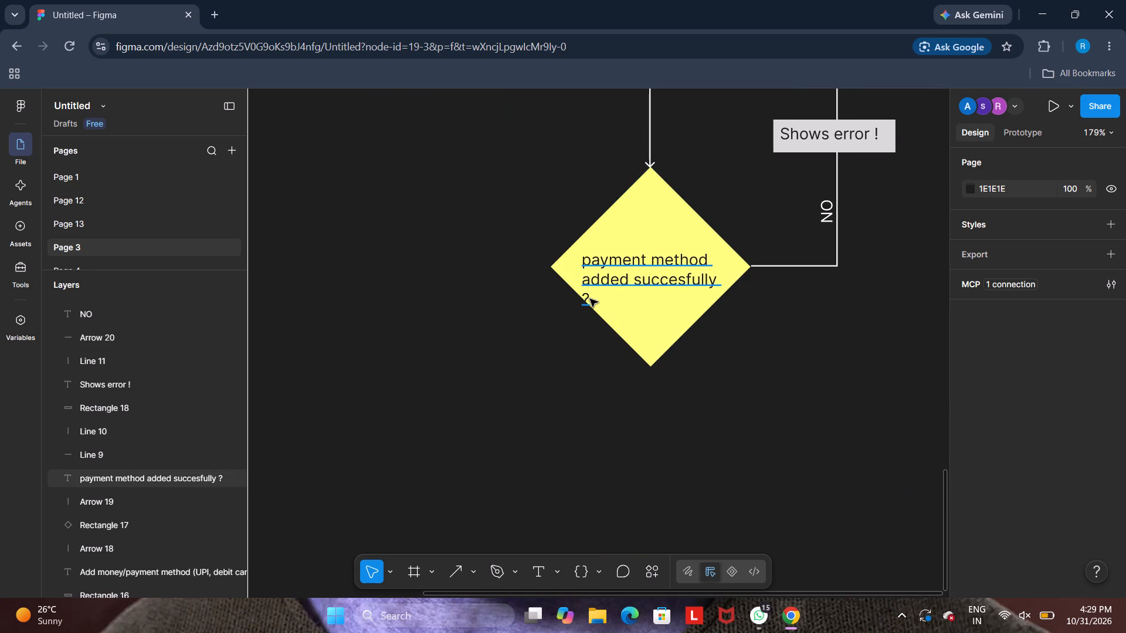
{"action": "left_click_drag", "start_coordinate": [623, 279], "coordinate": [623, 266]}
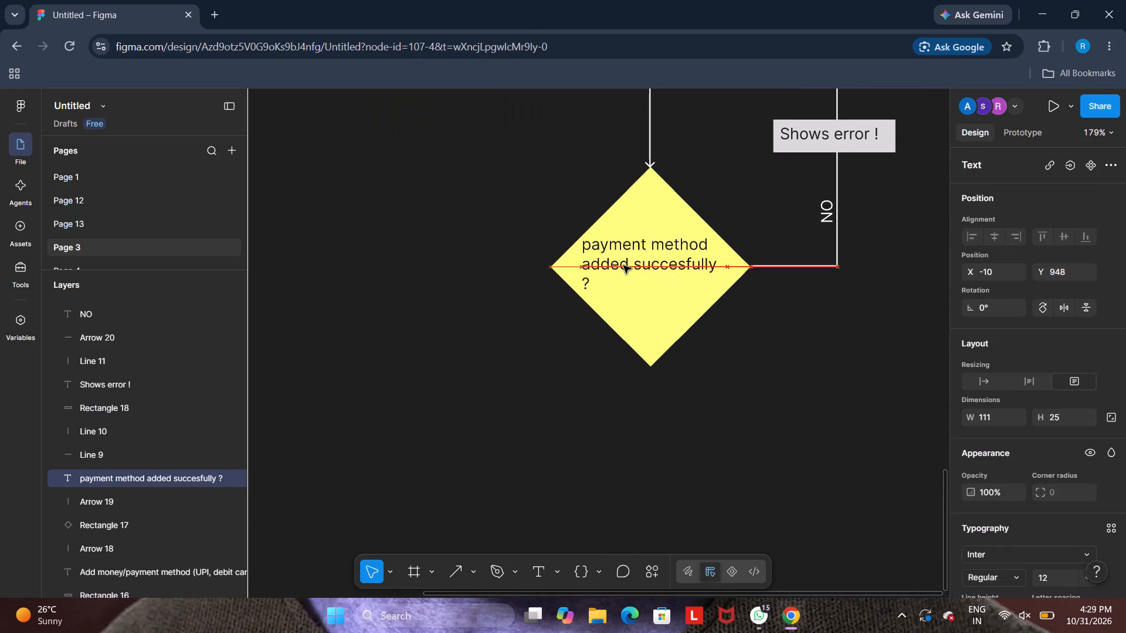
{"action": "left_click_drag", "start_coordinate": [623, 266], "coordinate": [626, 268]}
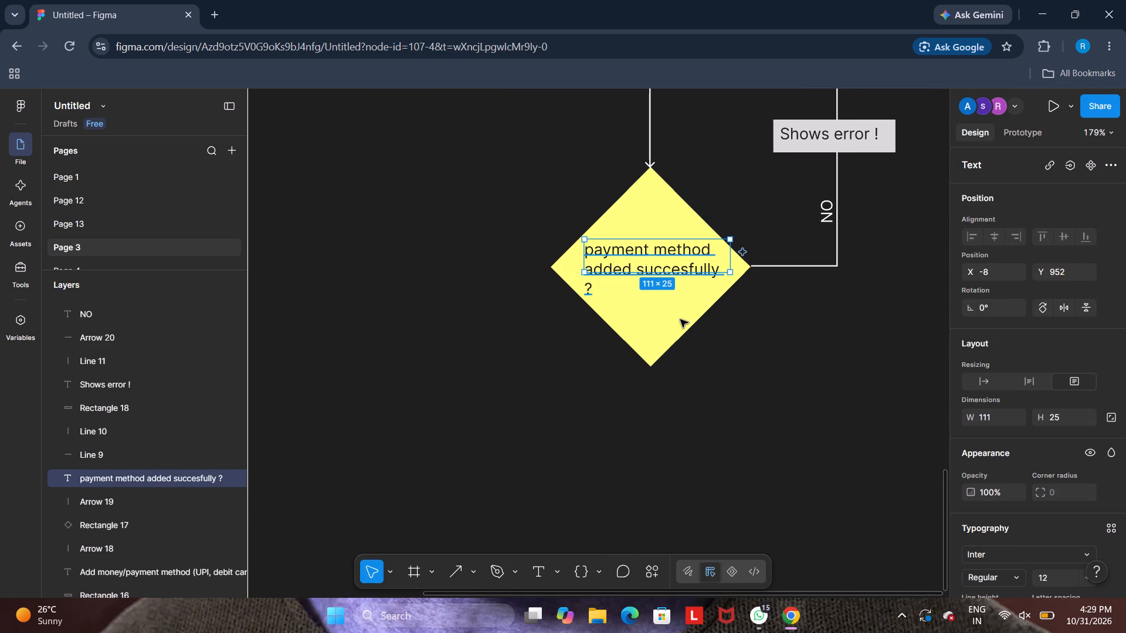
{"action": "left_click", "coordinate": [762, 400]}
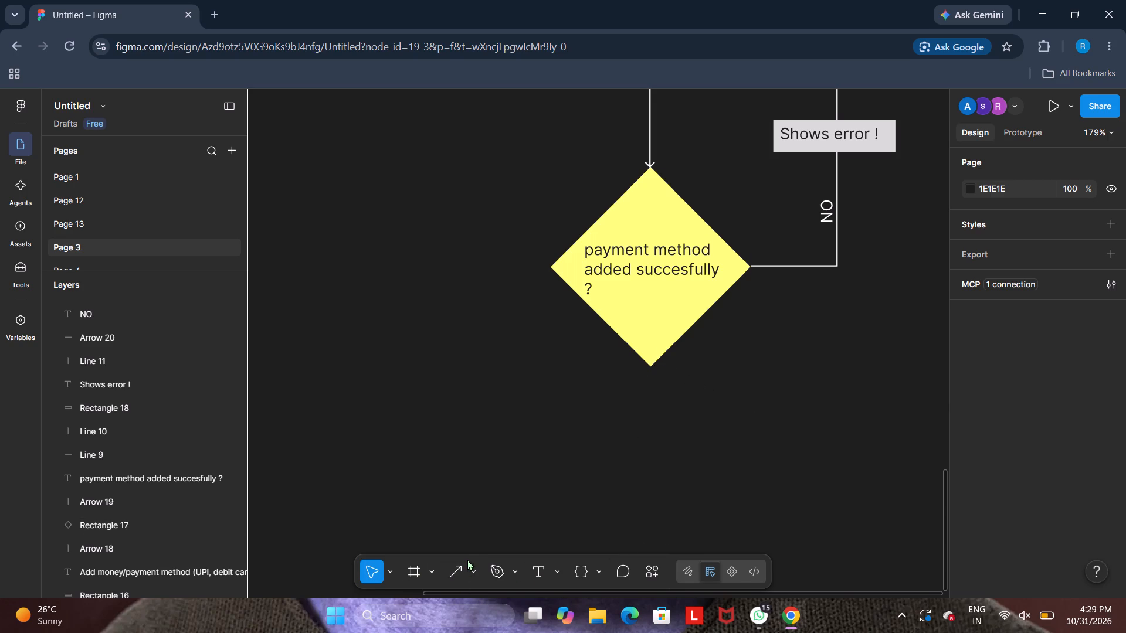
Draw a rectangle about 197 × 52 below the payment-method diamond.
{"action": "key", "text": "r"}
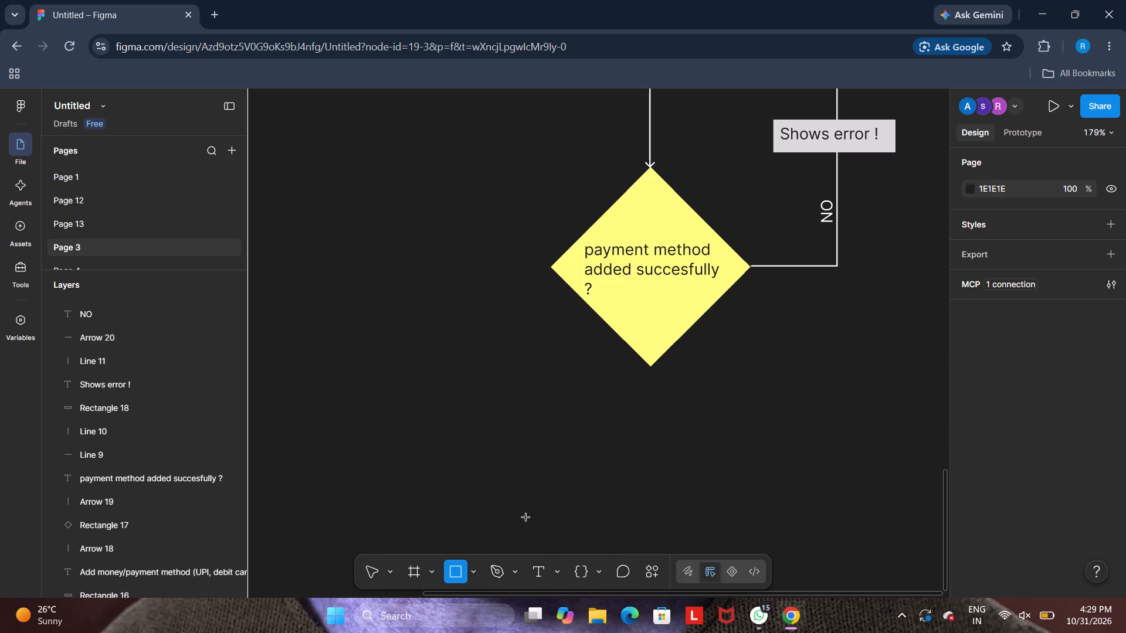
{"action": "scroll", "coordinate": [526, 518], "scroll_direction": "down", "scroll_amount": 2}
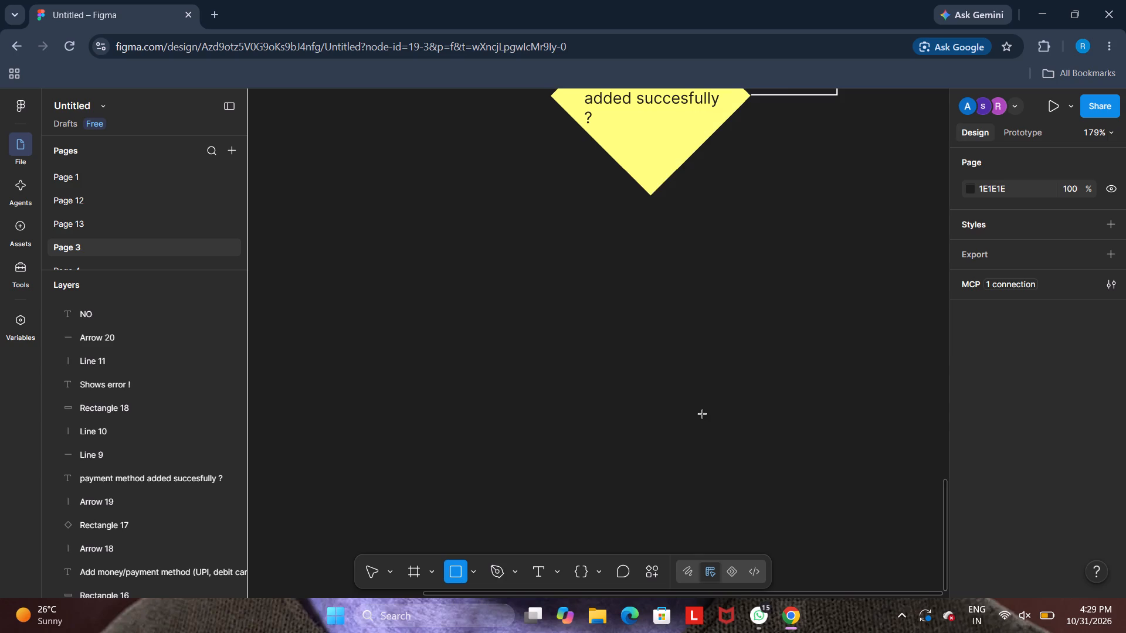
{"action": "scroll", "coordinate": [703, 414], "scroll_direction": "left", "scroll_amount": 1}
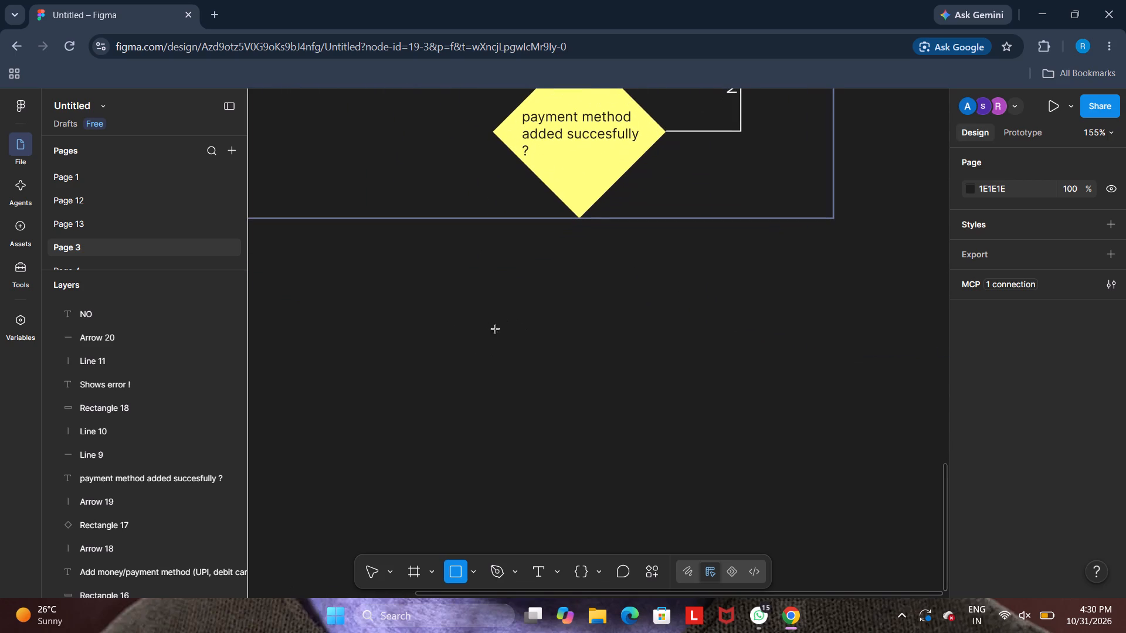
{"action": "left_click_drag", "start_coordinate": [479, 326], "coordinate": [662, 385]}
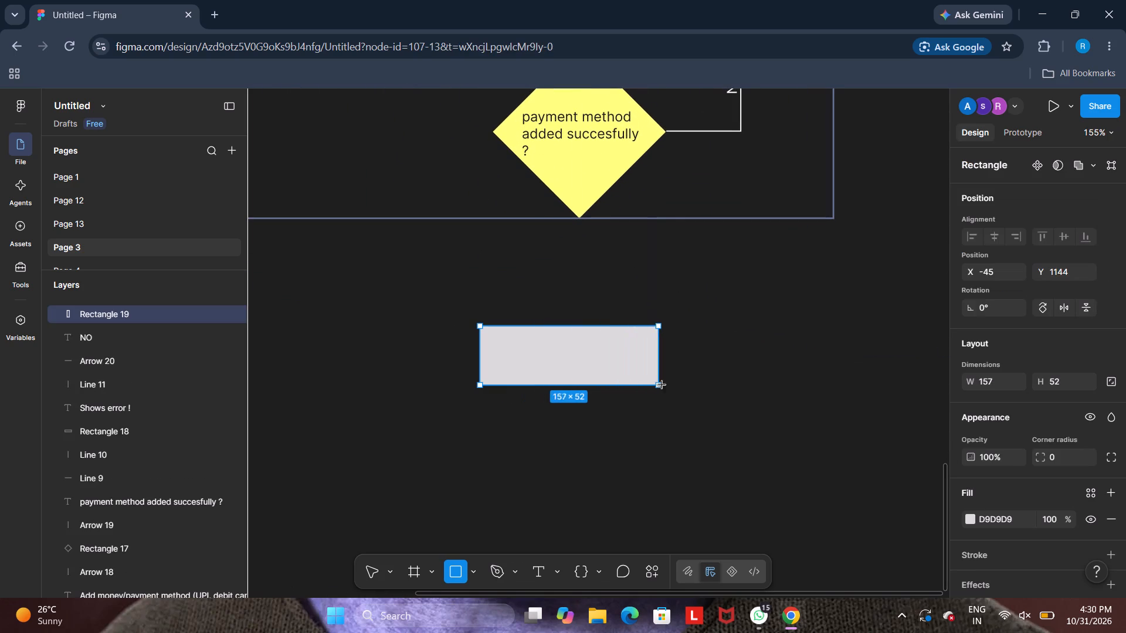
{"action": "left_click_drag", "start_coordinate": [662, 385], "coordinate": [707, 386]}
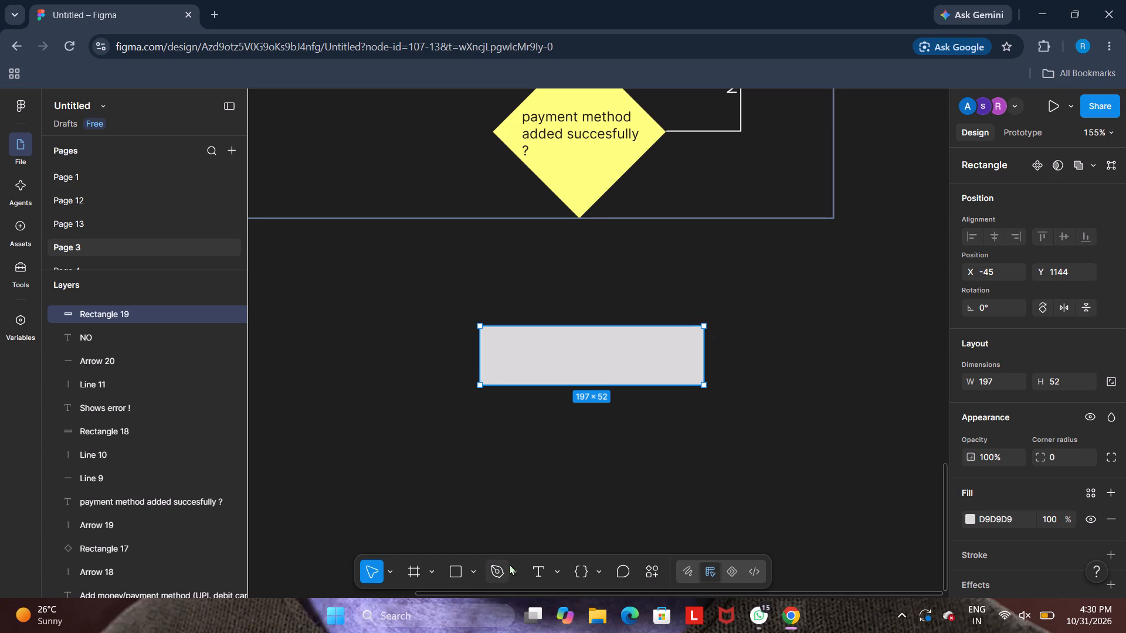
Add a text box about 179 × 34 inside the new grey rectangle, reading "search for payment services".
{"action": "left_click", "coordinate": [540, 570]}
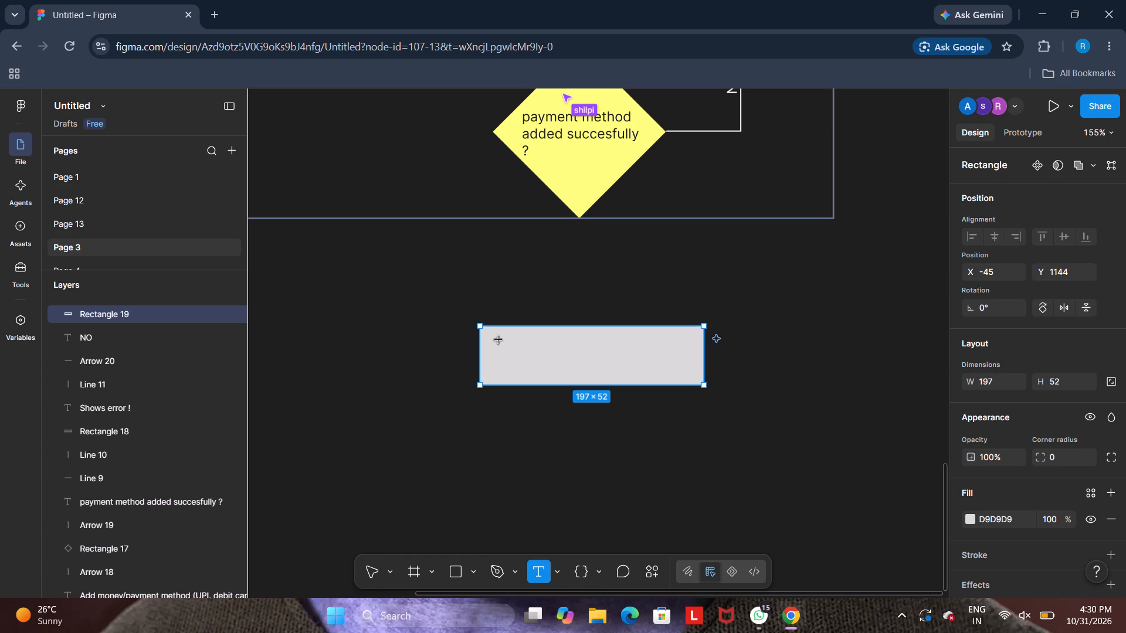
{"action": "left_click_drag", "start_coordinate": [492, 337], "coordinate": [533, 367]}
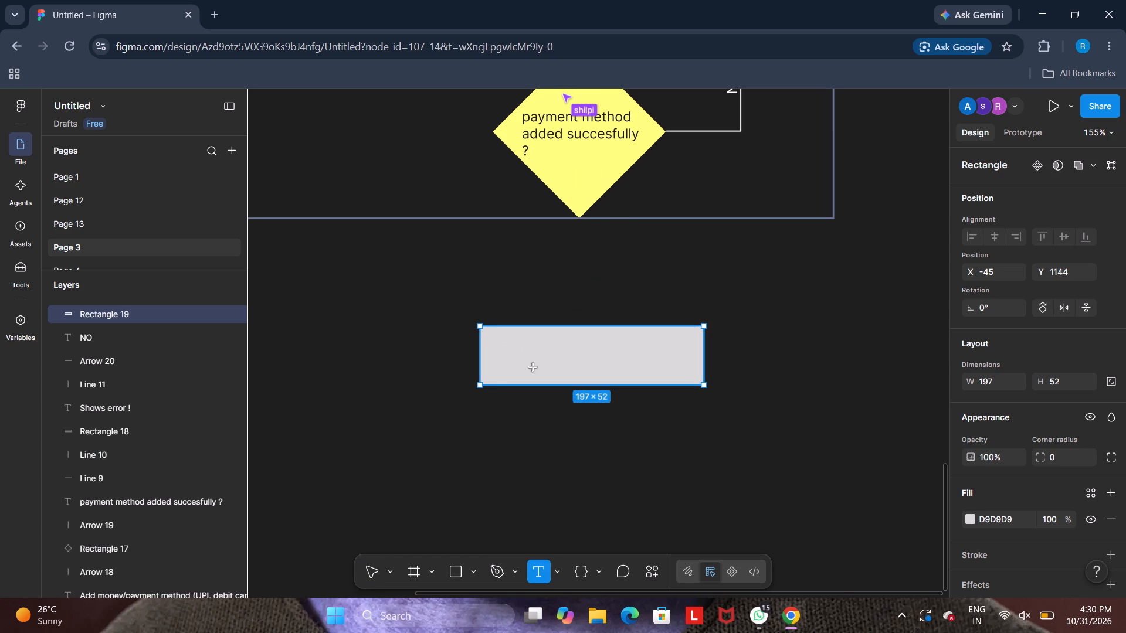
{"action": "left_click_drag", "start_coordinate": [533, 367], "coordinate": [687, 372]}
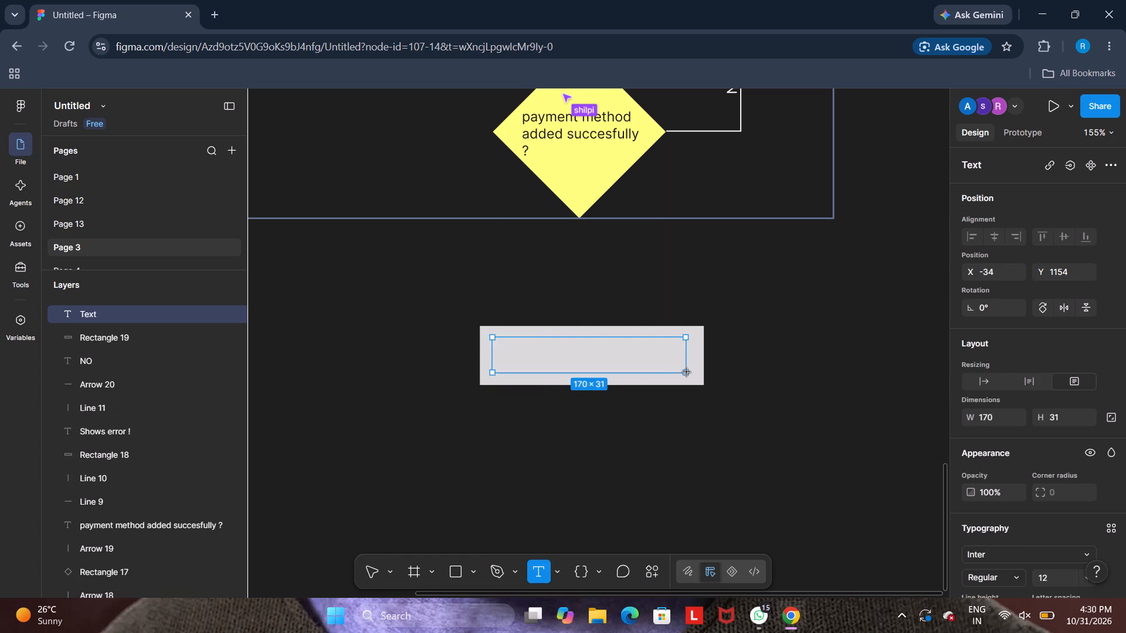
{"action": "left_click_drag", "start_coordinate": [687, 372], "coordinate": [696, 376]}
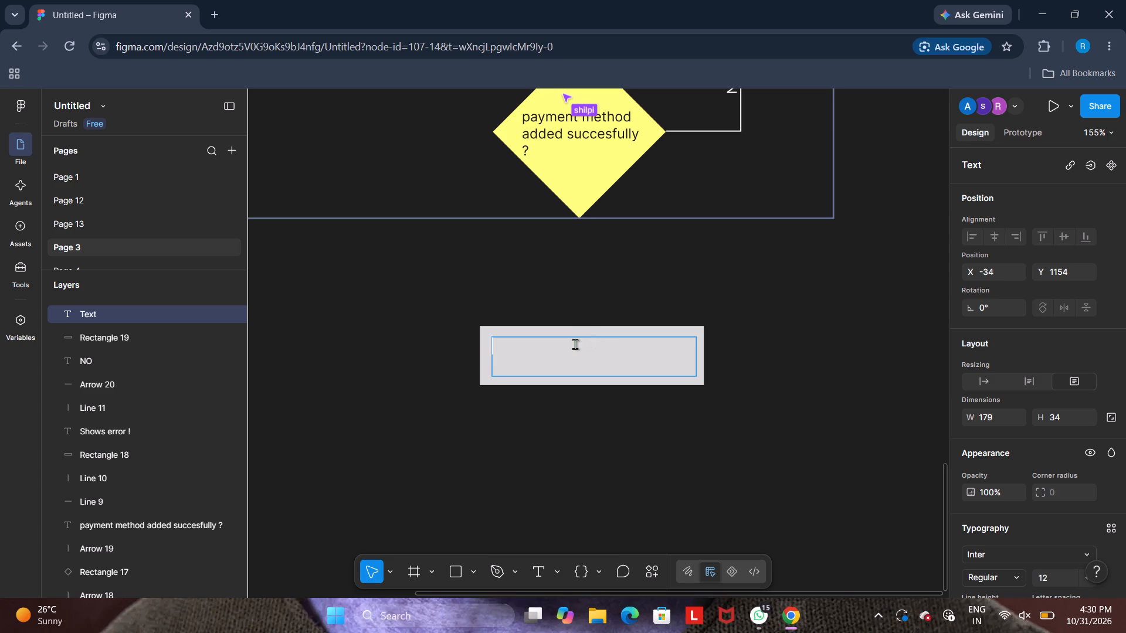
{"action": "type", "text": "search for payment serivi"}
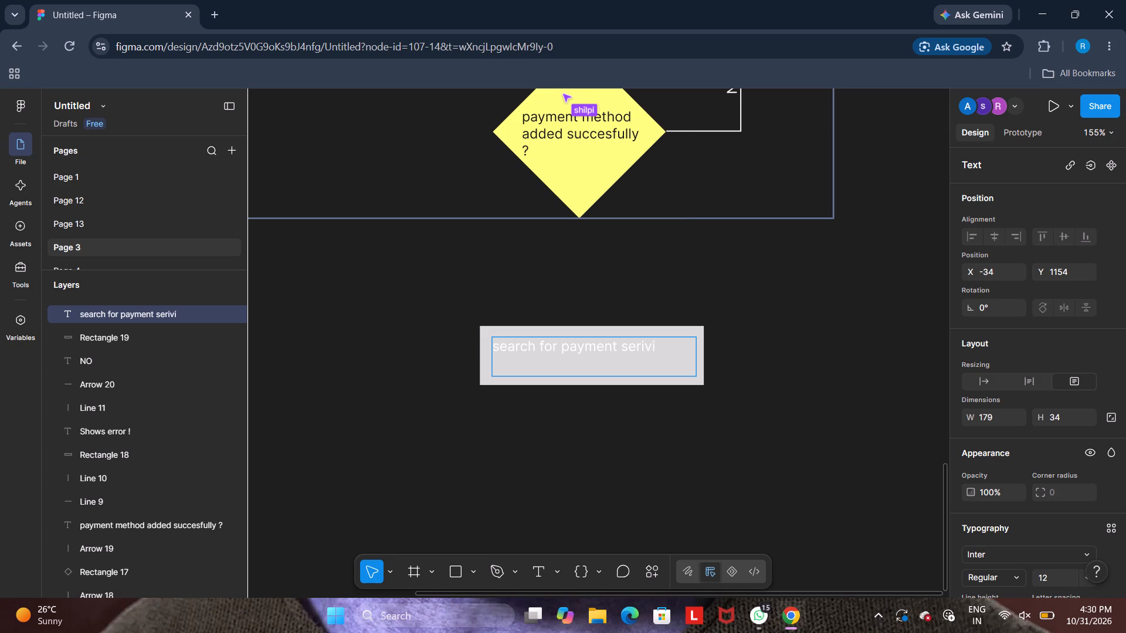
{"action": "key", "text": "BackSpace"}
{"action": "key", "text": "BackSpace"}
{"action": "key", "text": "BackSpace"}
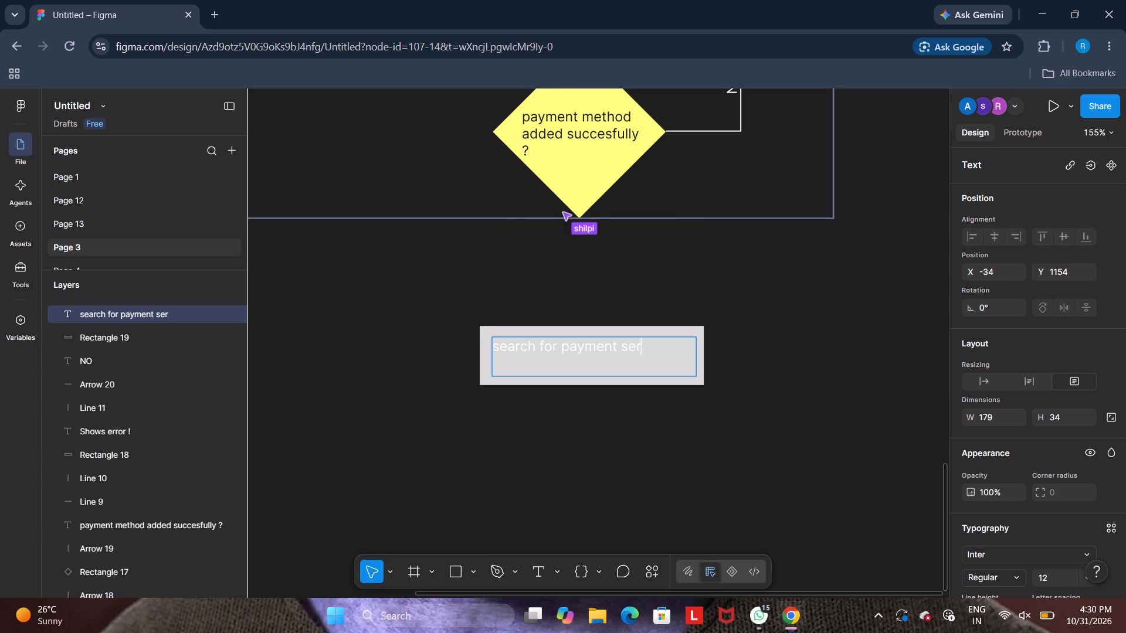
{"action": "type", "text": "vices"}
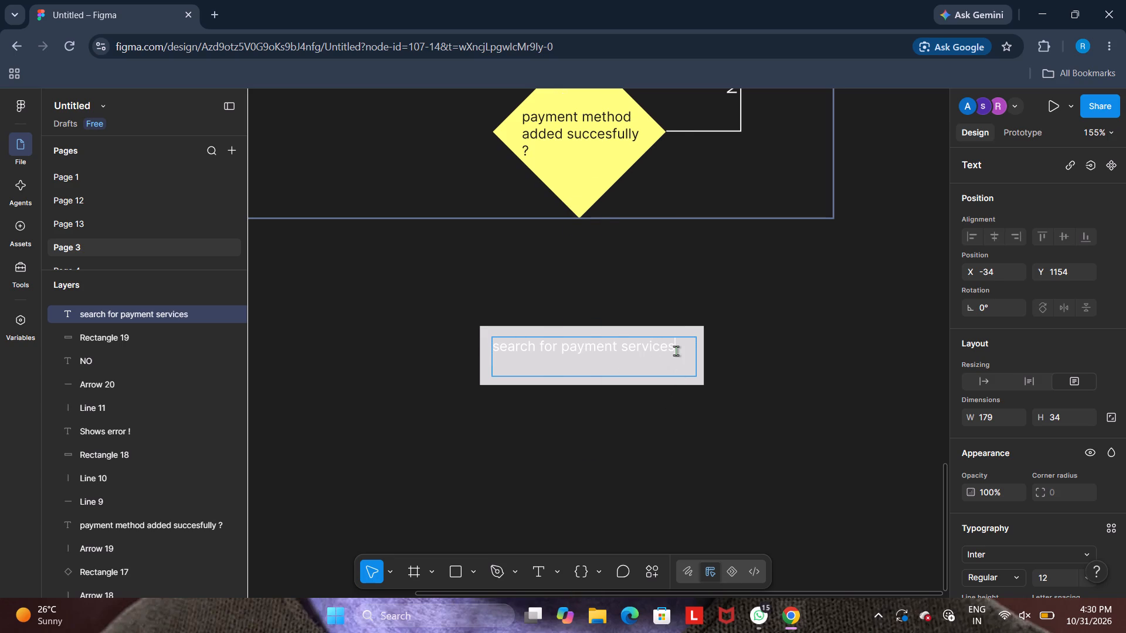
Change the fill of the "search for payment services" text to dark 1E1E1E.
{"action": "key", "text": "ctrl+a"}
{"action": "scroll", "coordinate": [1018, 453], "scroll_direction": "down", "scroll_amount": 3}
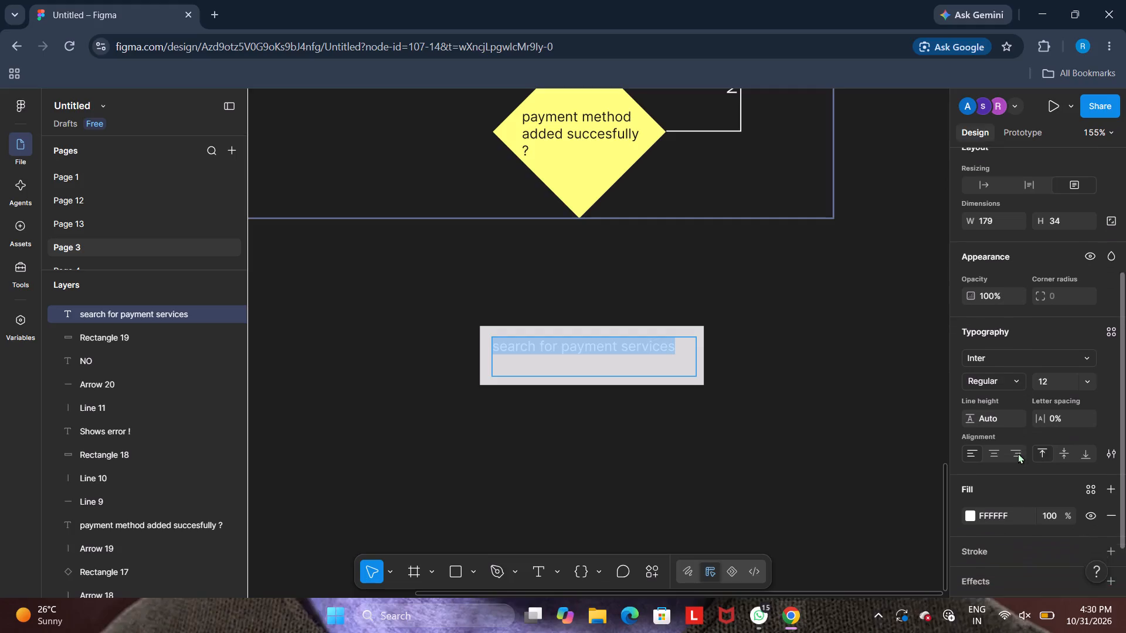
{"action": "left_click", "coordinate": [968, 515]}
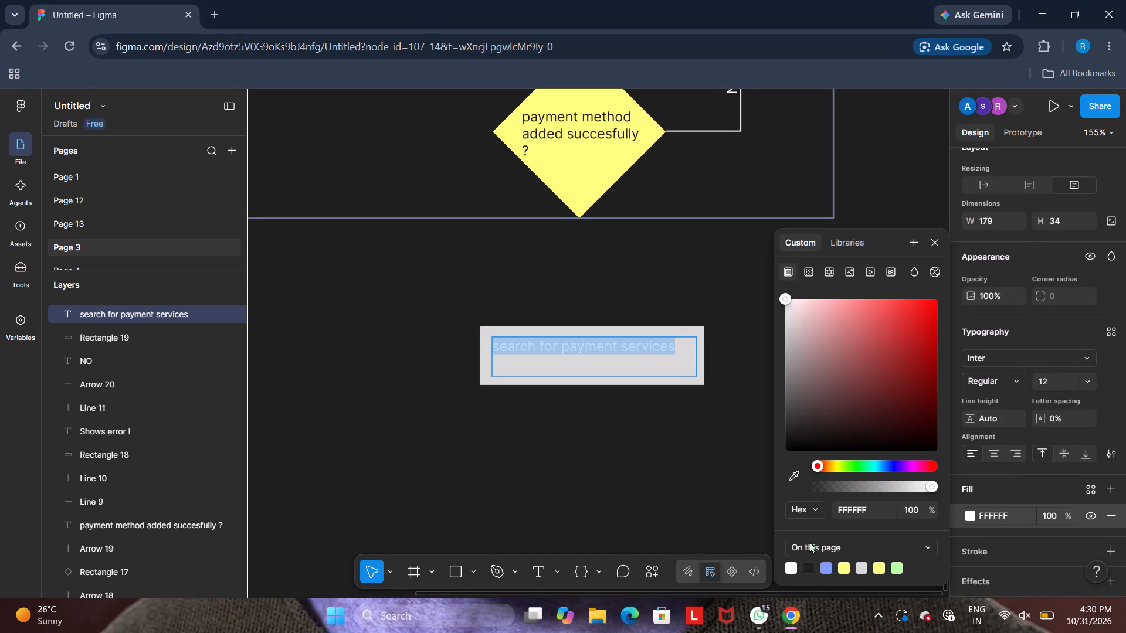
{"action": "left_click", "coordinate": [809, 563]}
{"action": "left_click", "coordinate": [682, 498]}
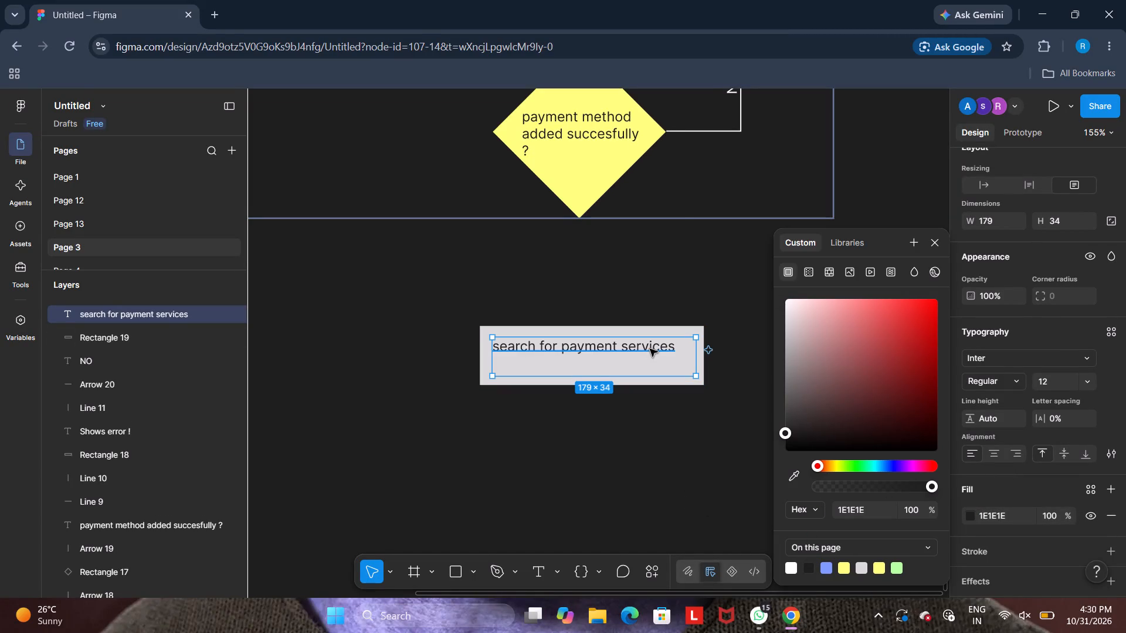
{"action": "double_click", "coordinate": [650, 348]}
{"action": "left_click", "coordinate": [712, 457]}
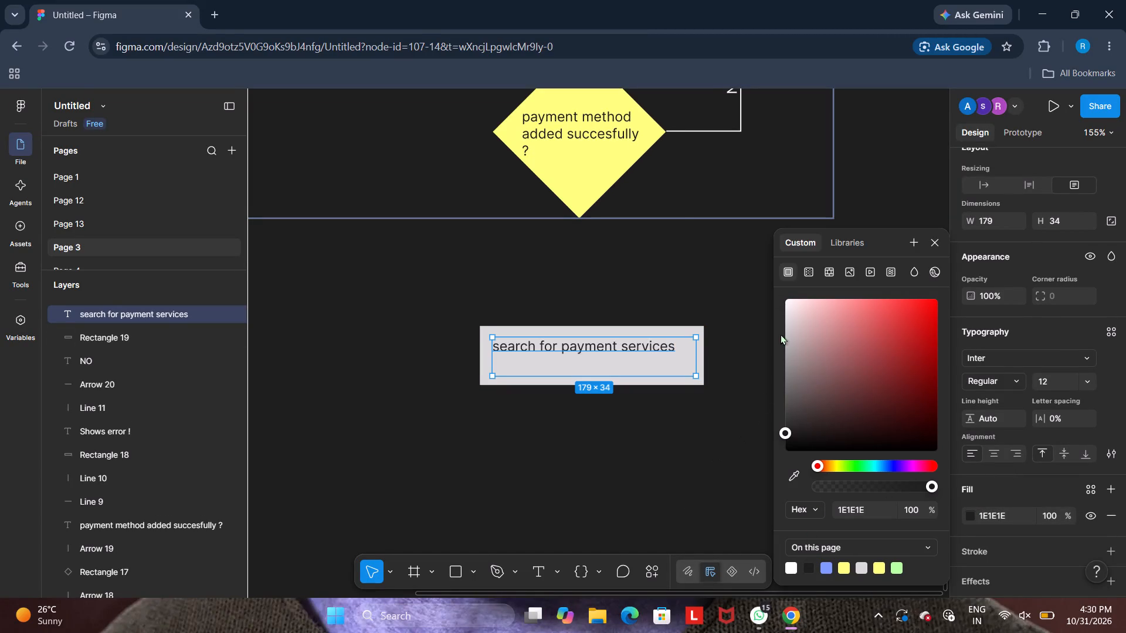
{"action": "left_click", "coordinate": [936, 241]}
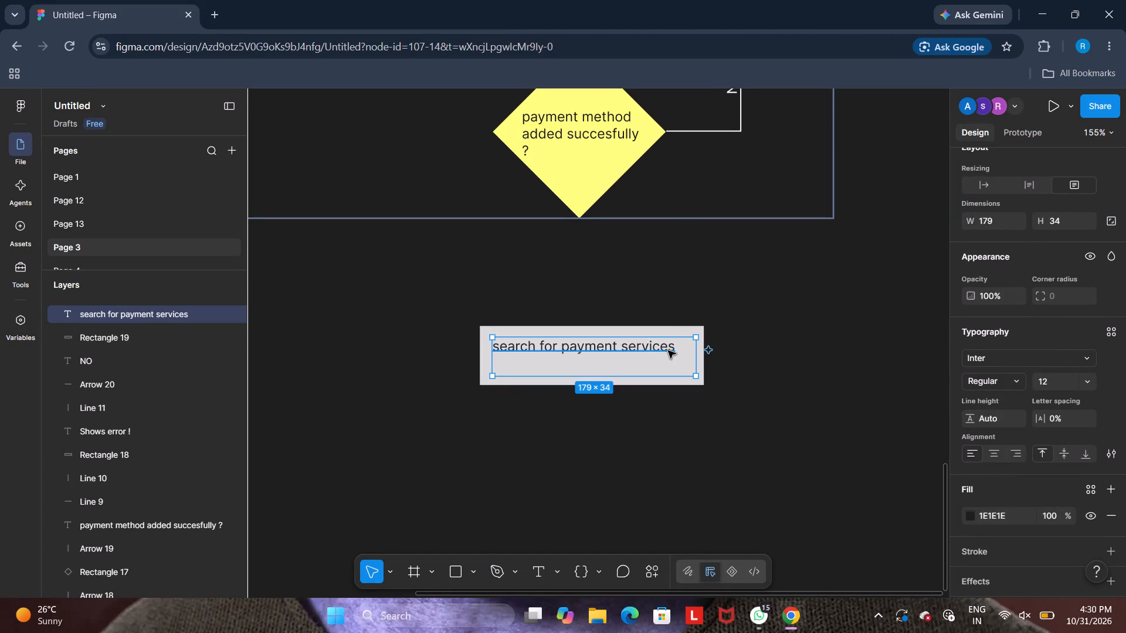
Extend the "search for payment services" text with ": QR scan/pay anyone, etc.".
{"action": "double_click", "coordinate": [668, 350]}
{"action": "scroll", "coordinate": [1014, 256], "scroll_direction": "up", "scroll_amount": 2}
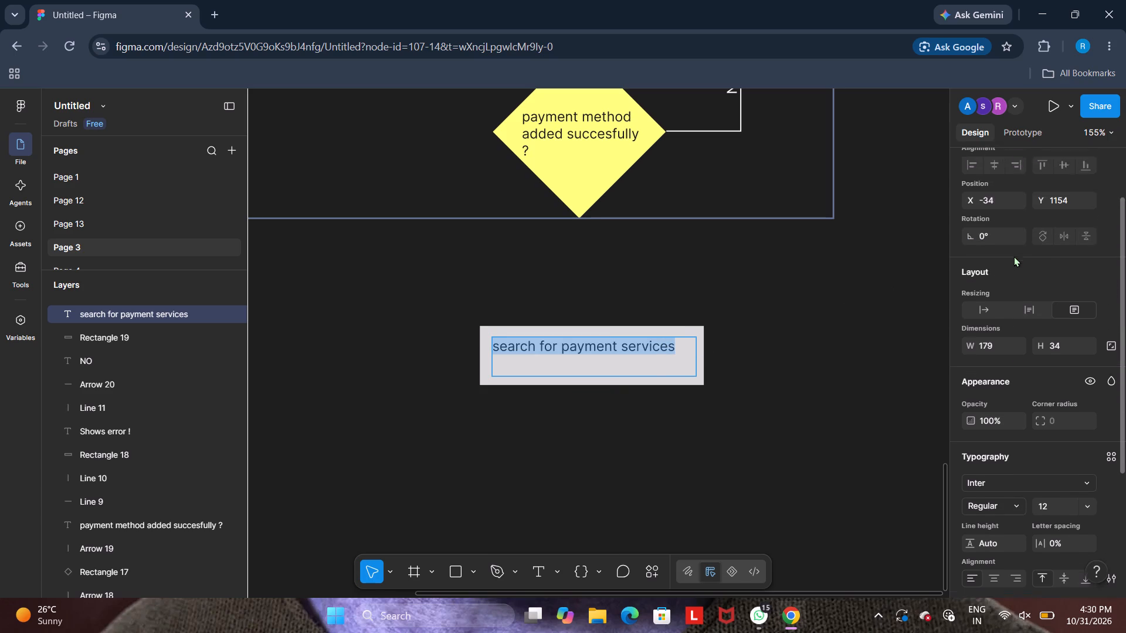
{"action": "scroll", "coordinate": [1014, 256], "scroll_direction": "up", "scroll_amount": 1}
{"action": "left_click", "coordinate": [675, 347]}
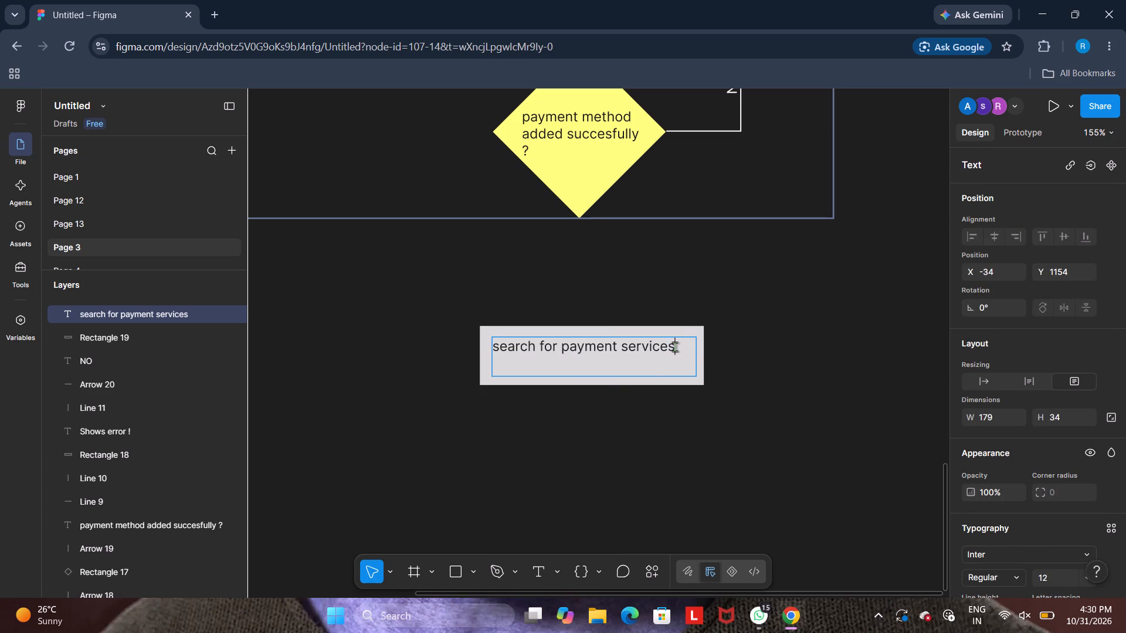
{"action": "key", "text": "shift+colon"}
{"action": "key", "text": "space"}
{"action": "type", "text": "QR"}
{"action": "key", "text": "space"}
{"action": "type", "text": "scan"}
{"action": "type", "text": ","}
{"action": "key", "text": "space"}
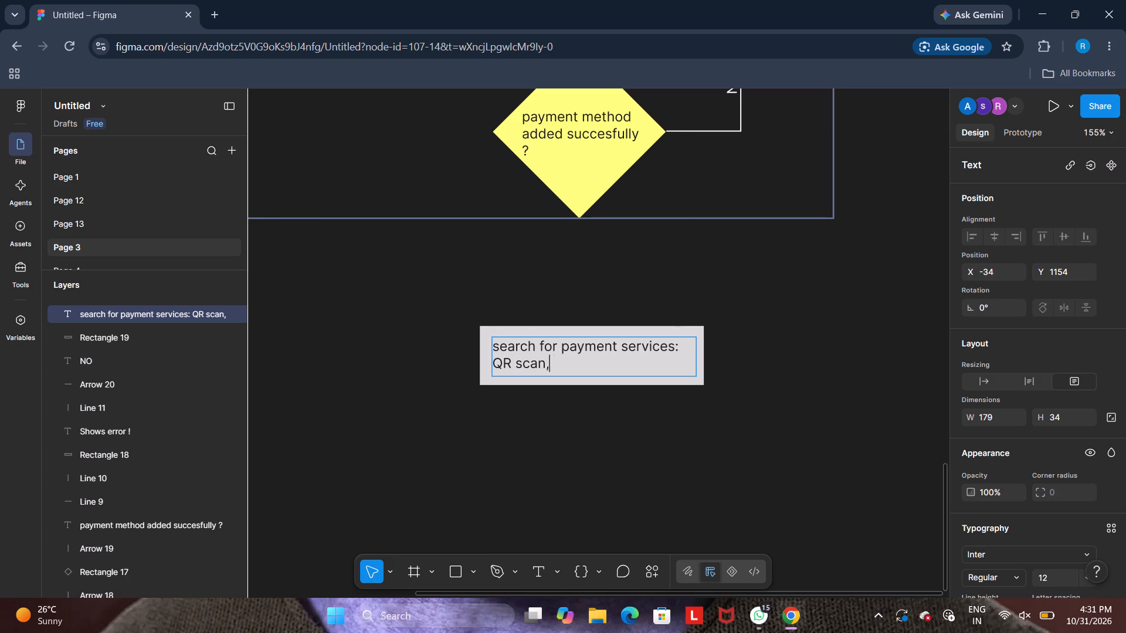
{"action": "key", "text": "BackSpace"}
{"action": "key", "text": "BackSpace"}
{"action": "key", "text": "slash"}
{"action": "type", "text": "oay"}
{"action": "key", "text": "BackSpace"}
{"action": "key", "text": "BackSpace"}
{"action": "key", "text": "BackSpace"}
{"action": "type", "text": "pay antone"}
{"action": "key", "text": "BackSpace"}
{"action": "key", "text": "BackSpace"}
{"action": "key", "text": "BackSpace"}
{"action": "key", "text": "BackSpace"}
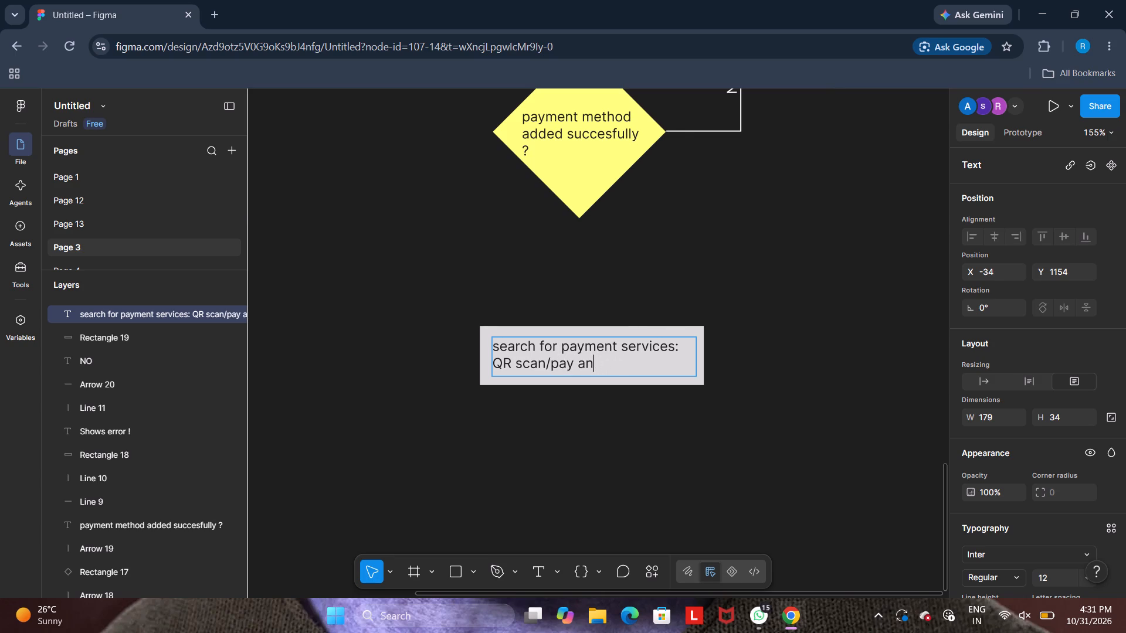
{"action": "type", "text": "yone, etc"}
{"action": "key", "text": "period"}
Replace the slash after "QR scan" with a comma and a space.
{"action": "left_click", "coordinate": [555, 365]}
{"action": "key", "text": "Left"}
{"action": "key", "text": "BackSpace"}
{"action": "type", "text": ","}
{"action": "key", "text": "space"}
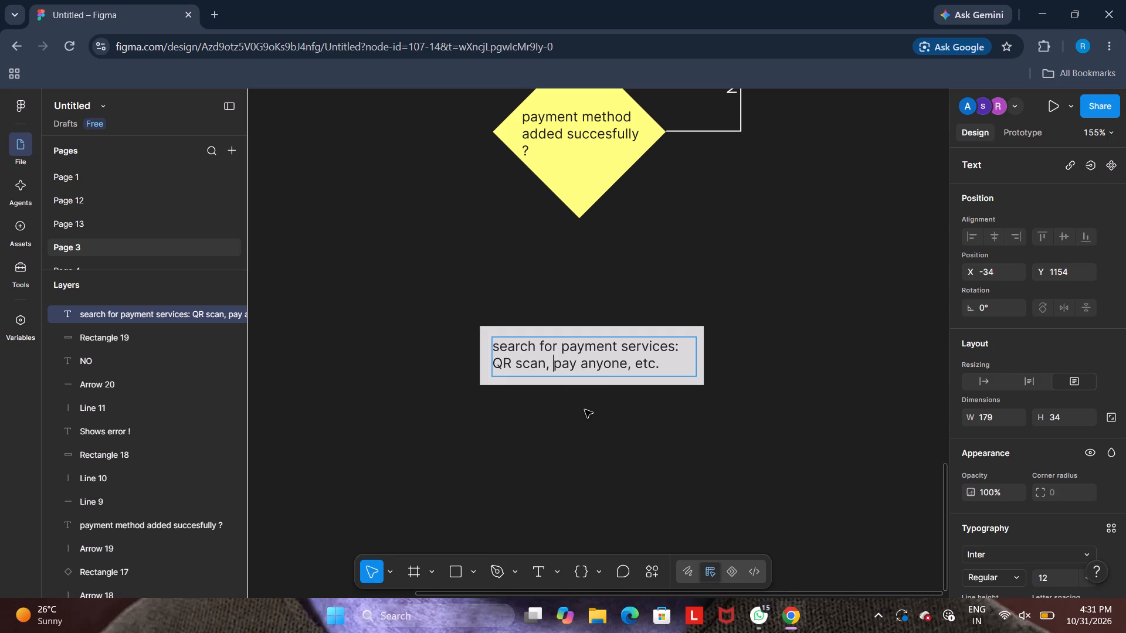
{"action": "left_click", "coordinate": [585, 410]}
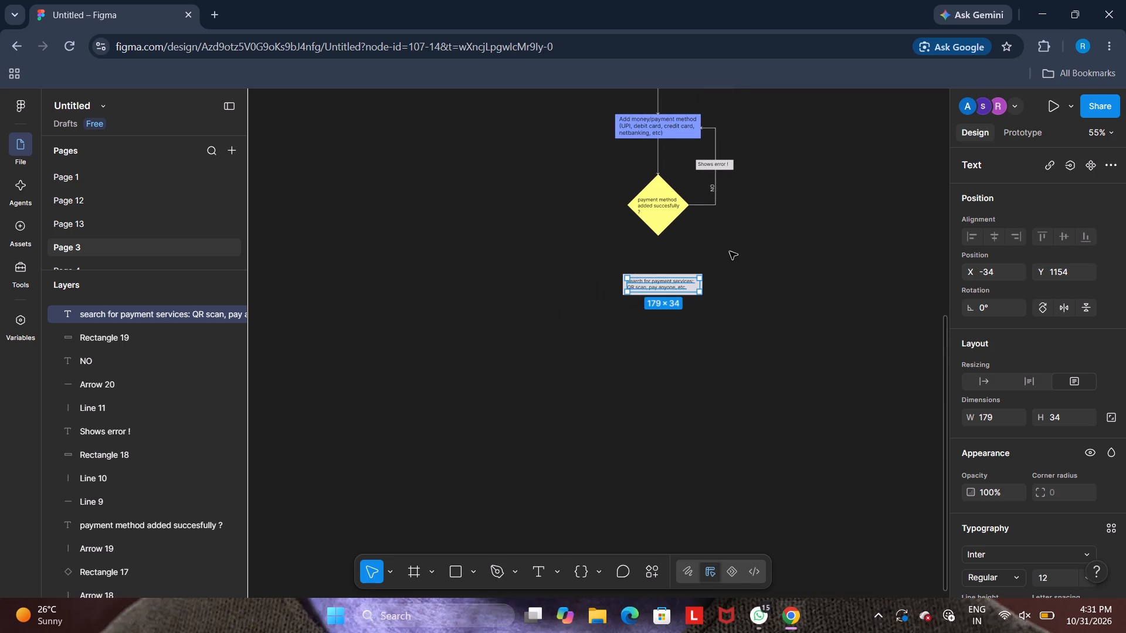
Set the font size of the whole "search for payment services" text to 13.
{"action": "scroll", "coordinate": [730, 251], "scroll_direction": "left", "scroll_amount": 1}
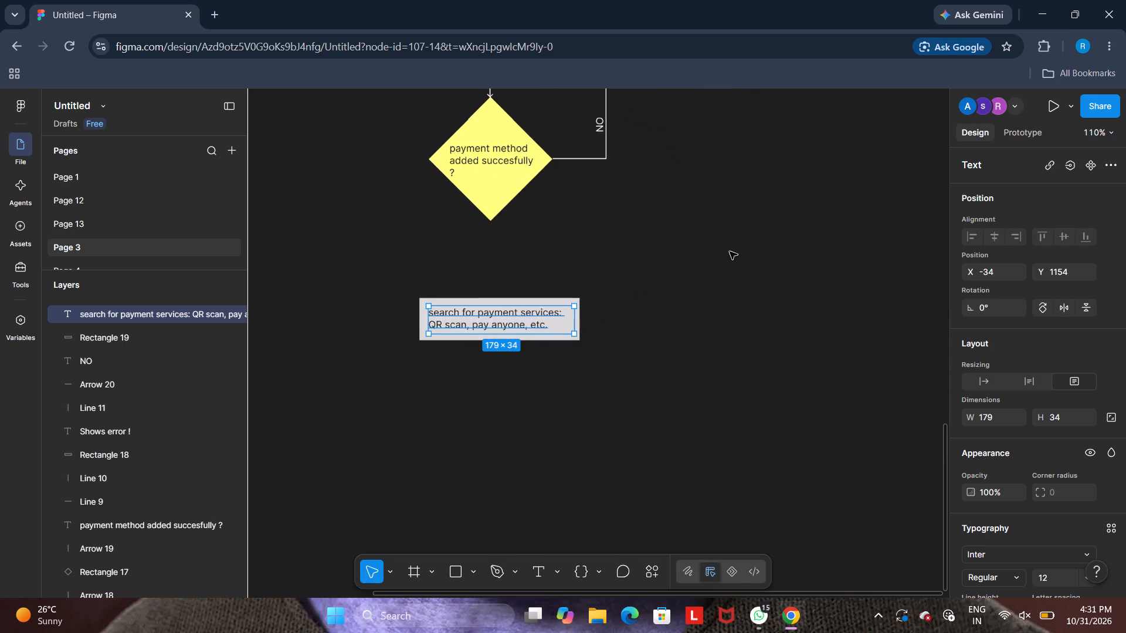
{"action": "scroll", "coordinate": [641, 321], "scroll_direction": "right", "scroll_amount": 1}
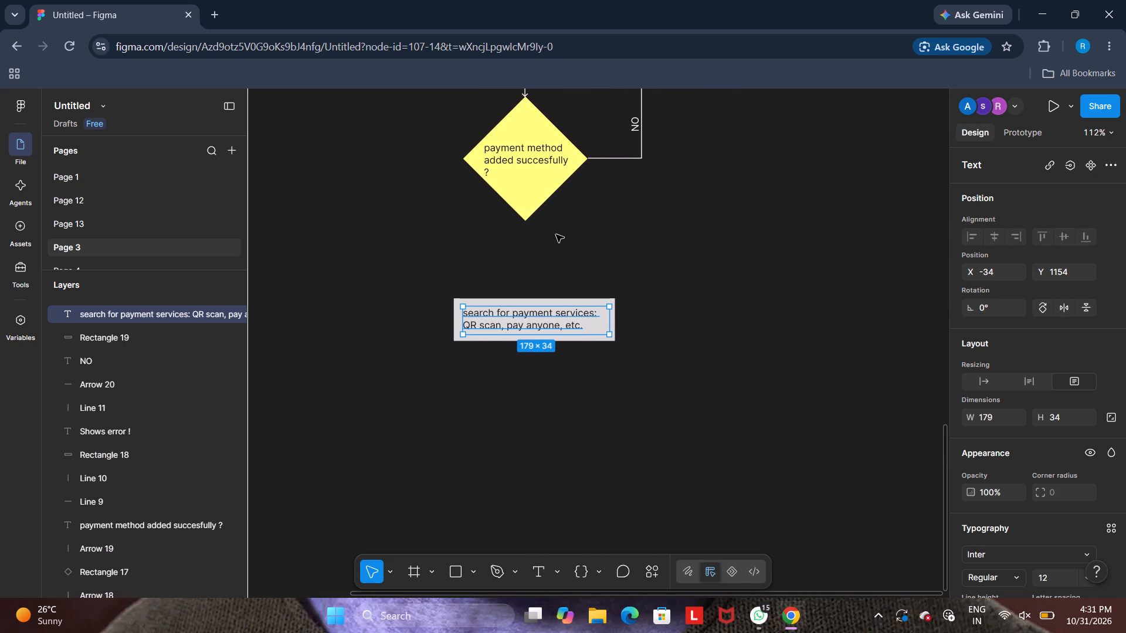
{"action": "left_click", "coordinate": [556, 234]}
{"action": "double_click", "coordinate": [517, 320]}
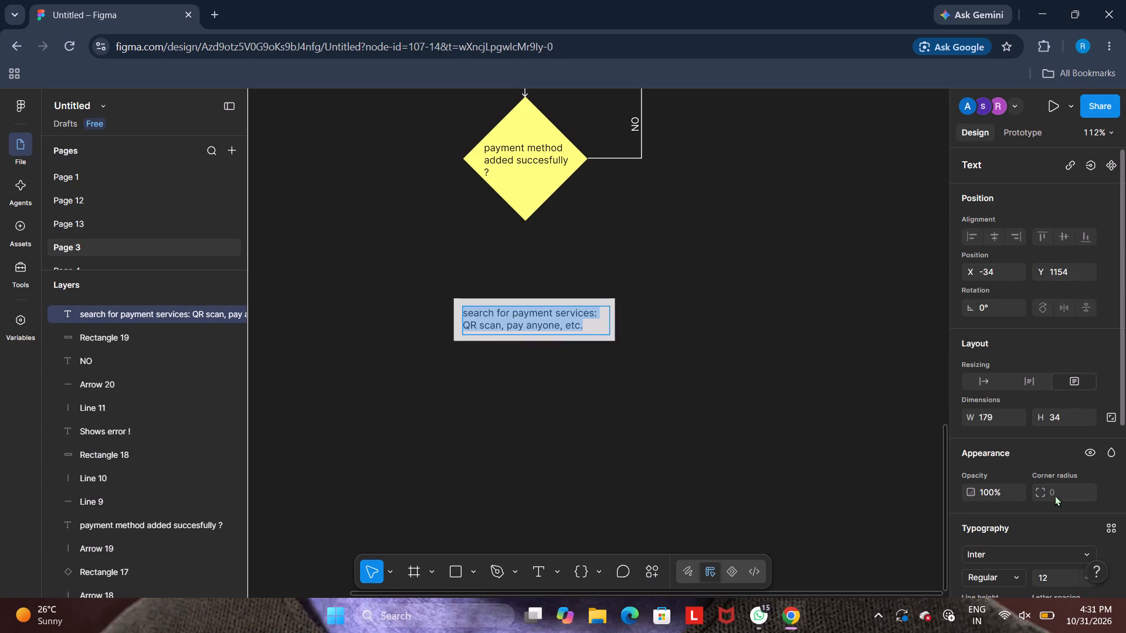
{"action": "scroll", "coordinate": [1063, 509], "scroll_direction": "down", "scroll_amount": 1}
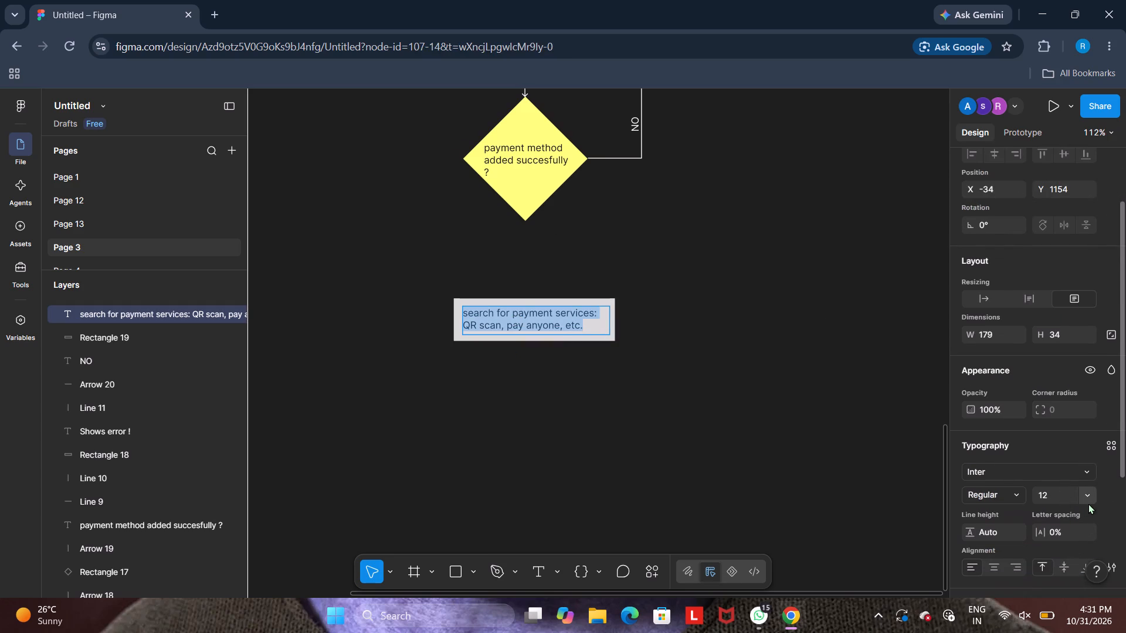
{"action": "left_click", "coordinate": [1088, 500]}
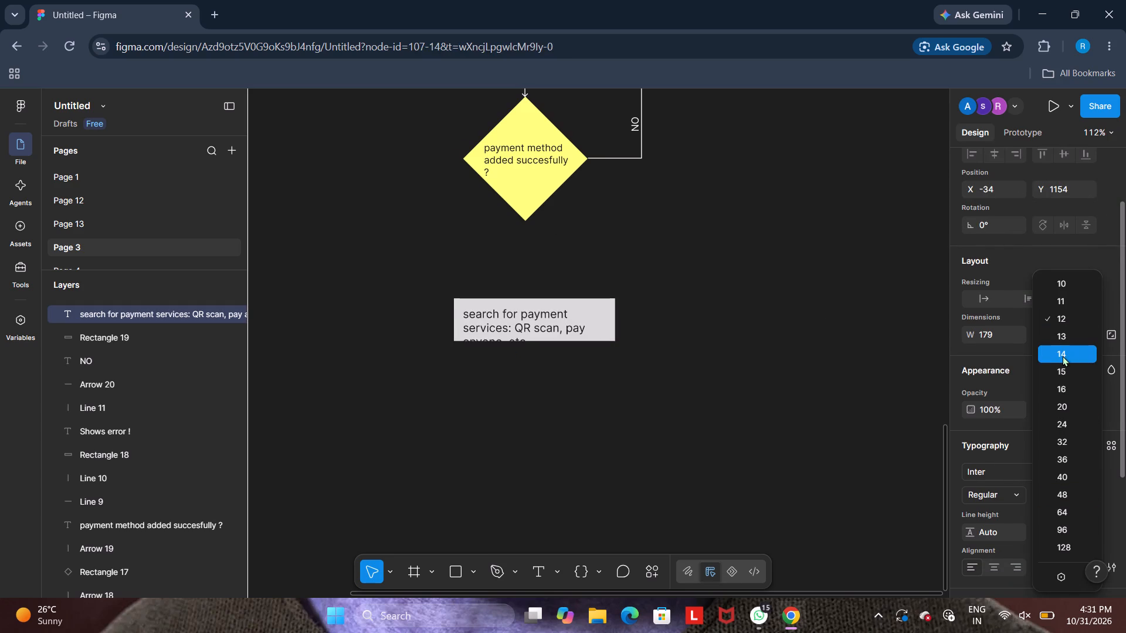
{"action": "left_click", "coordinate": [1065, 338]}
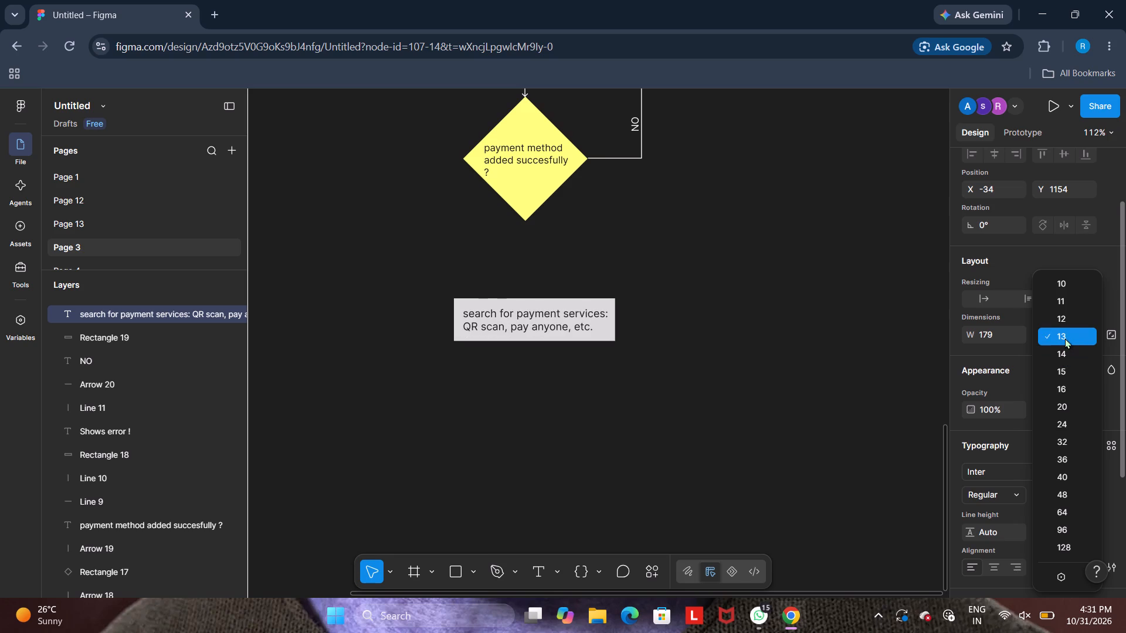
{"action": "left_click", "coordinate": [772, 344]}
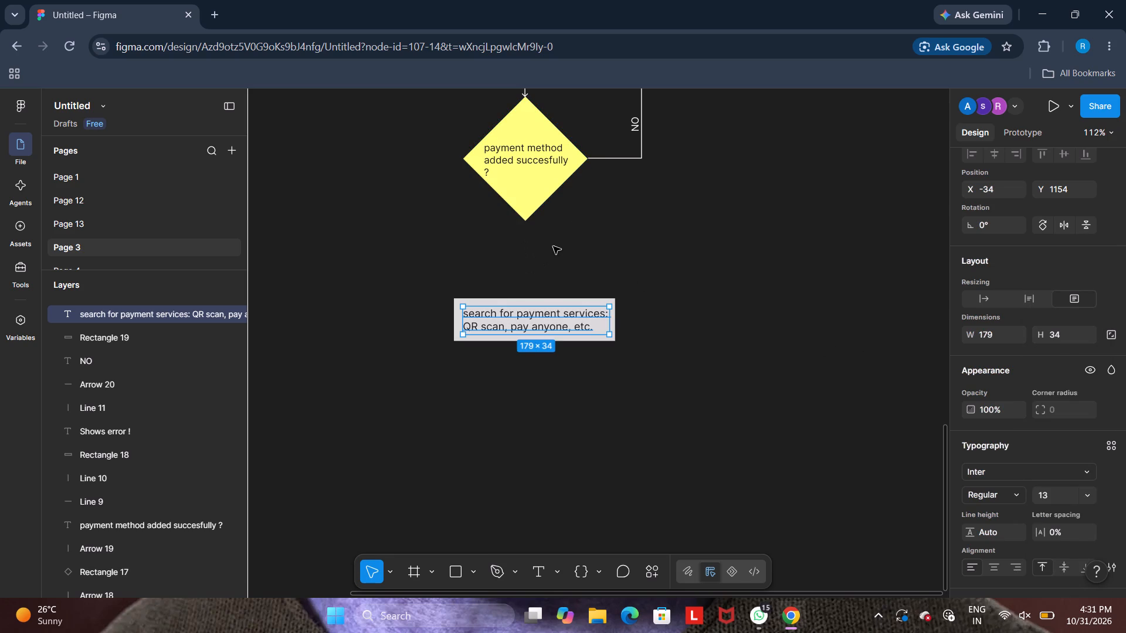
Draw a vertical arrow about 95 long from the payment-method diamond's bottom tip to the top edge of the "search for payment services" box.
{"action": "key", "text": "shift+l"}
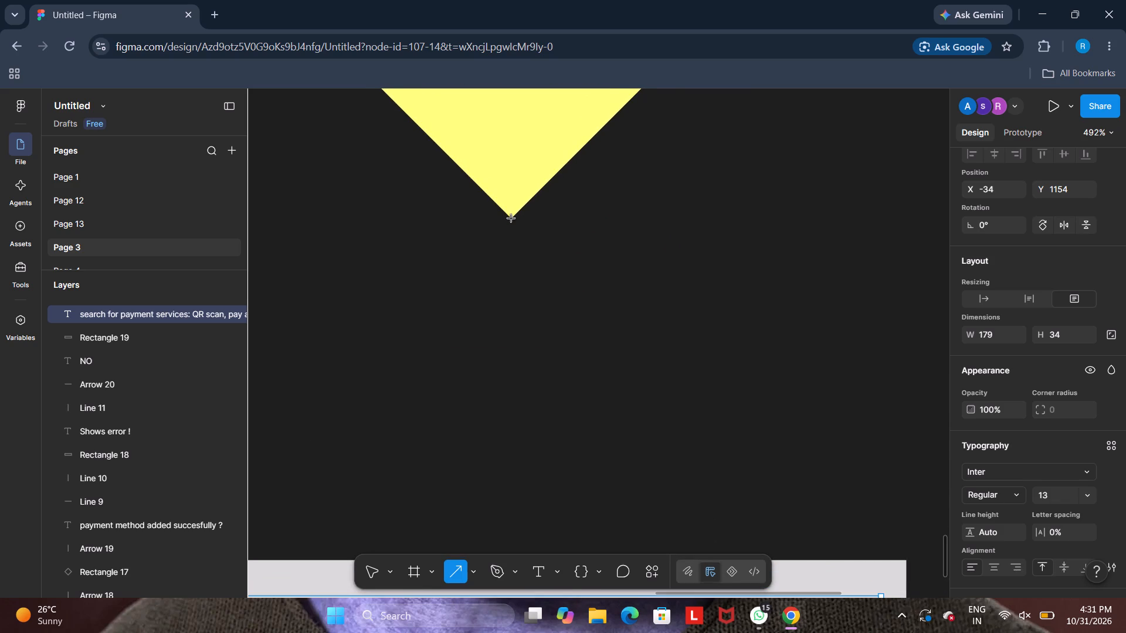
{"action": "left_click_drag", "start_coordinate": [511, 219], "coordinate": [510, 501]}
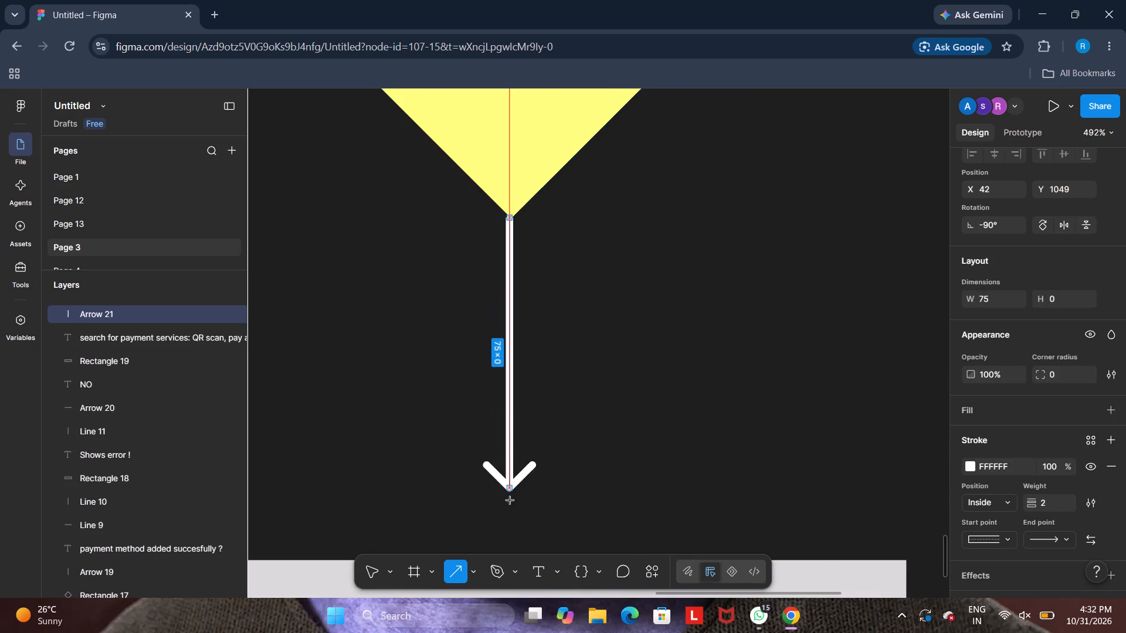
{"action": "left_click_drag", "start_coordinate": [510, 501], "coordinate": [514, 389]}
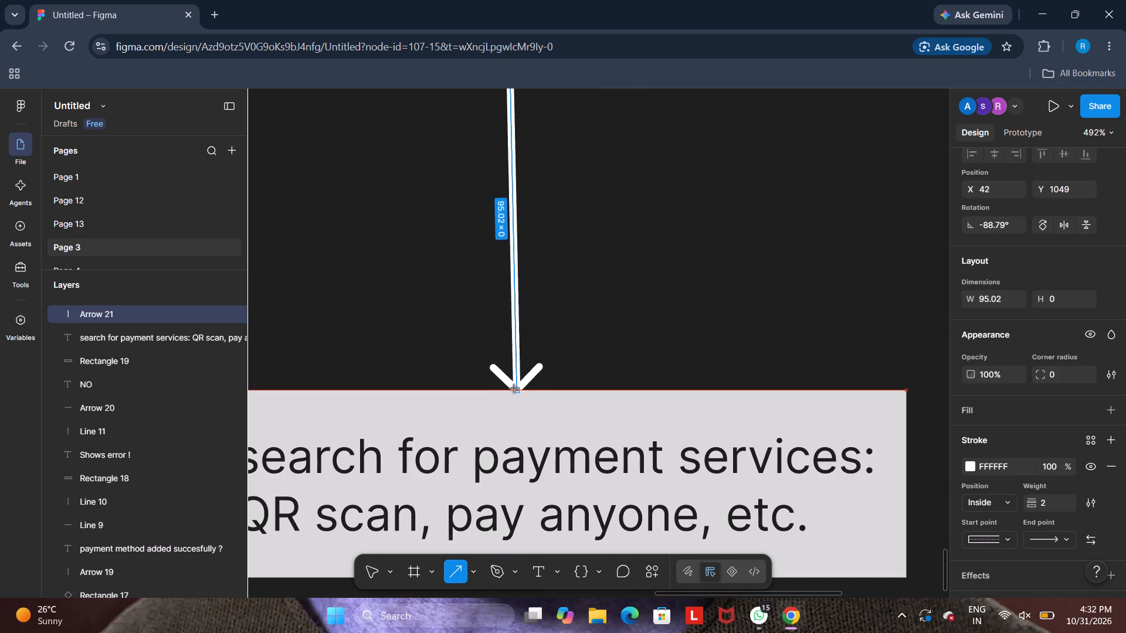
{"action": "left_click_drag", "start_coordinate": [514, 389], "coordinate": [510, 390]}
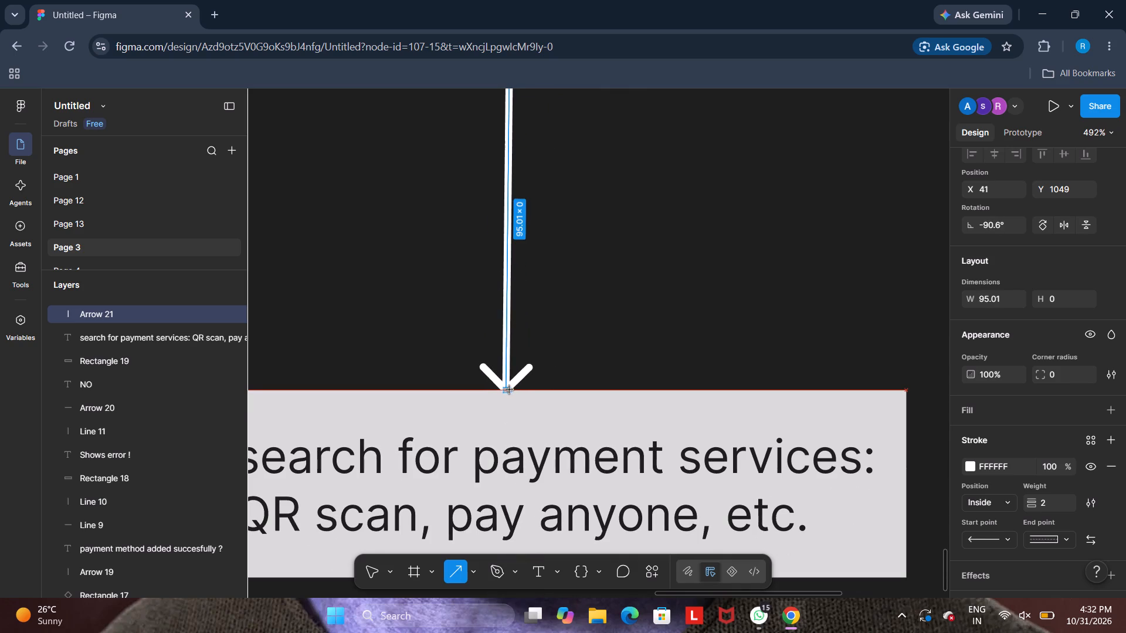
{"action": "left_click_drag", "start_coordinate": [510, 390], "coordinate": [503, 390]}
{"action": "left_click_drag", "start_coordinate": [503, 390], "coordinate": [501, 401]}
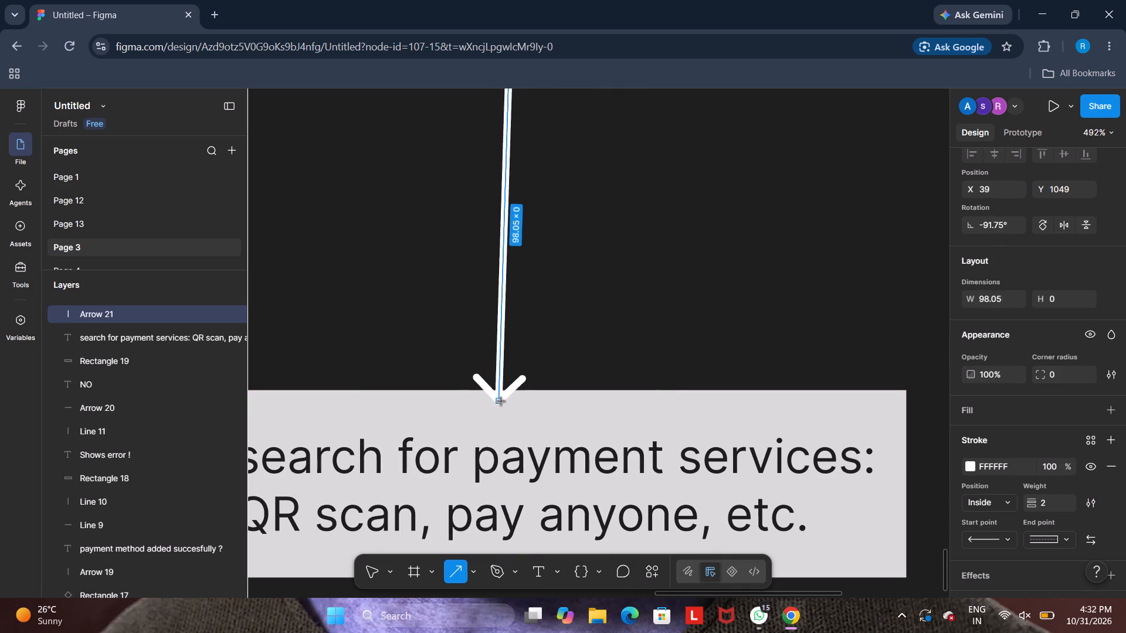
{"action": "left_click_drag", "start_coordinate": [501, 401], "coordinate": [509, 401]}
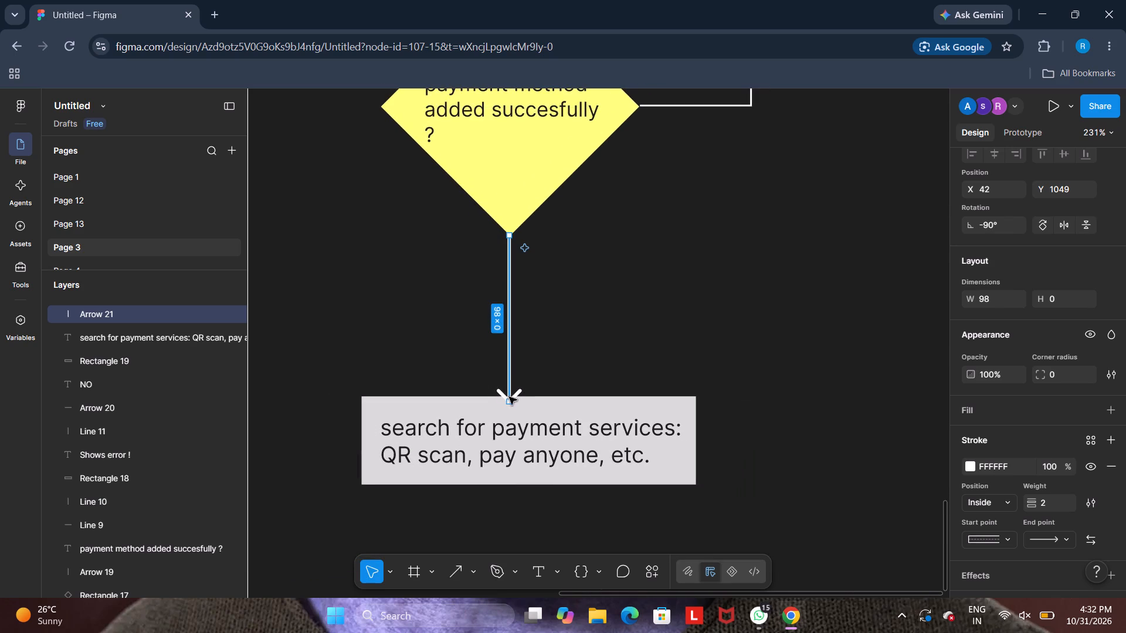
{"action": "left_click", "coordinate": [510, 399]}
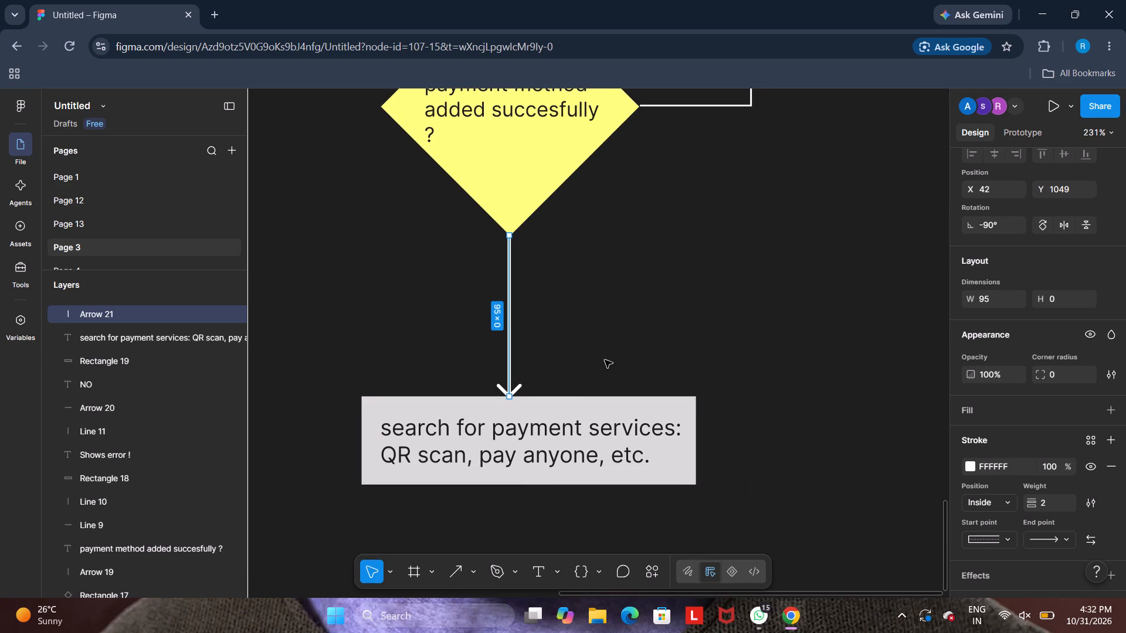
Set the stroke weight of the new arrow below the payment-method diamond to 1.
{"action": "scroll", "coordinate": [1037, 523], "scroll_direction": "down", "scroll_amount": 1}
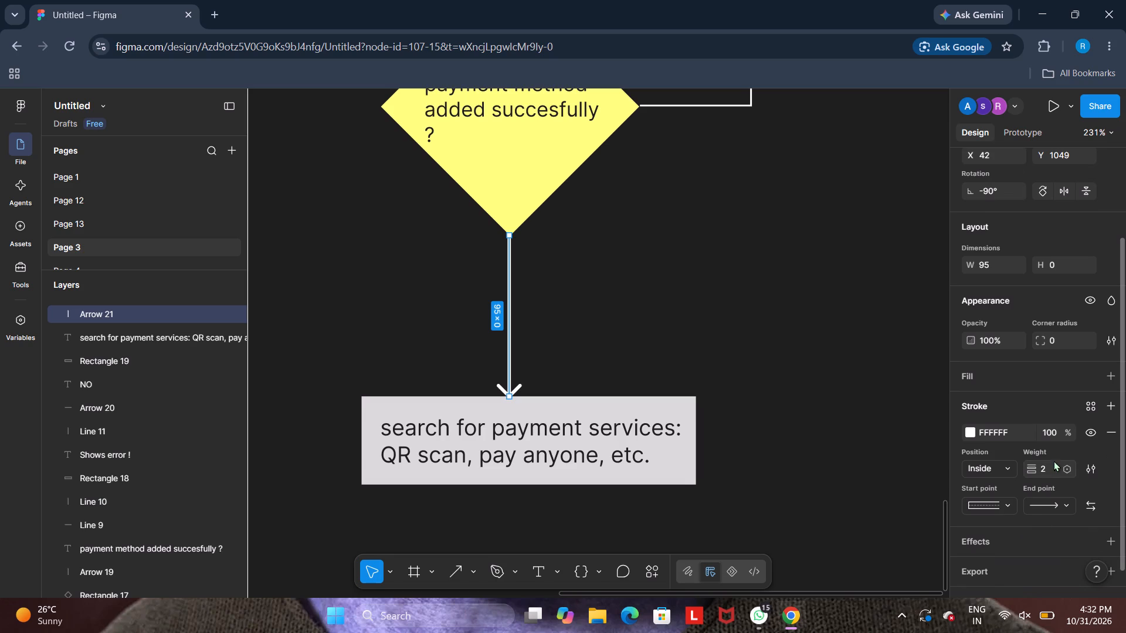
{"action": "left_click", "coordinate": [1041, 462]}
{"action": "key", "text": "1"}
{"action": "key", "text": "Return"}
{"action": "left_click", "coordinate": [792, 360]}
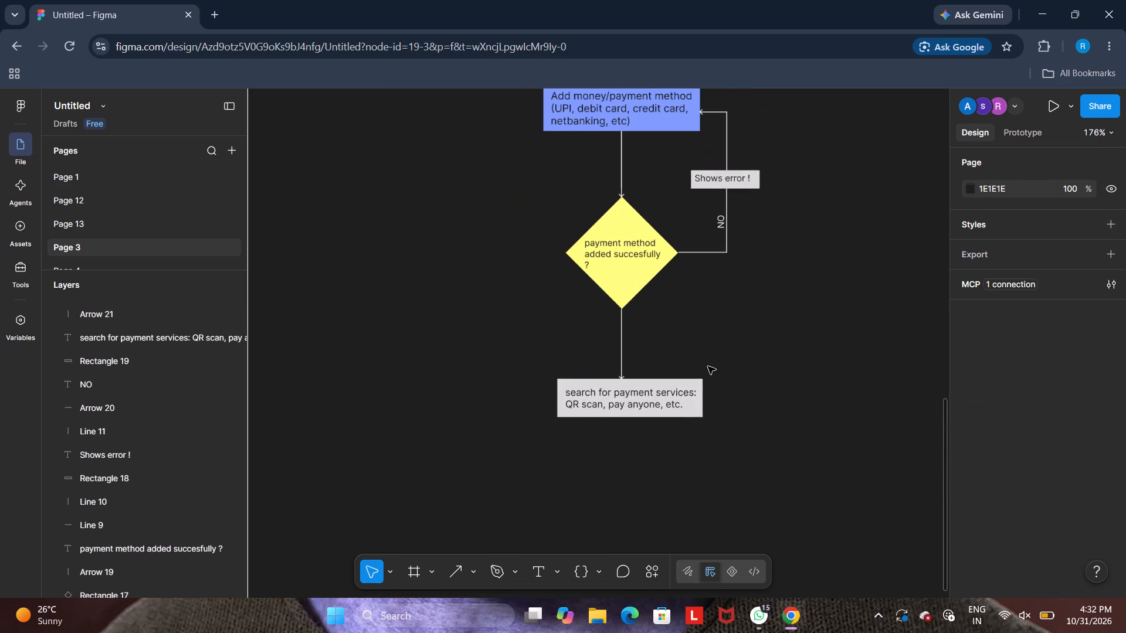
Move the "search for payment services" box together with its text so it is centred under the arrow from the diamond.
{"action": "left_click_drag", "start_coordinate": [721, 377], "coordinate": [596, 408]}
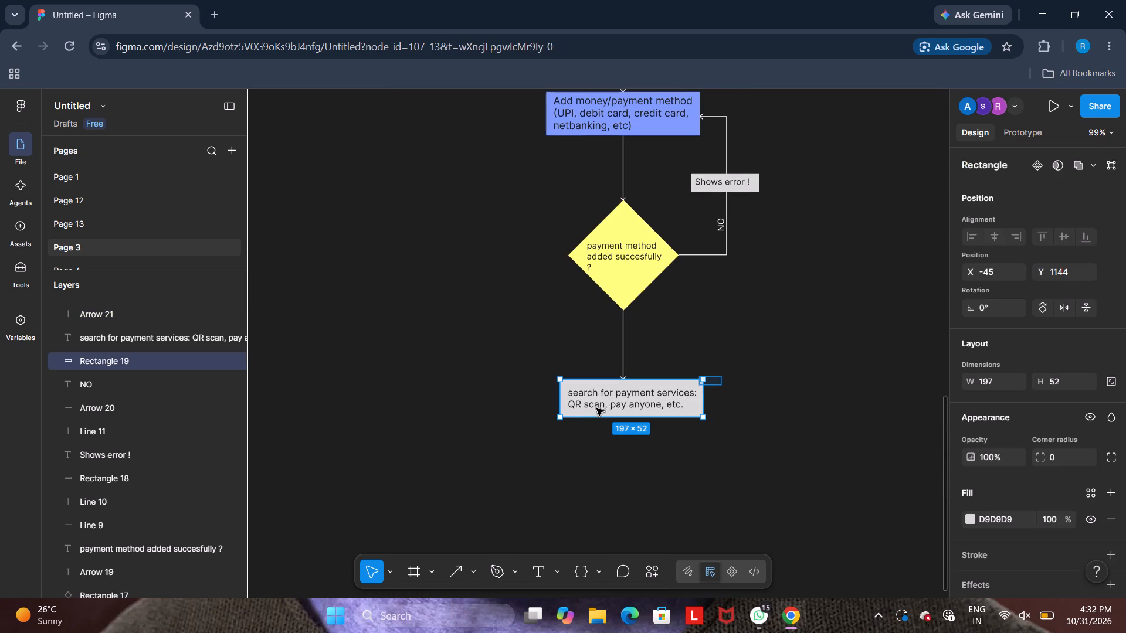
{"action": "left_click_drag", "start_coordinate": [596, 408], "coordinate": [581, 428]}
{"action": "left_click", "coordinate": [674, 456]}
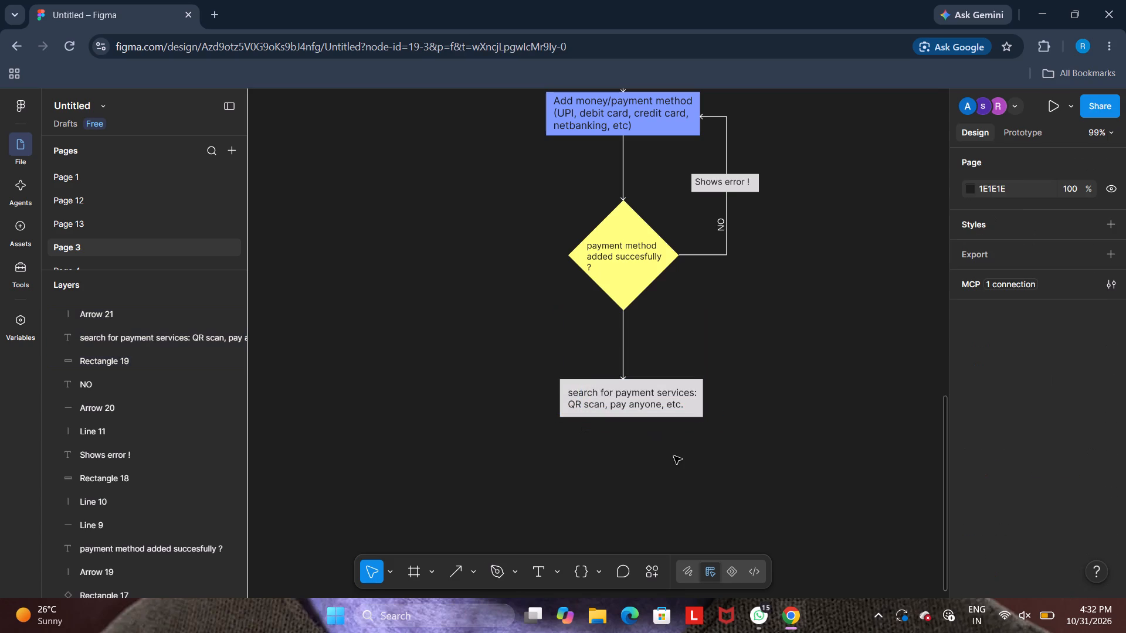
{"action": "left_click_drag", "start_coordinate": [557, 446], "coordinate": [574, 394]}
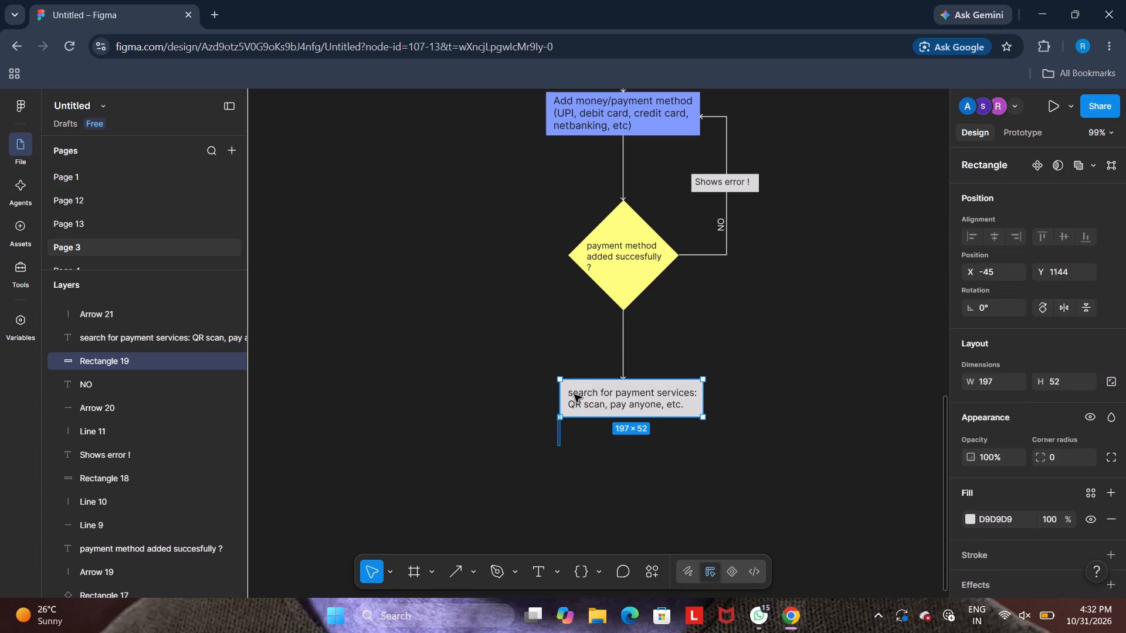
{"action": "left_click_drag", "start_coordinate": [574, 394], "coordinate": [575, 395]}
{"action": "left_click", "coordinate": [671, 416]}
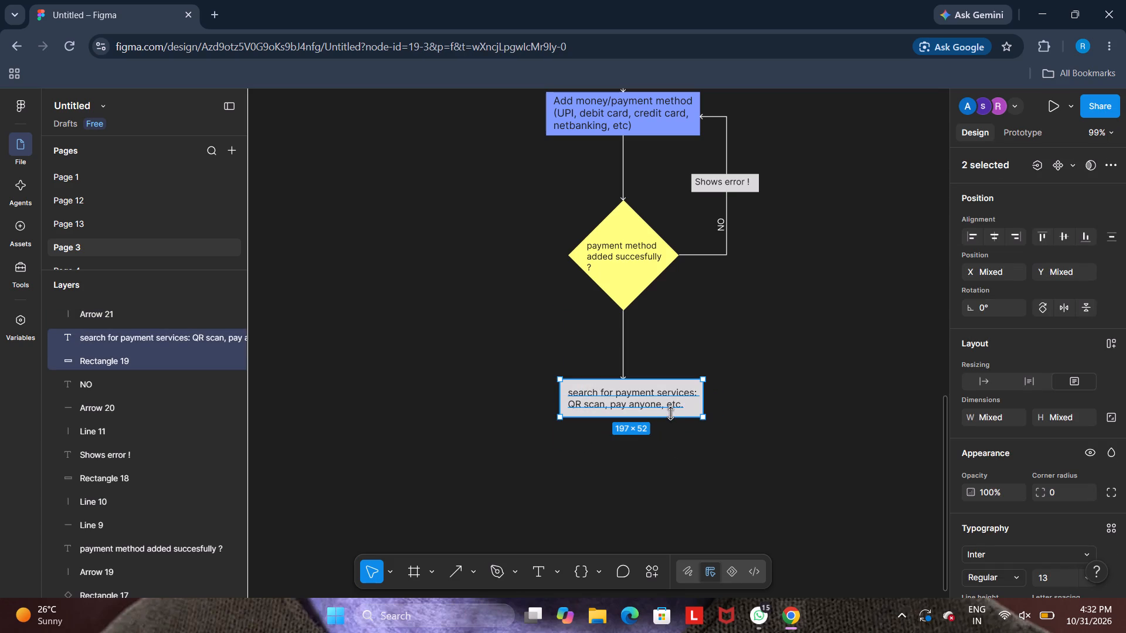
{"action": "left_click_drag", "start_coordinate": [687, 410], "coordinate": [684, 410]}
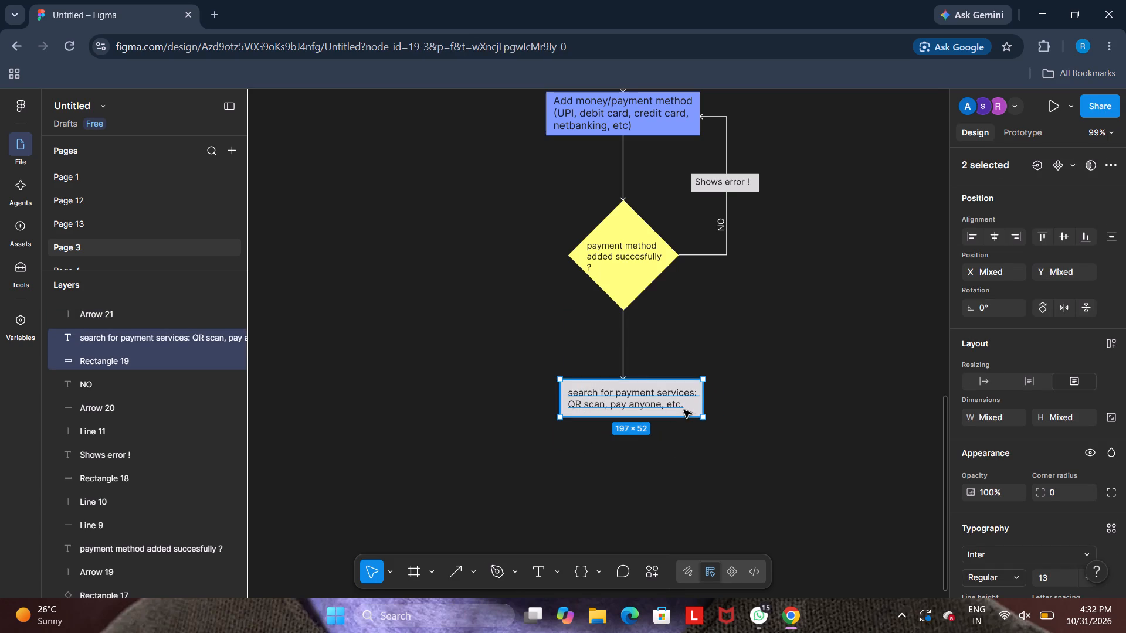
{"action": "left_click_drag", "start_coordinate": [684, 410], "coordinate": [676, 410]}
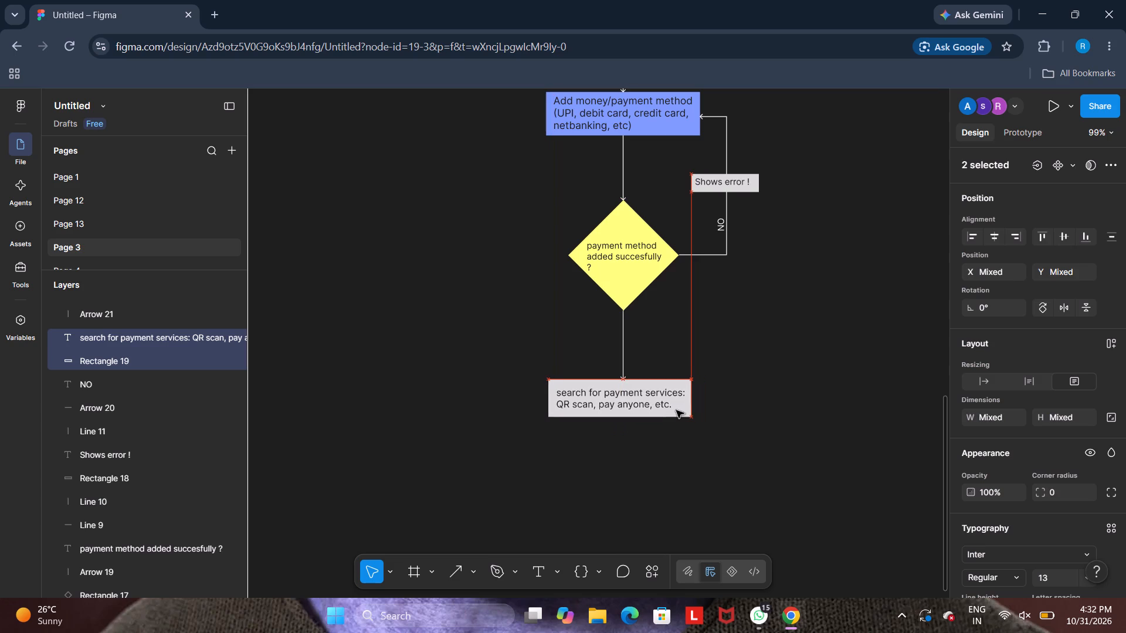
{"action": "left_click_drag", "start_coordinate": [676, 410], "coordinate": [678, 411]}
{"action": "left_click", "coordinate": [701, 491]}
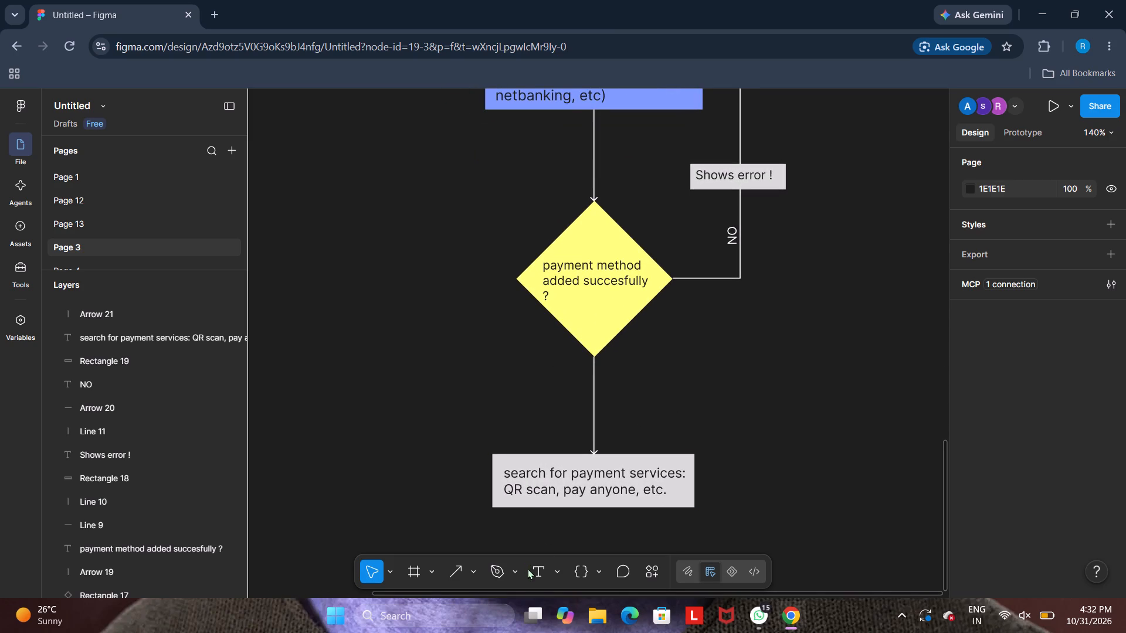
Add a text label "YES" in the empty space beside the arrow below the payment-method diamond.
{"action": "left_click", "coordinate": [540, 577]}
{"action": "left_click_drag", "start_coordinate": [663, 365], "coordinate": [700, 394]}
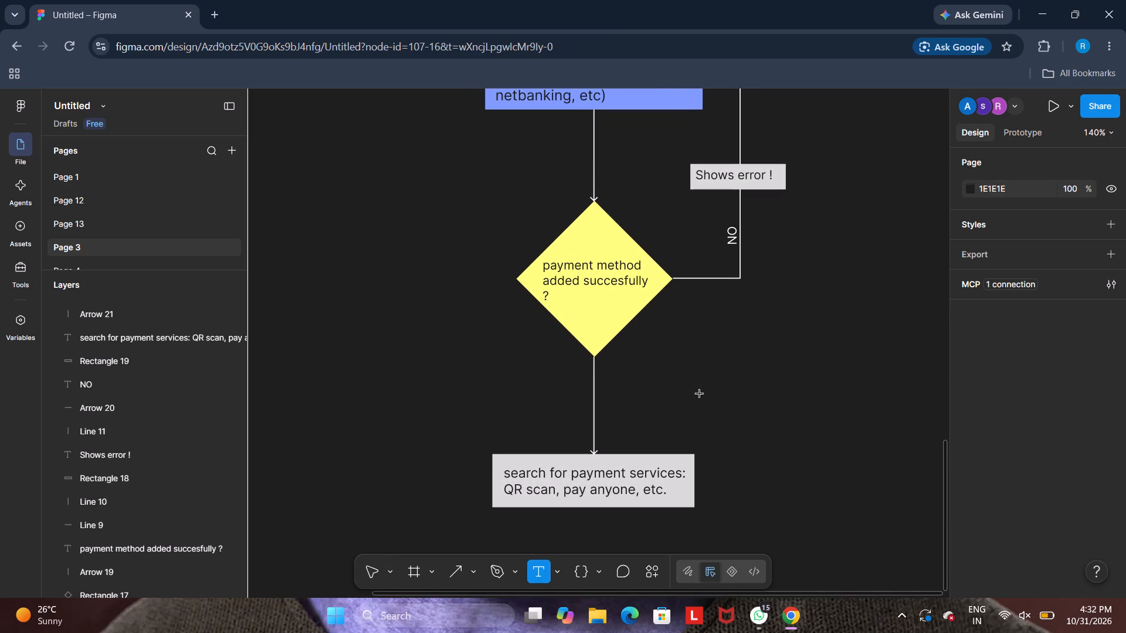
{"action": "left_click_drag", "start_coordinate": [700, 394], "coordinate": [752, 390]}
{"action": "type", "text": "YES"}
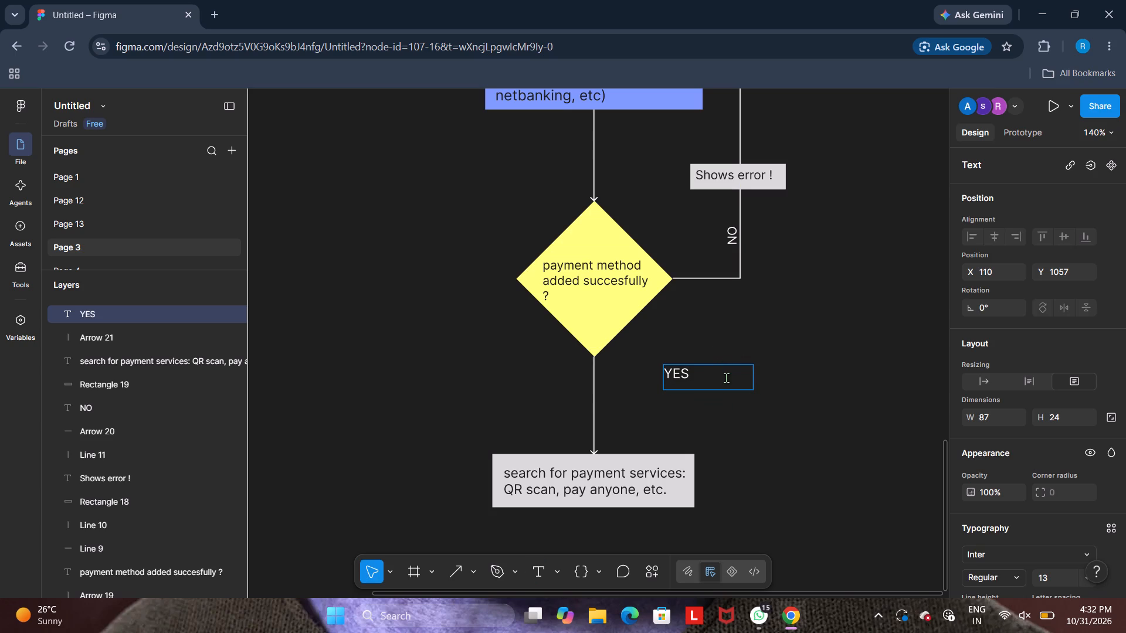
Set the rotation of the "YES" label to 90°.
{"action": "left_click", "coordinate": [998, 311]}
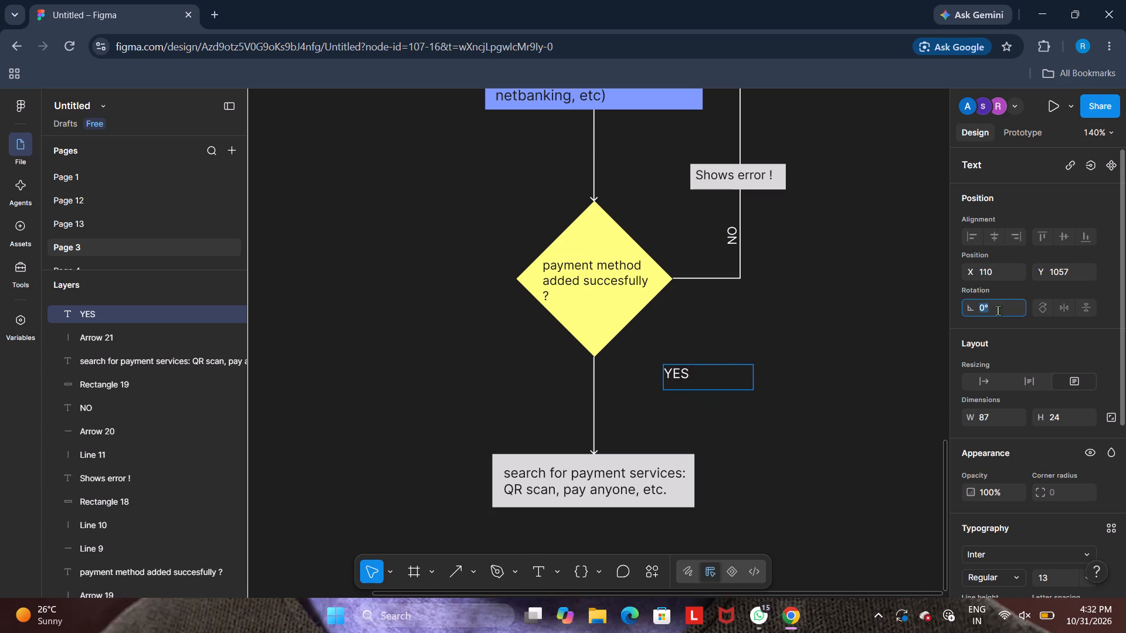
{"action": "type", "text": "90"}
{"action": "key", "text": "Return"}
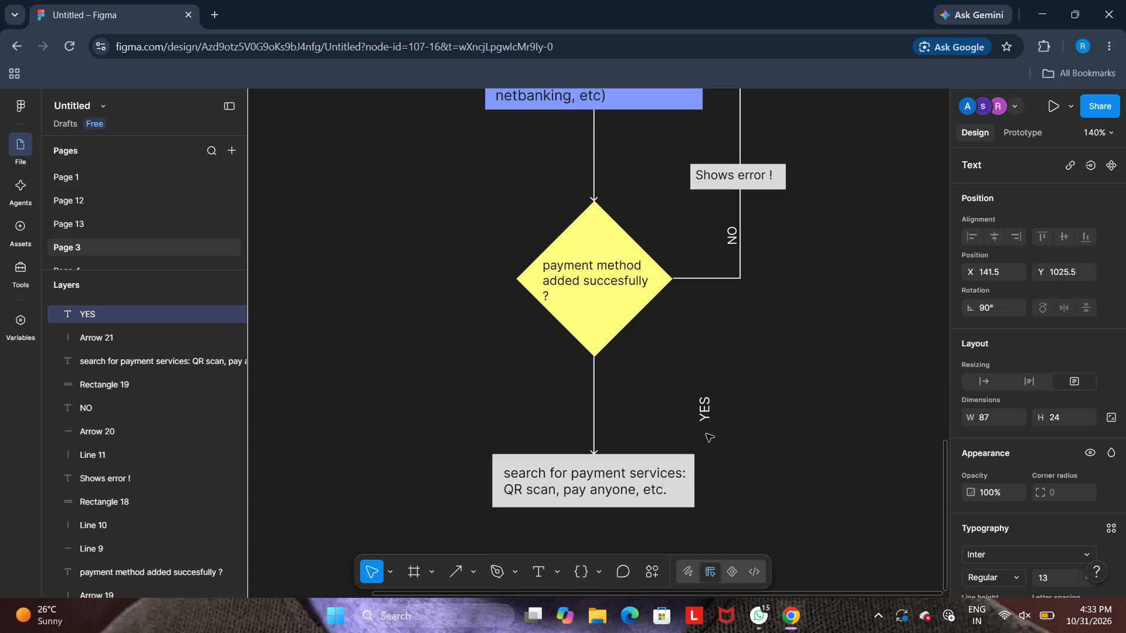
Shorten the rotated "YES" label's text box to about 28 × 24 so it fits the word.
{"action": "left_click", "coordinate": [710, 336]}
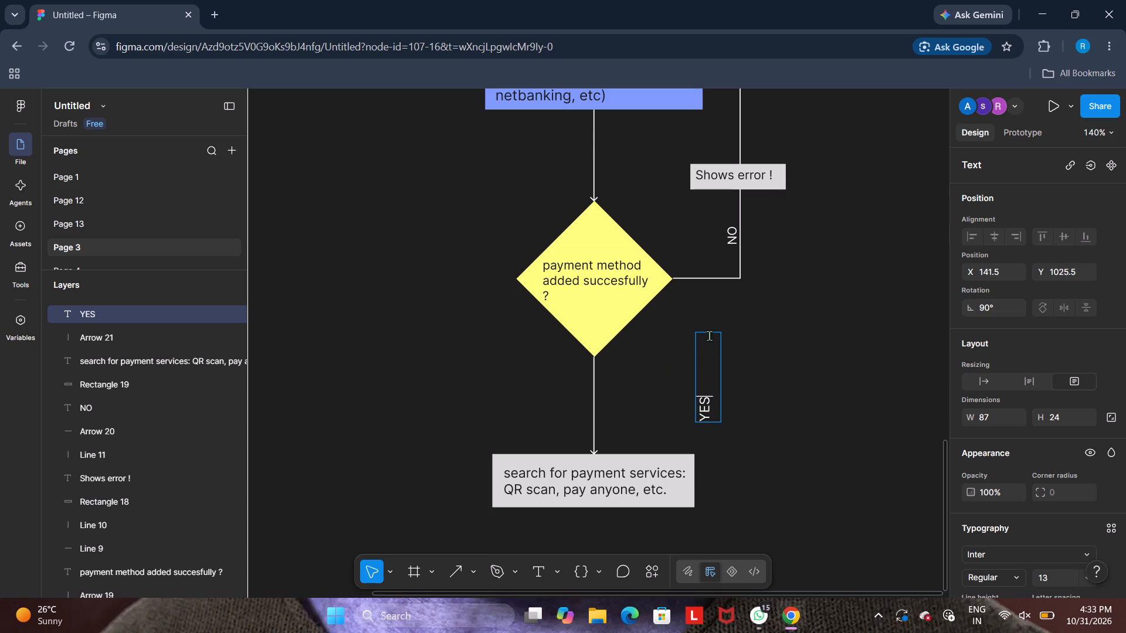
{"action": "left_click", "coordinate": [742, 349]}
{"action": "left_click_drag", "start_coordinate": [707, 331], "coordinate": [708, 338]}
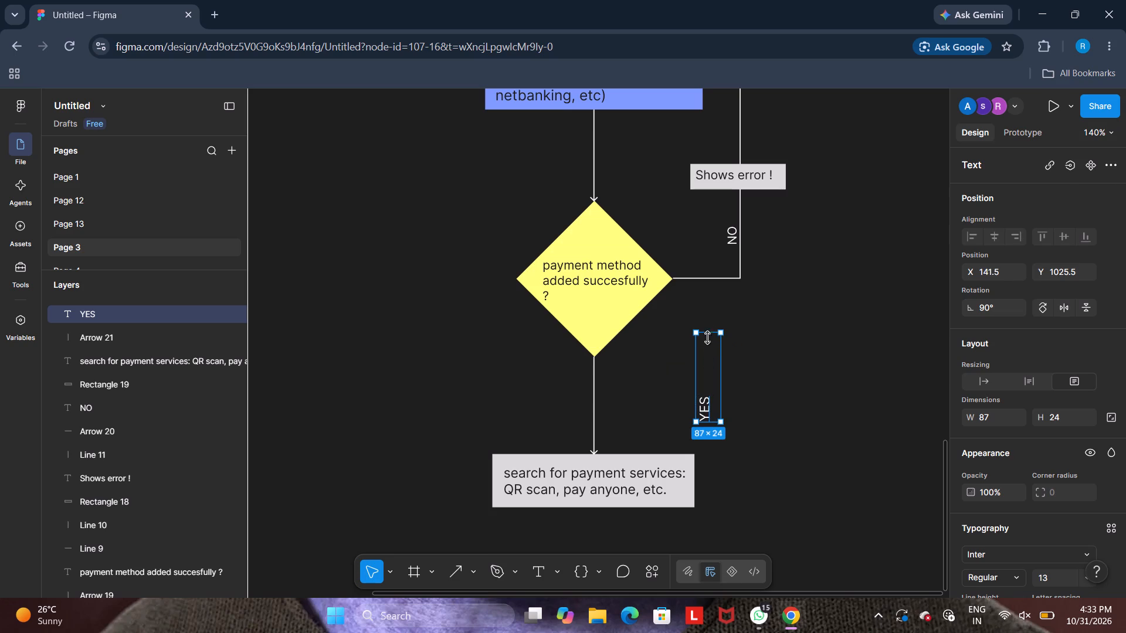
{"action": "left_click_drag", "start_coordinate": [708, 338], "coordinate": [708, 394]}
Move the "YES" label alongside the arrow between the payment-method diamond and the "search for payment services" box.
{"action": "left_click_drag", "start_coordinate": [708, 407], "coordinate": [585, 412]}
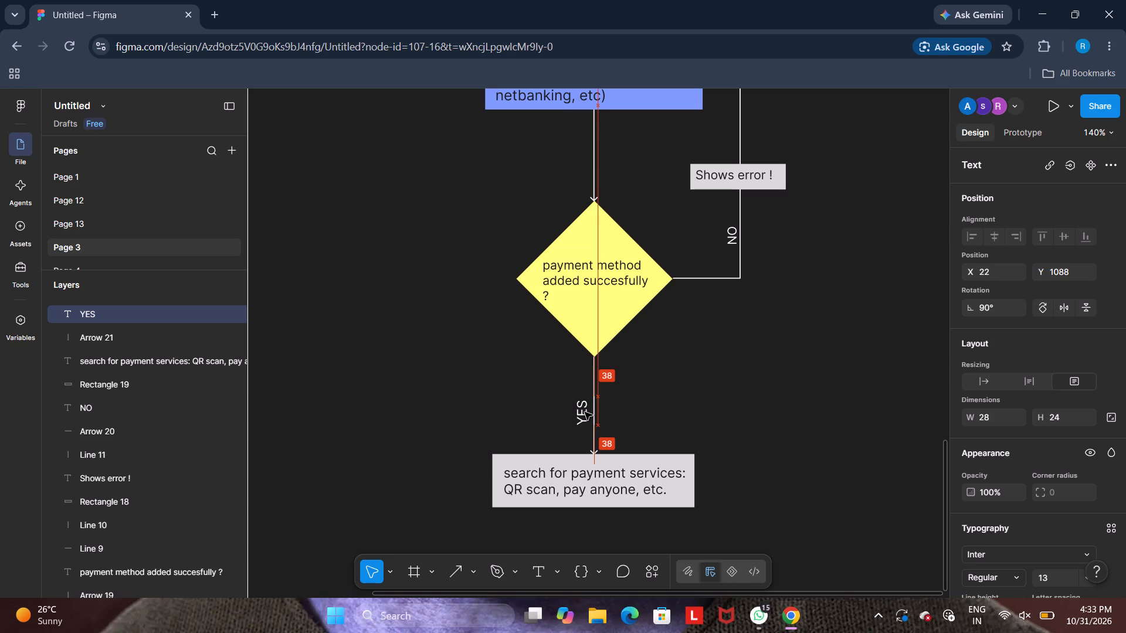
{"action": "left_click_drag", "start_coordinate": [585, 412], "coordinate": [585, 409]}
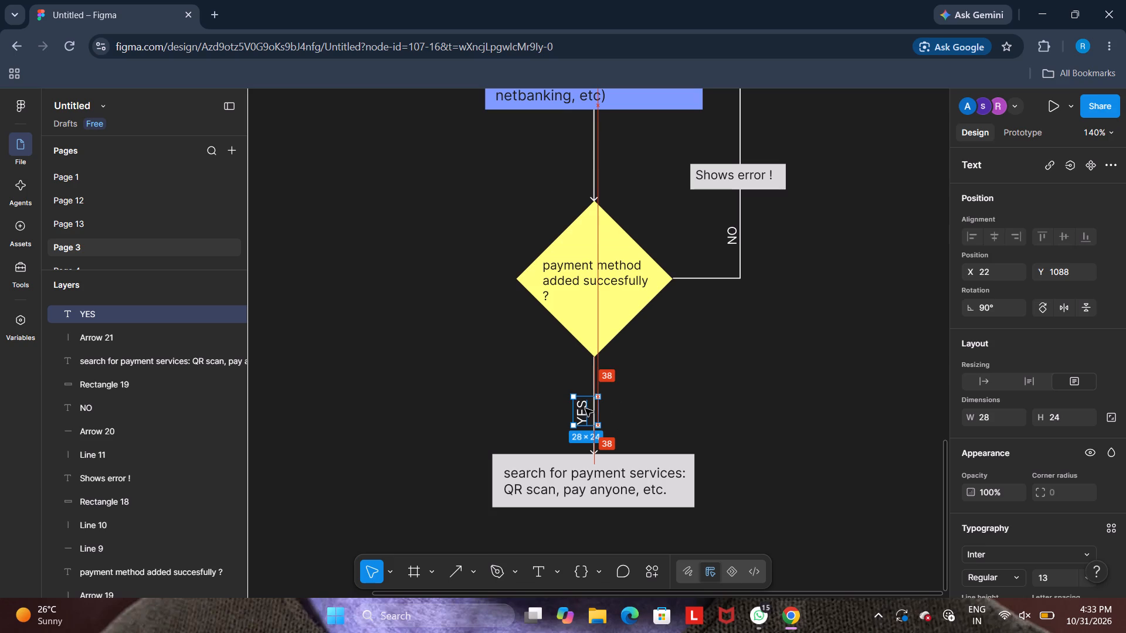
{"action": "left_click_drag", "start_coordinate": [585, 409], "coordinate": [588, 409]}
{"action": "left_click", "coordinate": [663, 402]}
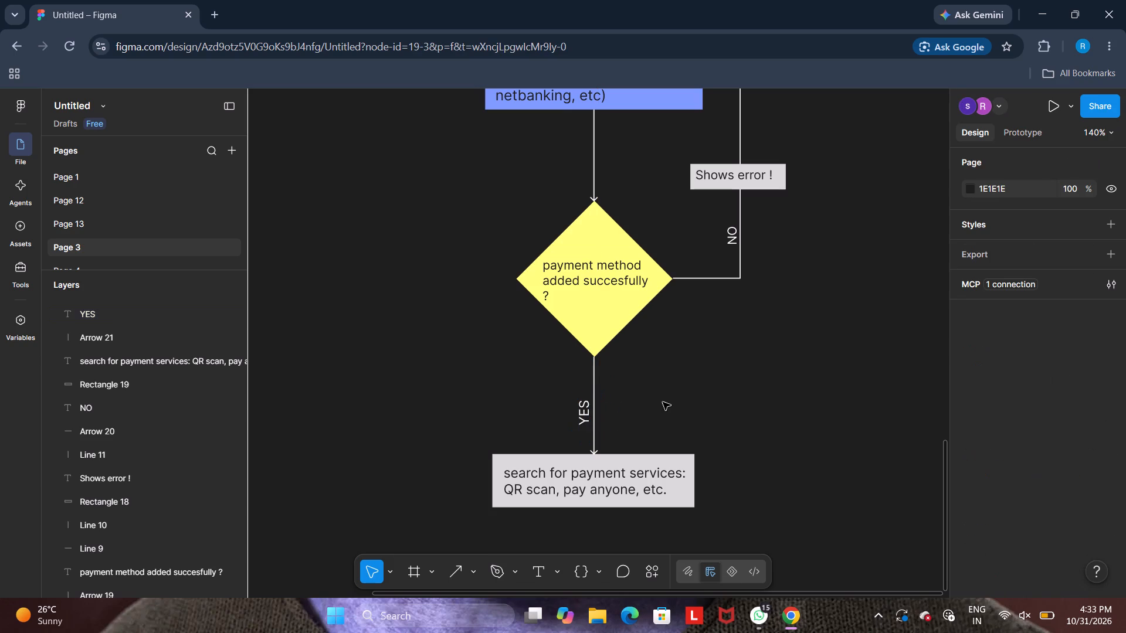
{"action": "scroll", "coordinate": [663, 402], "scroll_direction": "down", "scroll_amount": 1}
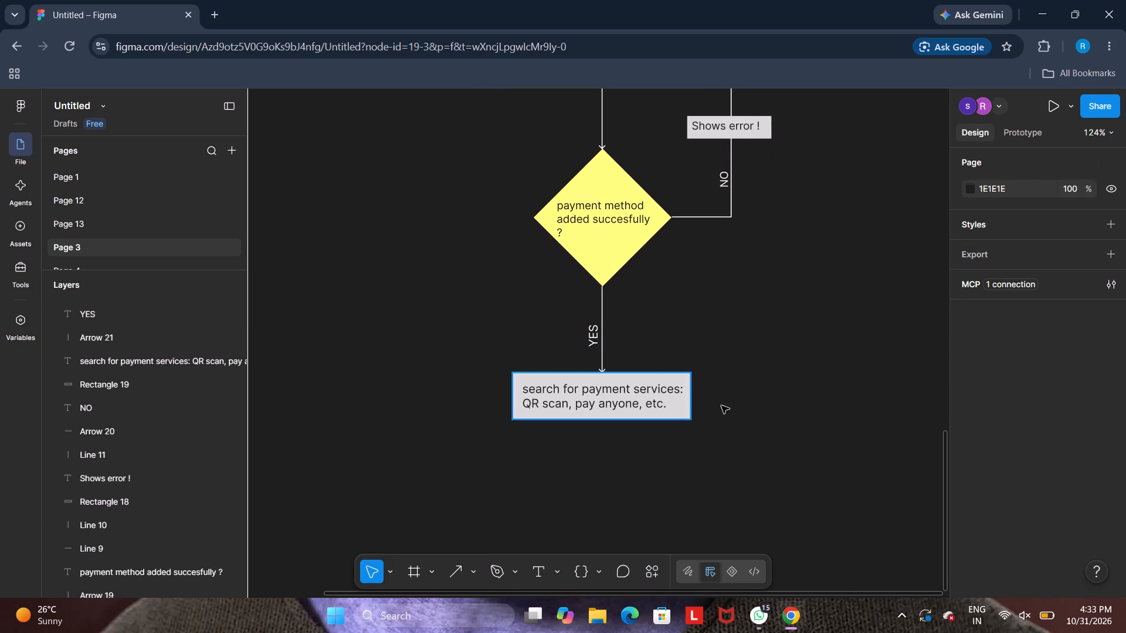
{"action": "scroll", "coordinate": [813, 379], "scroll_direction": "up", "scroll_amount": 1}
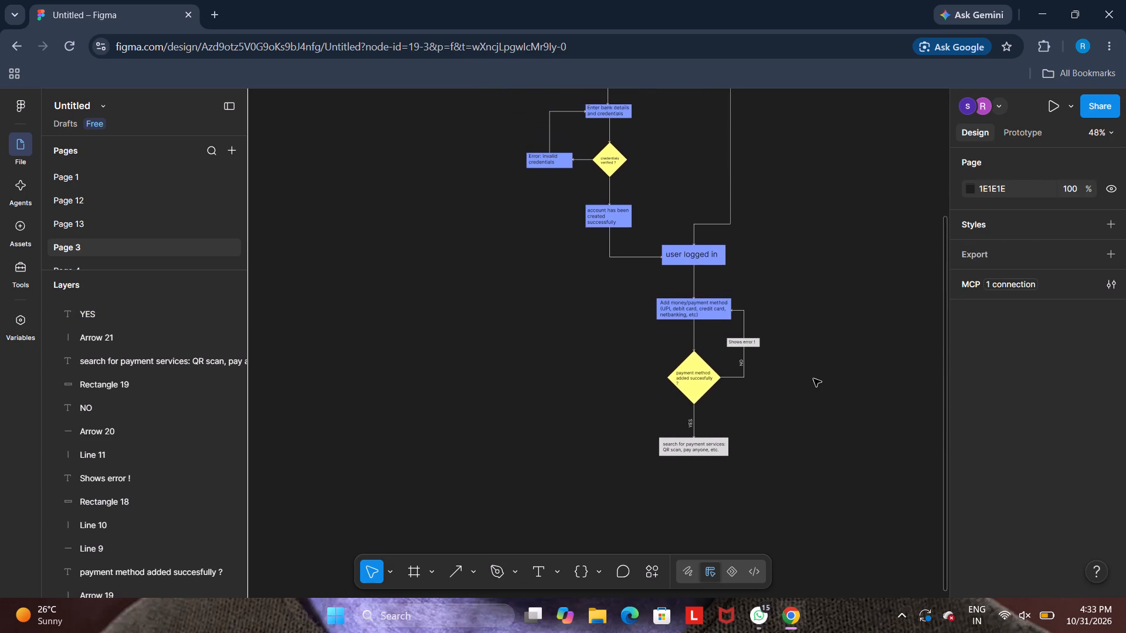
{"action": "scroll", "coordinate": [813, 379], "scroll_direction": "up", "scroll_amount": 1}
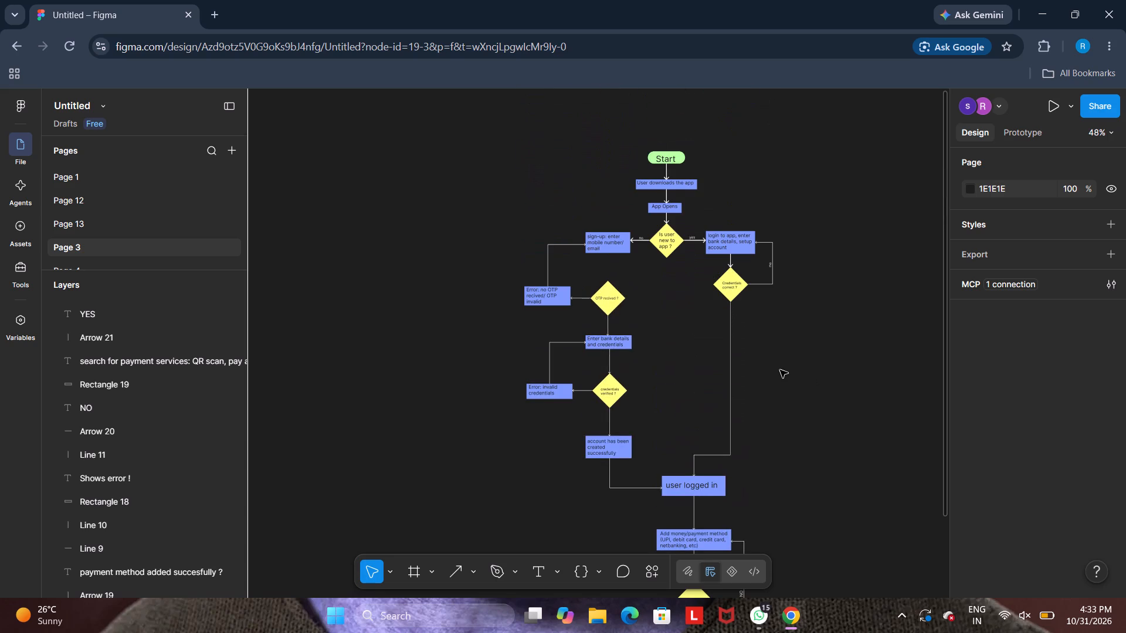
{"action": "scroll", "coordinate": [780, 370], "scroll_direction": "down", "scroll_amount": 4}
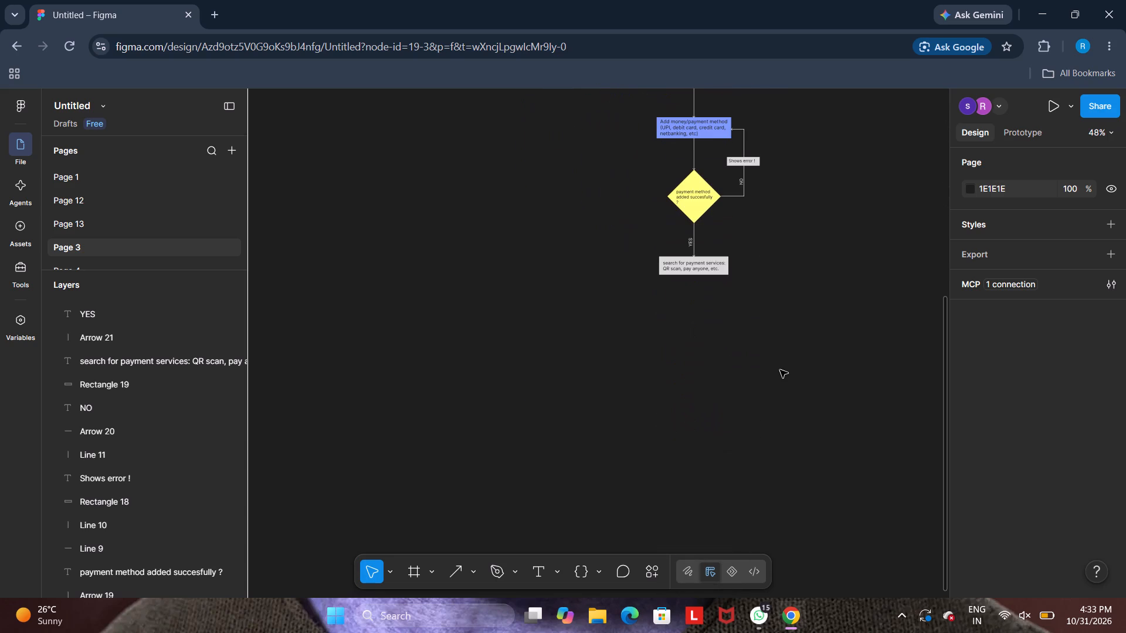
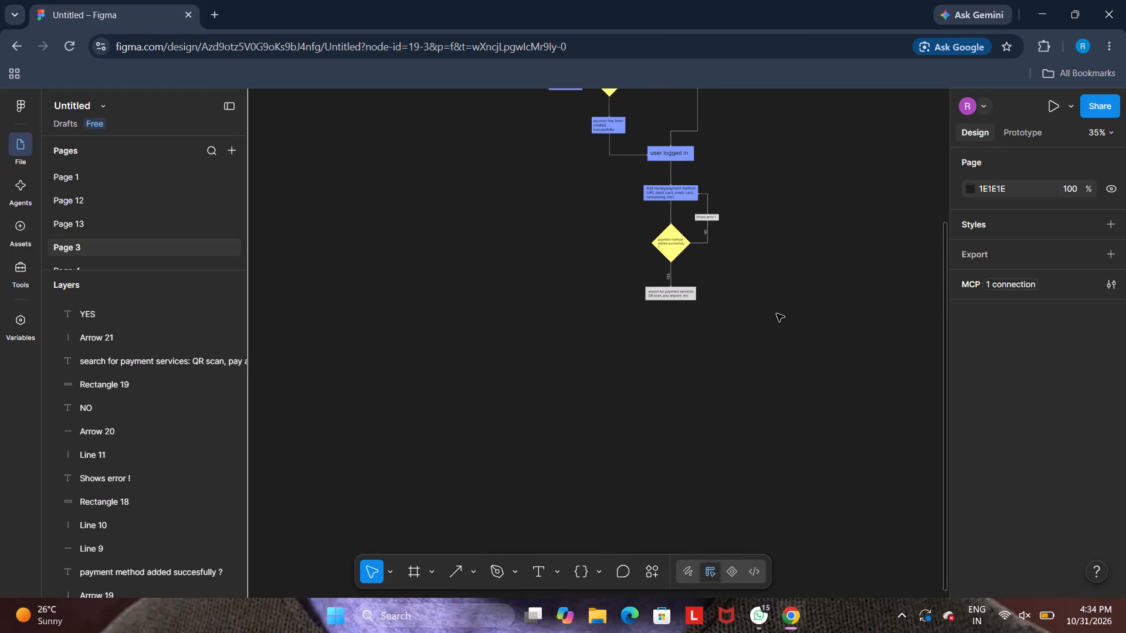
Review the flowchart from the Start node down to the "search for payment services" box.
{"action": "scroll", "coordinate": [776, 314], "scroll_direction": "up", "scroll_amount": 3}
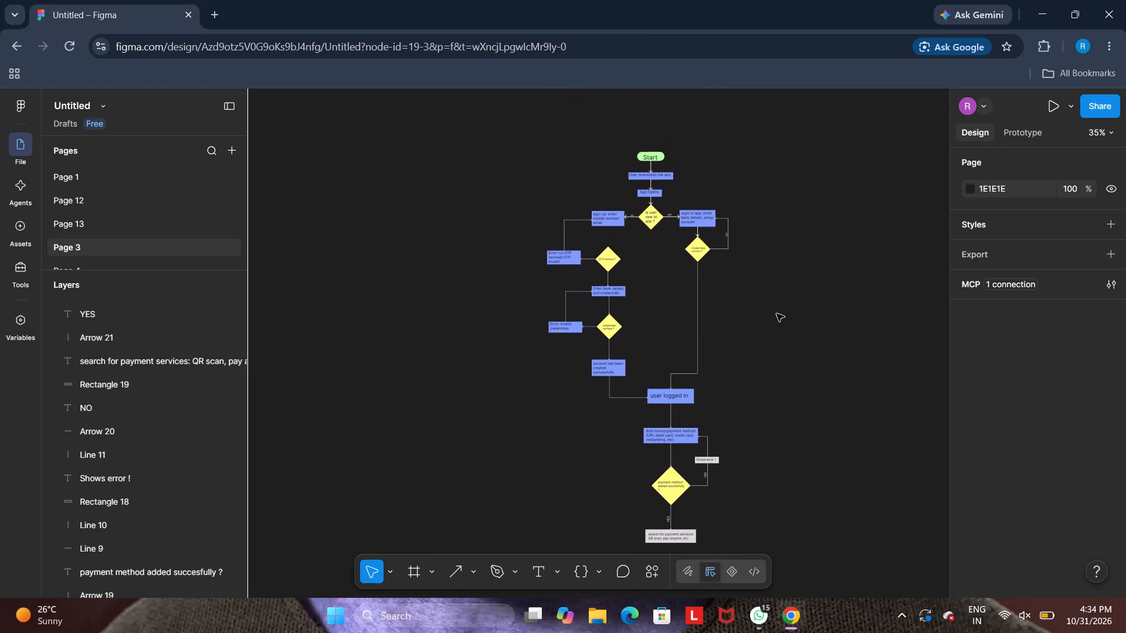
{"action": "scroll", "coordinate": [776, 314], "scroll_direction": "left", "scroll_amount": 1}
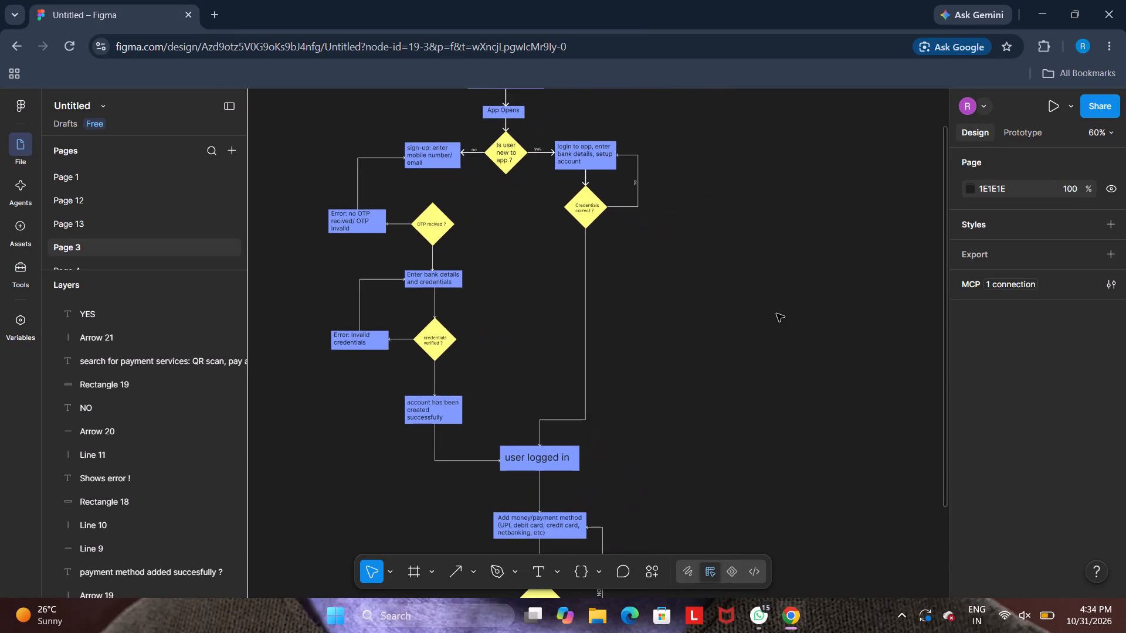
{"action": "scroll", "coordinate": [776, 314], "scroll_direction": "down", "scroll_amount": 4}
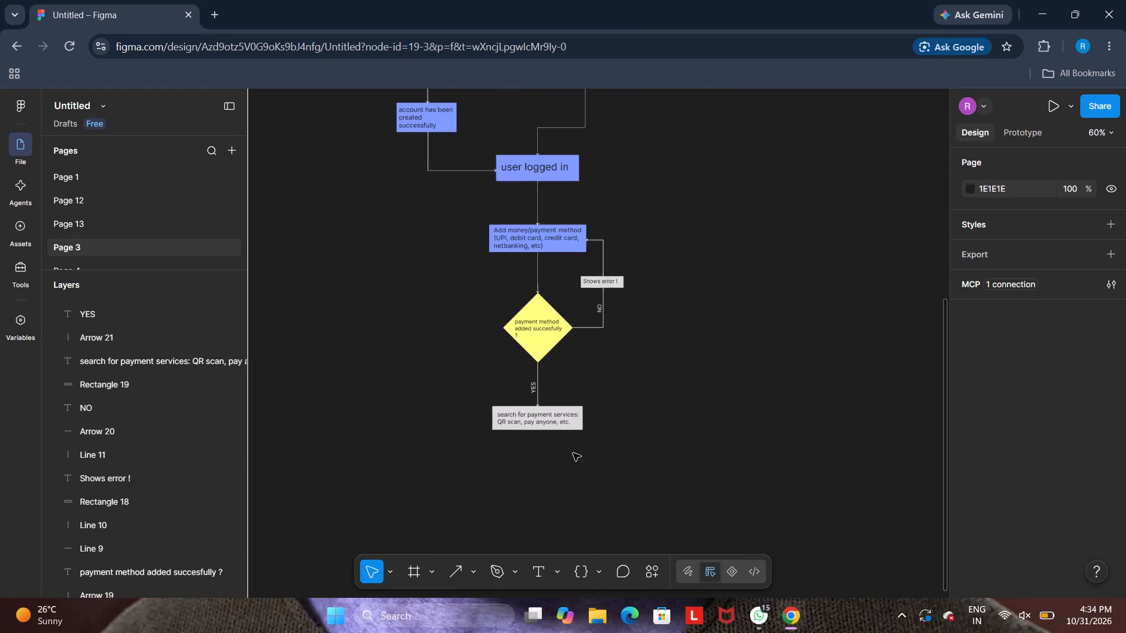
{"action": "scroll", "coordinate": [537, 455], "scroll_direction": "down", "scroll_amount": 1}
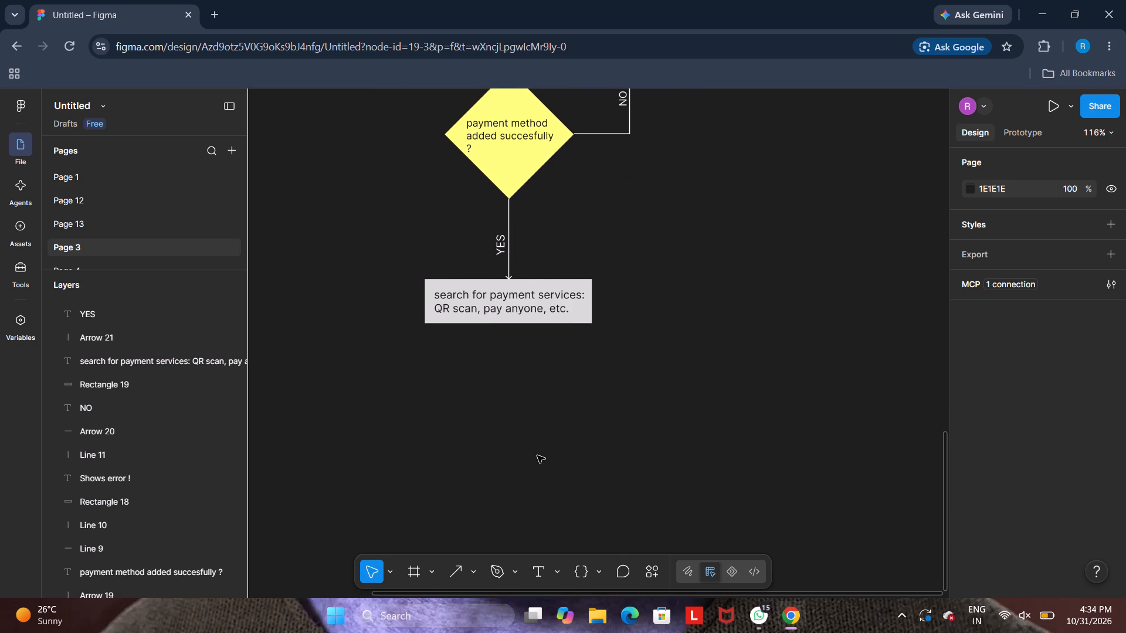
{"action": "scroll", "coordinate": [537, 455], "scroll_direction": "right", "scroll_amount": 1}
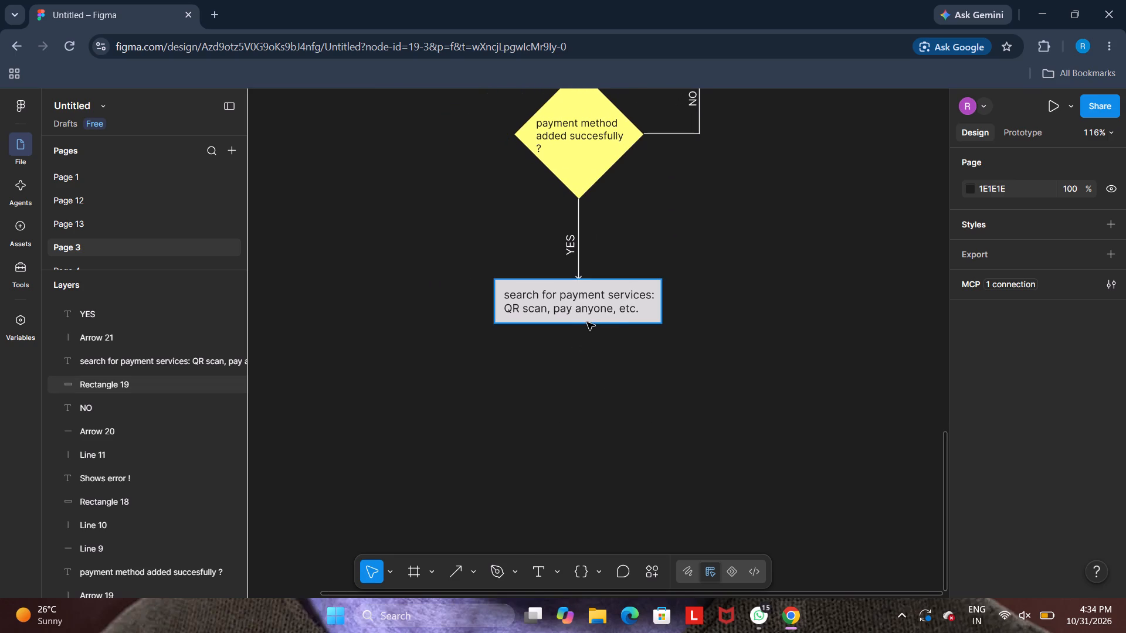
{"action": "left_click", "coordinate": [613, 320]}
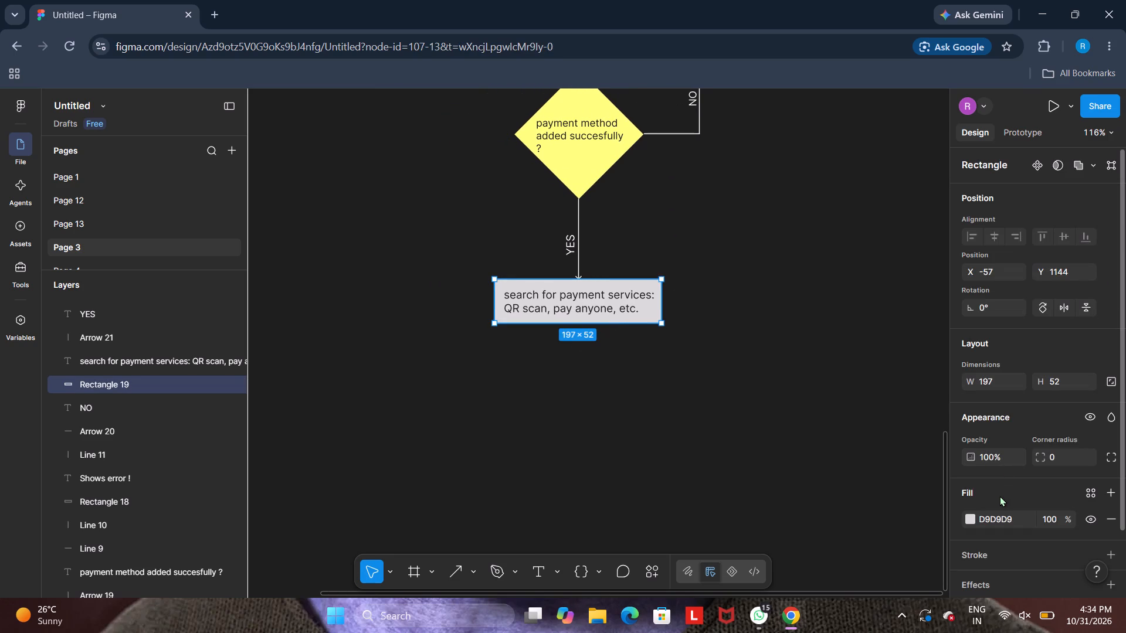
{"action": "scroll", "coordinate": [744, 172], "scroll_direction": "down", "scroll_amount": 1}
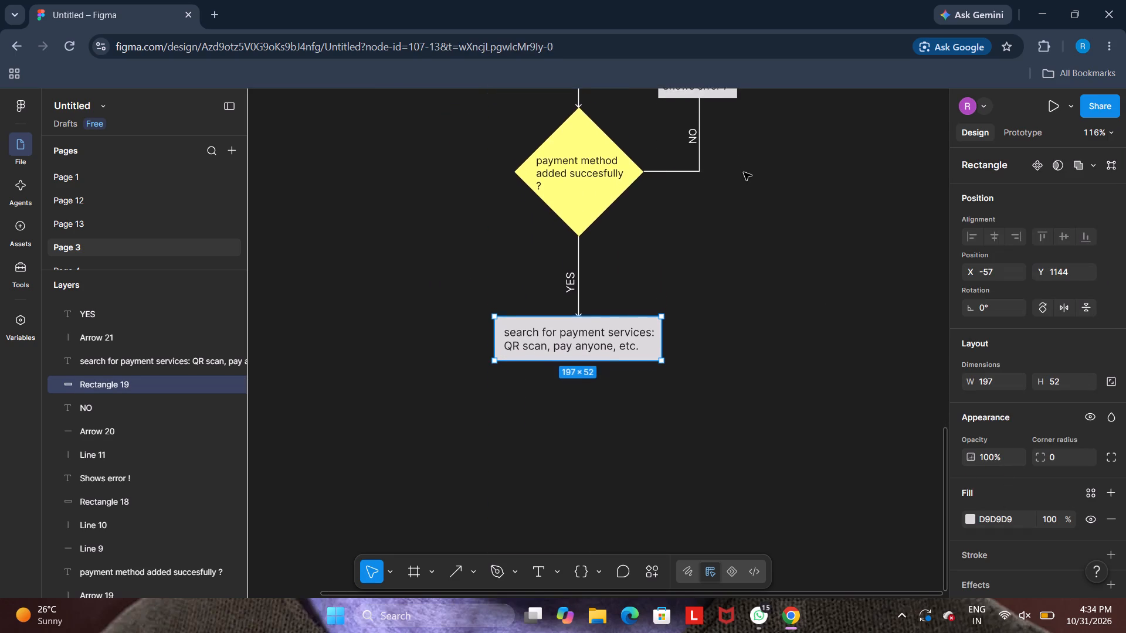
{"action": "scroll", "coordinate": [744, 172], "scroll_direction": "down", "scroll_amount": 1}
{"action": "left_click", "coordinate": [636, 383]}
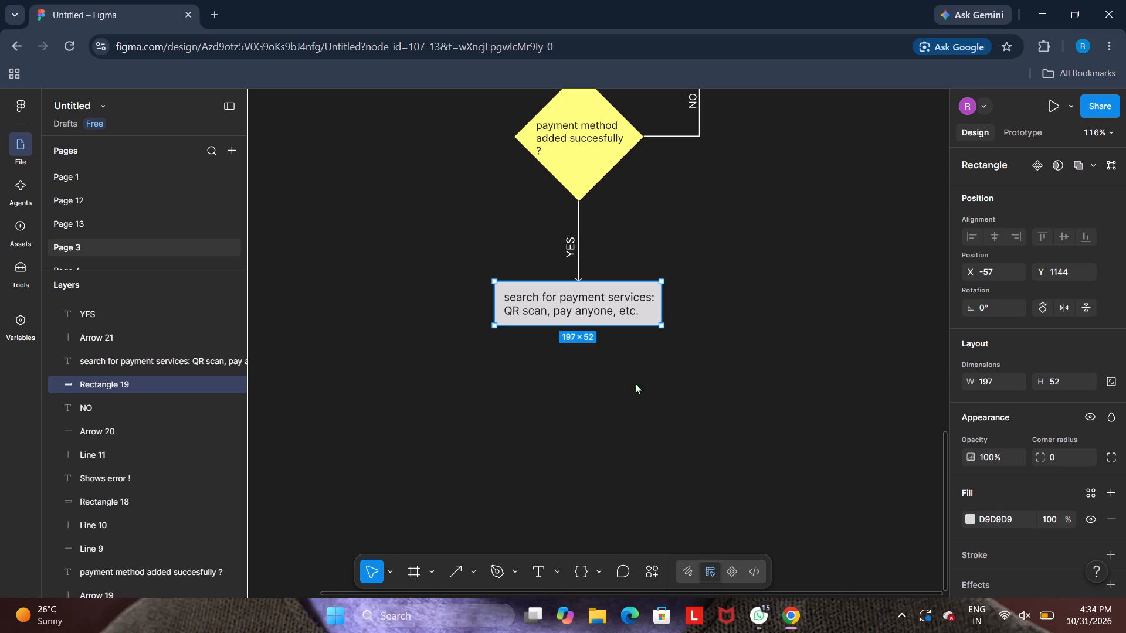
{"action": "scroll", "coordinate": [662, 192], "scroll_direction": "up", "scroll_amount": 1}
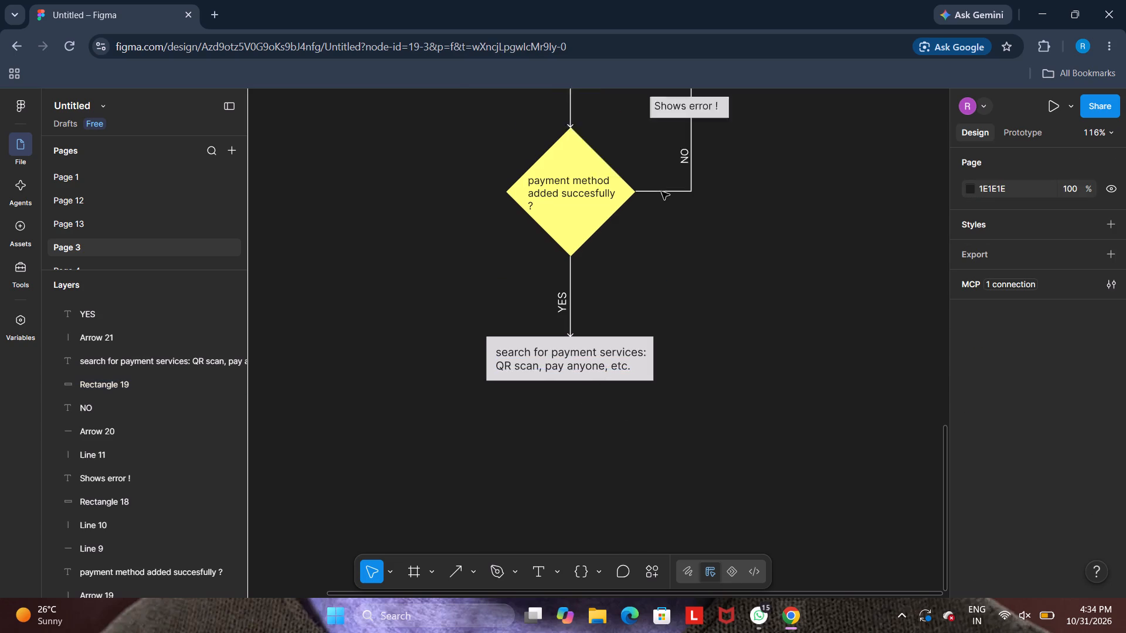
{"action": "scroll", "coordinate": [662, 192], "scroll_direction": "up", "scroll_amount": 1}
Duplicate the yellow payment-method diamond and centre the copy below the "search for payment services" box, leaving a gap for an arrow.
{"action": "scroll", "coordinate": [662, 192], "scroll_direction": "down", "scroll_amount": 1}
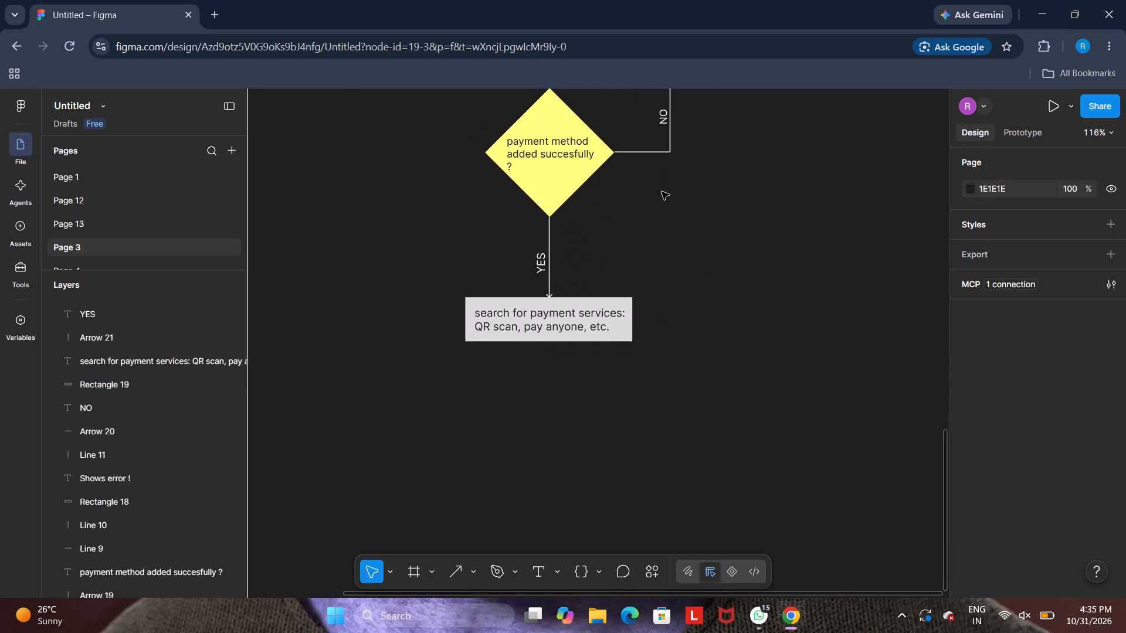
{"action": "scroll", "coordinate": [595, 386], "scroll_direction": "down", "scroll_amount": 1}
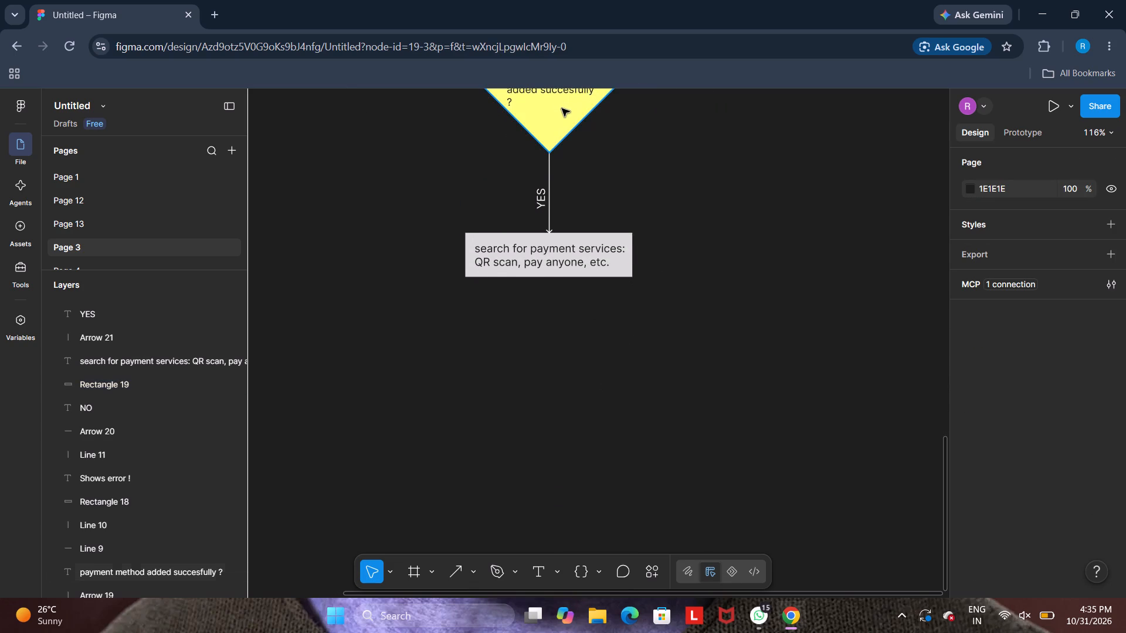
{"action": "left_click", "coordinate": [562, 111]}
{"action": "key", "text": "ctrl+c"}
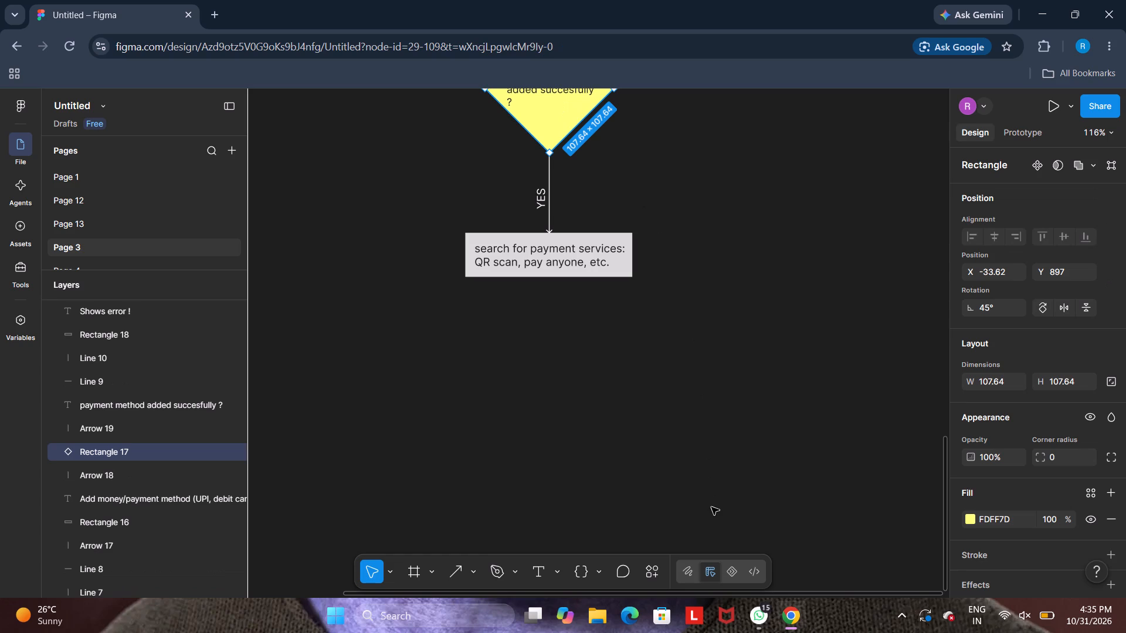
{"action": "right_click", "coordinate": [537, 401]}
{"action": "left_click", "coordinate": [566, 402]}
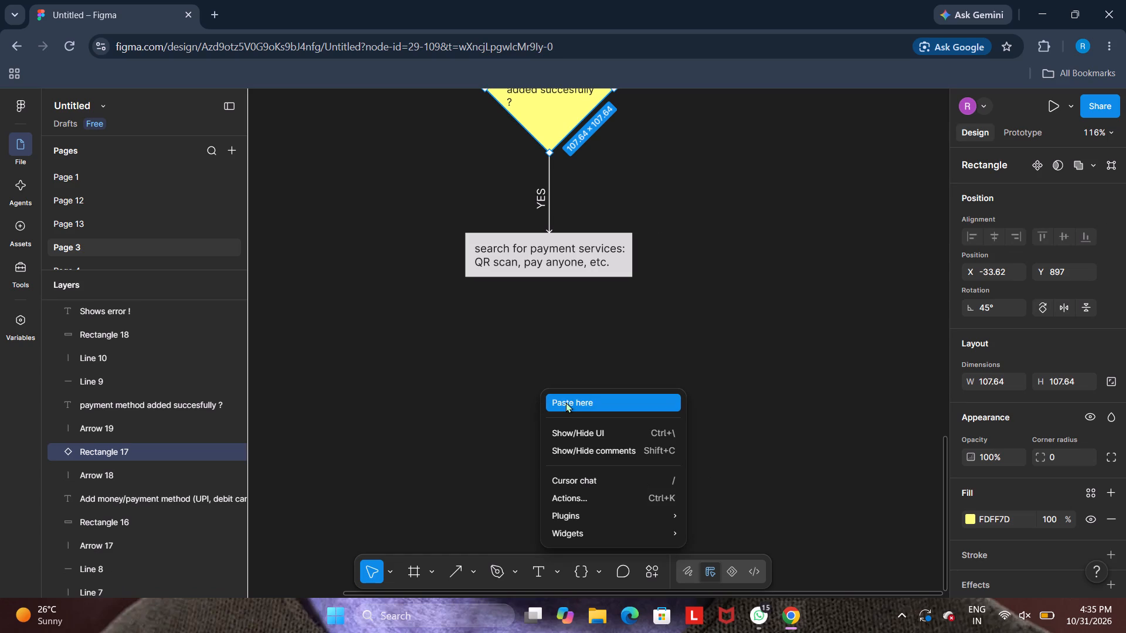
{"action": "left_click_drag", "start_coordinate": [603, 443], "coordinate": [552, 407]}
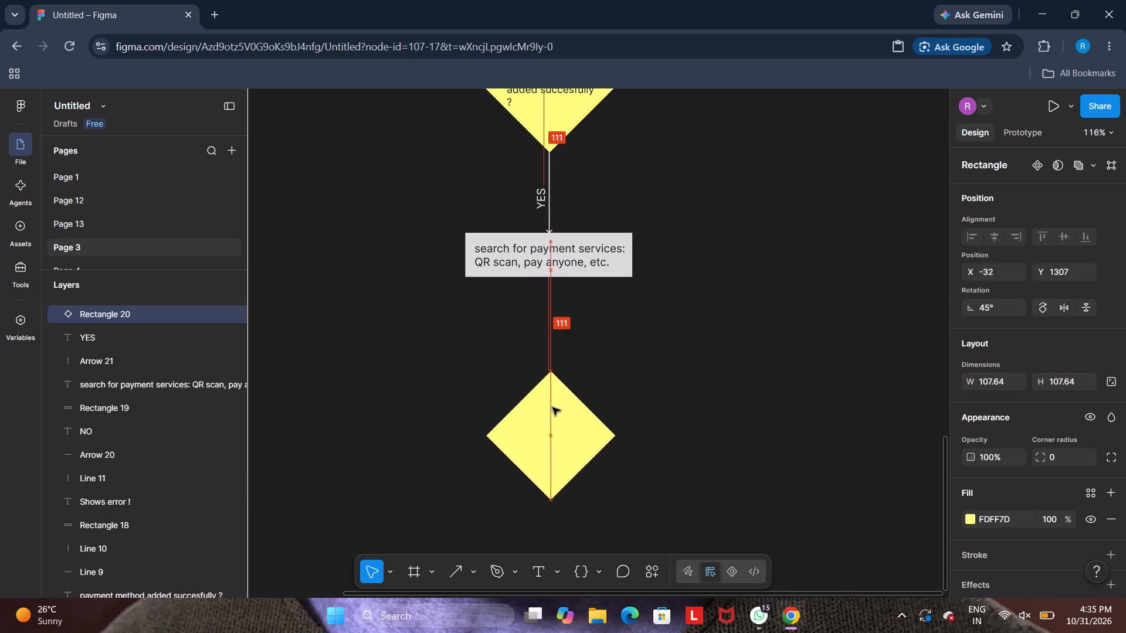
{"action": "left_click_drag", "start_coordinate": [552, 407], "coordinate": [551, 407]}
{"action": "left_click", "coordinate": [660, 384]}
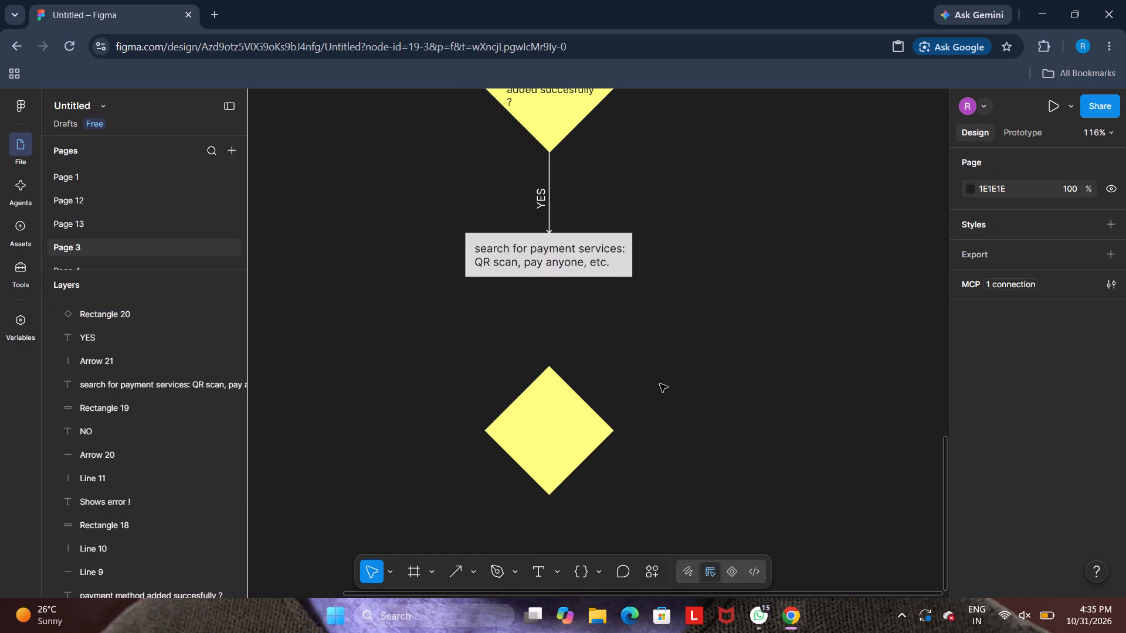
Add a text box about 195 × 49 in the empty space beside the new diamond, reading "payment successful ?".
{"action": "left_click", "coordinate": [548, 574]}
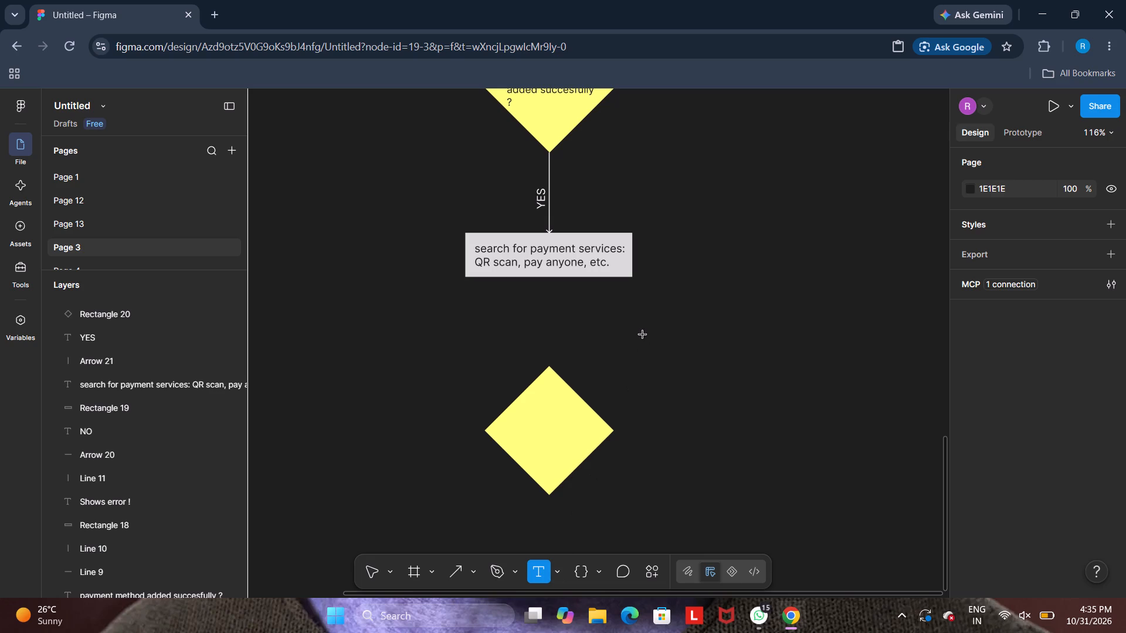
{"action": "left_click_drag", "start_coordinate": [643, 335], "coordinate": [775, 367]}
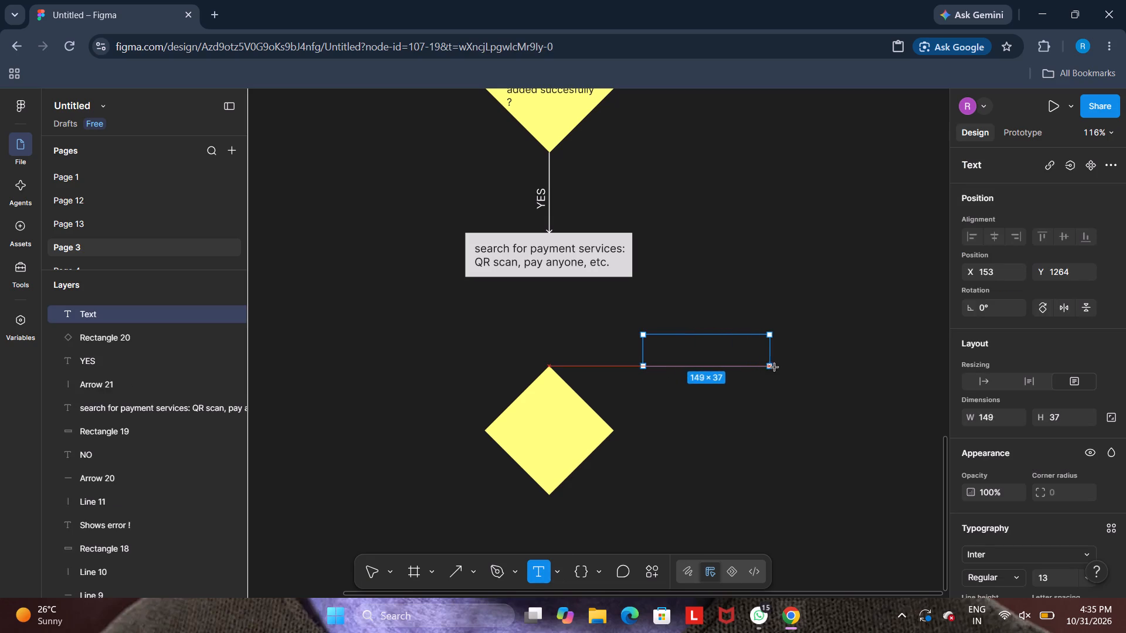
{"action": "left_click_drag", "start_coordinate": [775, 367], "coordinate": [808, 376]}
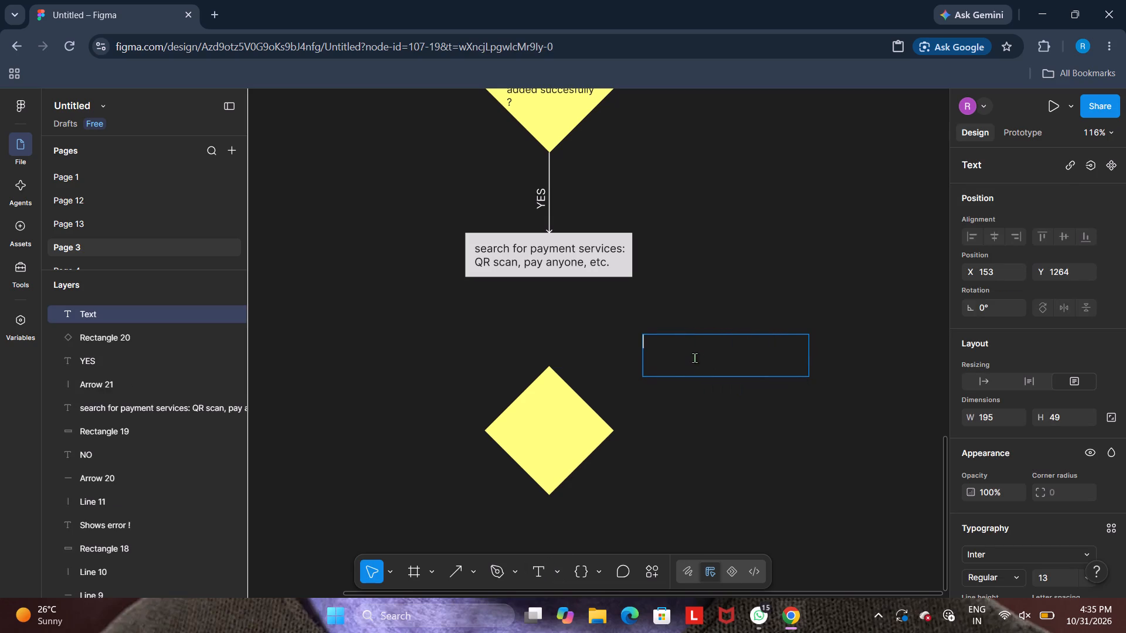
{"action": "key", "text": "p"}
{"action": "type", "text": "ayment successful"}
{"action": "key", "text": "space"}
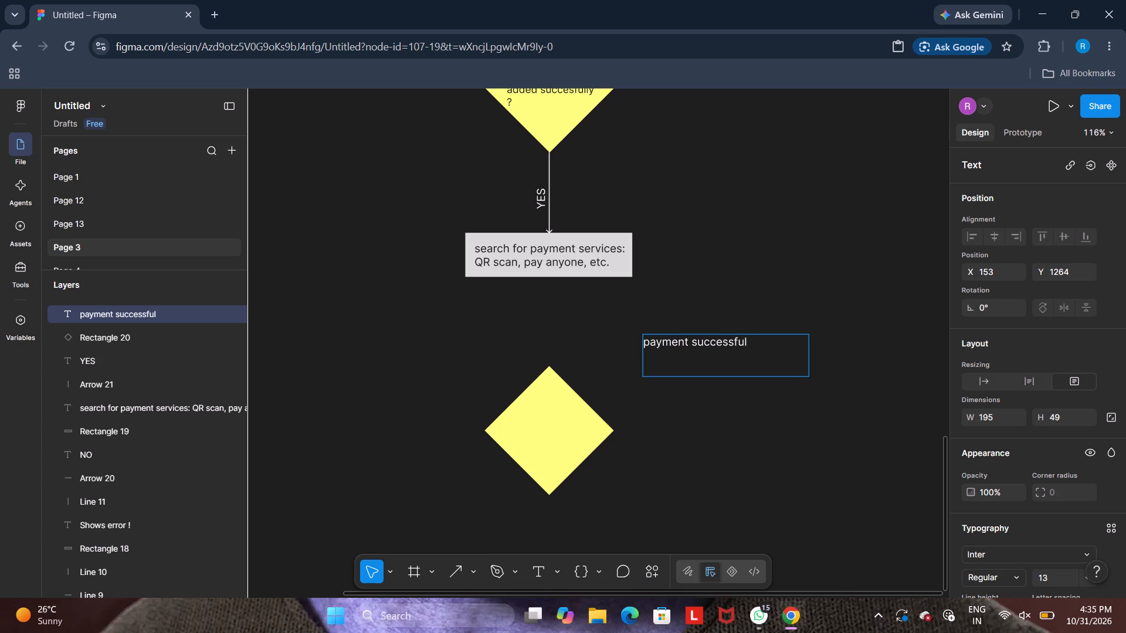
{"action": "key", "text": "shift+question"}
{"action": "left_click", "coordinate": [741, 416]}
Shrink the "payment successful ?" text box to about 140 × 22 so it fits on one line.
{"action": "left_click_drag", "start_coordinate": [758, 376], "coordinate": [757, 365]}
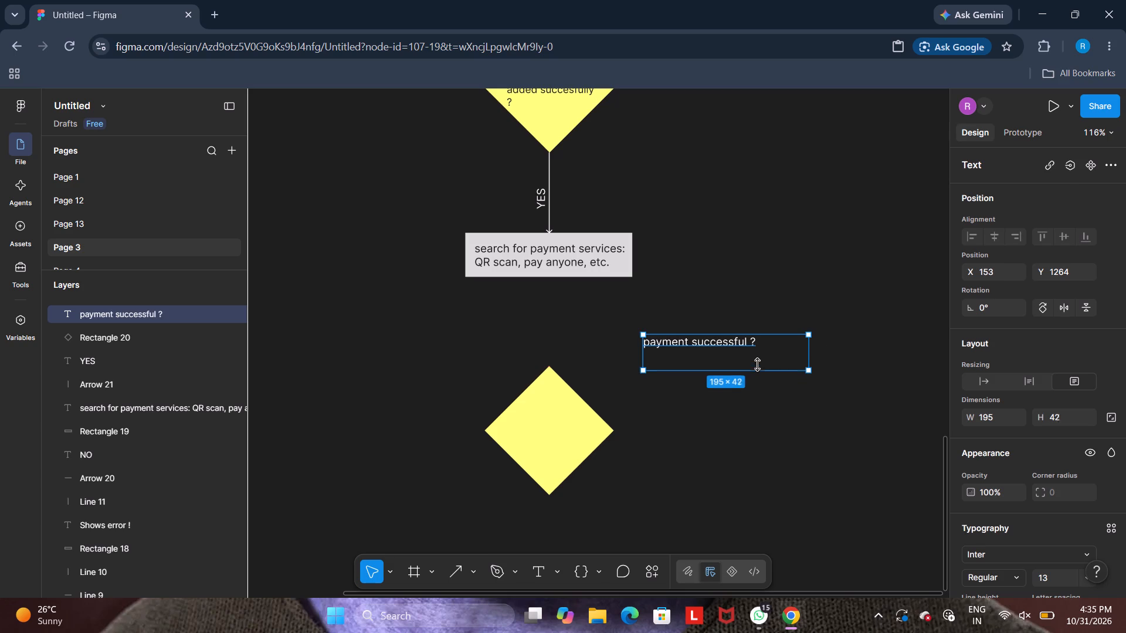
{"action": "left_click_drag", "start_coordinate": [757, 365], "coordinate": [758, 350]}
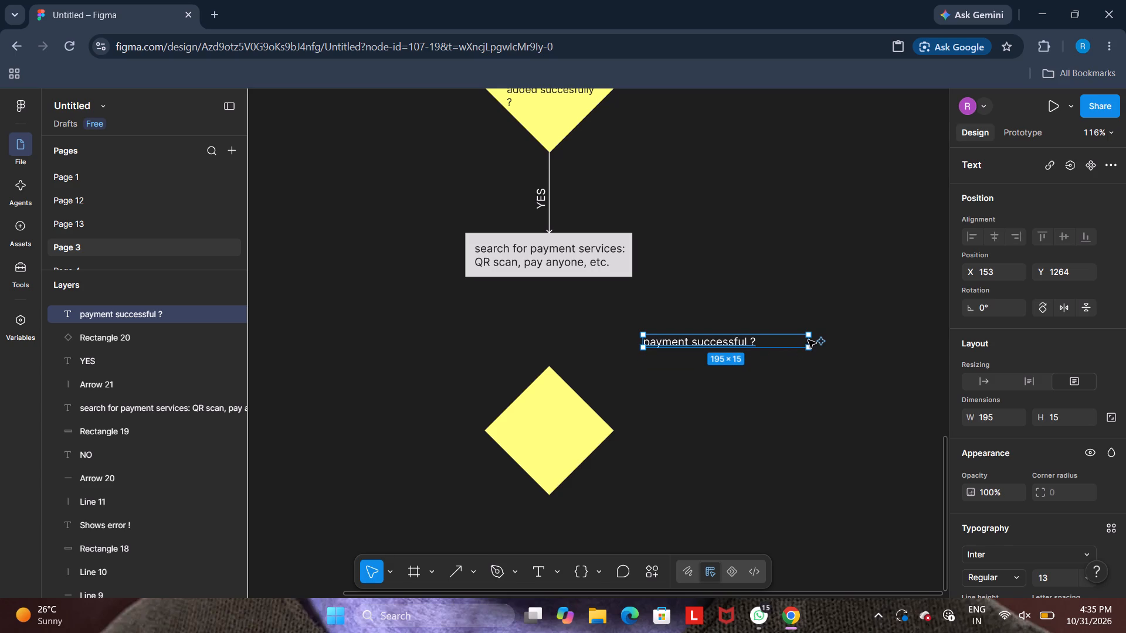
{"action": "left_click", "coordinate": [784, 349]}
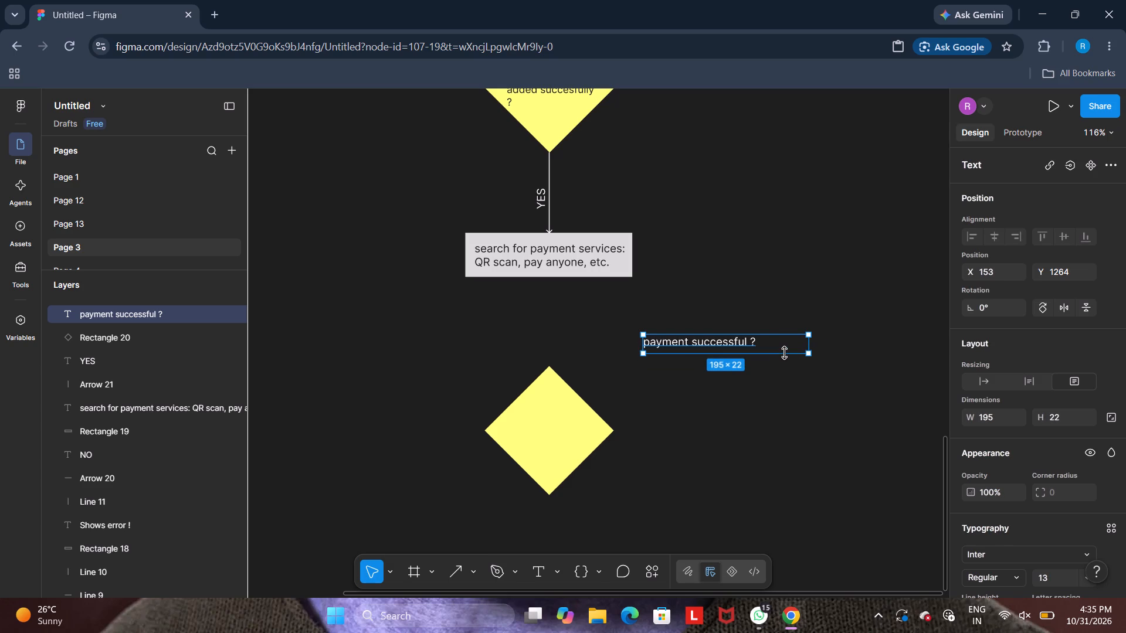
{"action": "left_click_drag", "start_coordinate": [808, 346], "coordinate": [779, 346]}
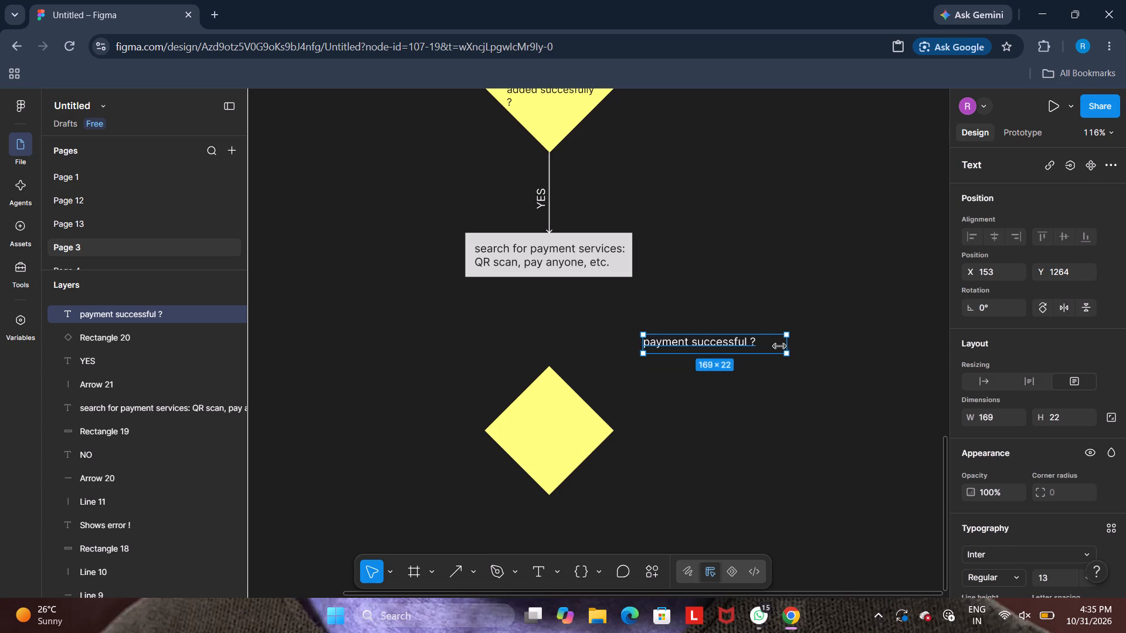
{"action": "left_click_drag", "start_coordinate": [779, 346], "coordinate": [762, 346]}
Move the "payment successful ?" text onto the middle of the new yellow diamond.
{"action": "left_click_drag", "start_coordinate": [725, 342], "coordinate": [689, 355]}
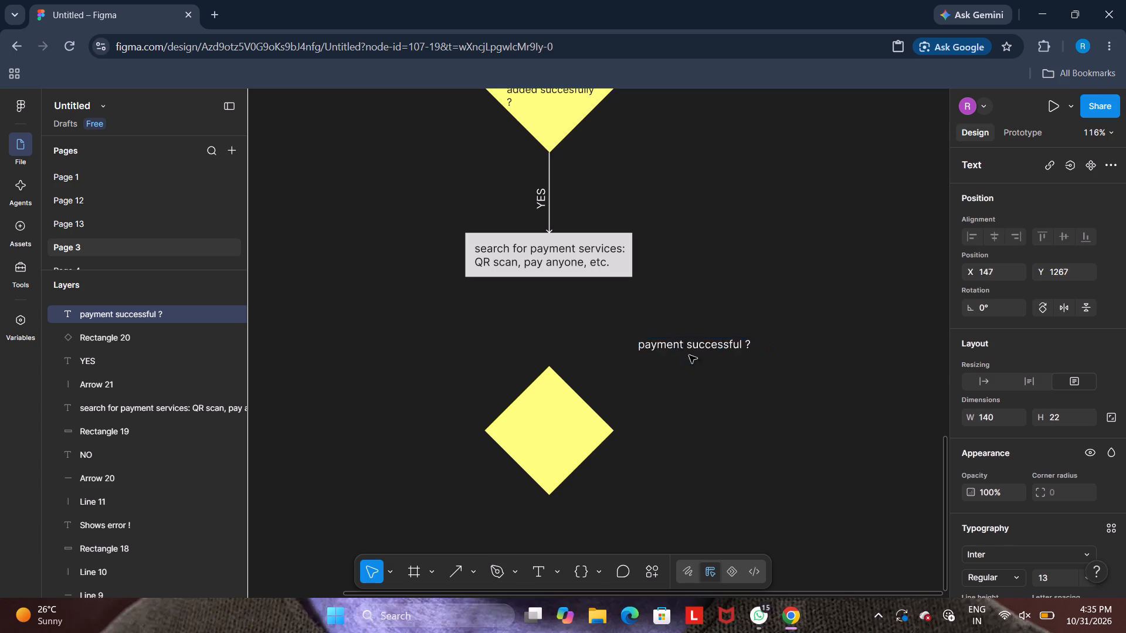
{"action": "left_click_drag", "start_coordinate": [689, 355], "coordinate": [576, 430]}
Change the "payment successful ?" text fill to the dark page colour 1E1E1E.
{"action": "double_click", "coordinate": [581, 430]}
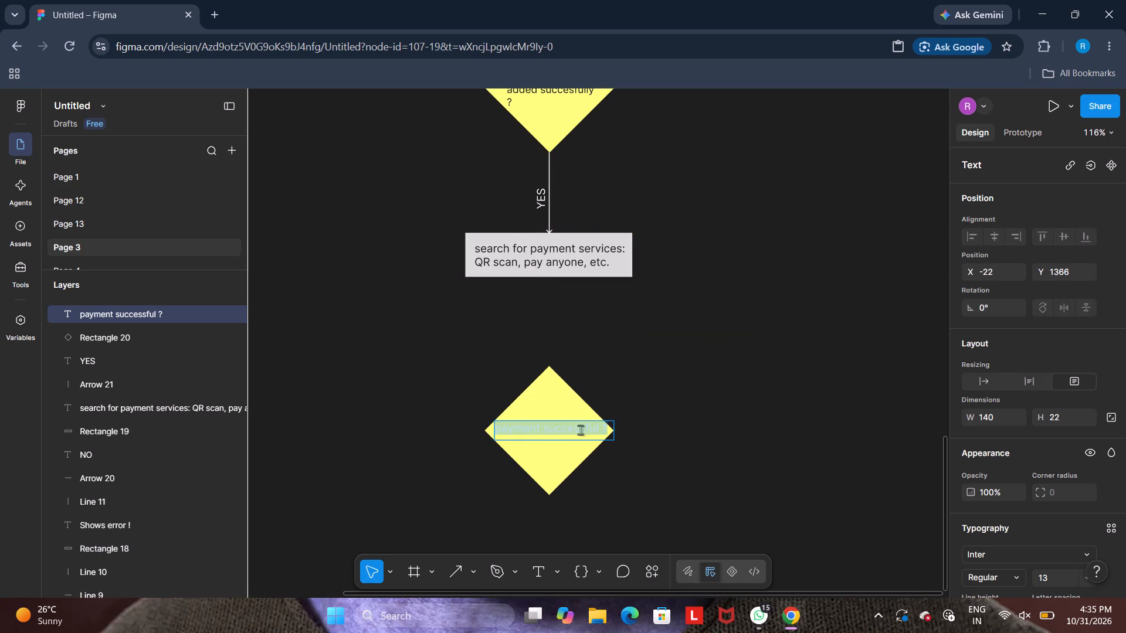
{"action": "scroll", "coordinate": [988, 542], "scroll_direction": "down", "scroll_amount": 2}
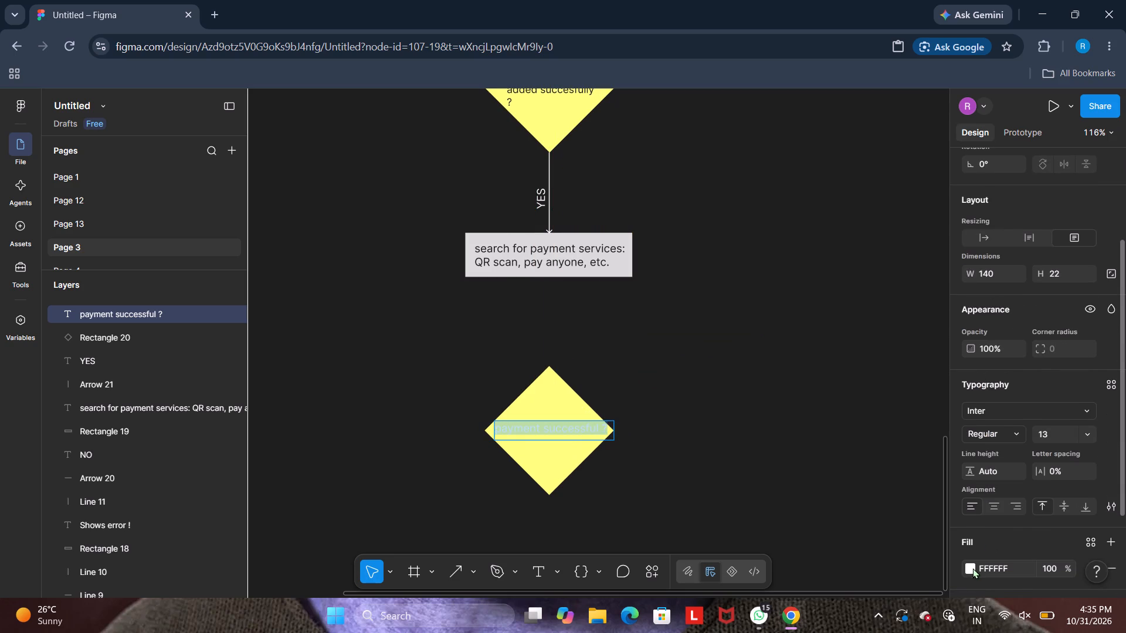
{"action": "left_click", "coordinate": [972, 567]}
{"action": "left_click", "coordinate": [811, 568]}
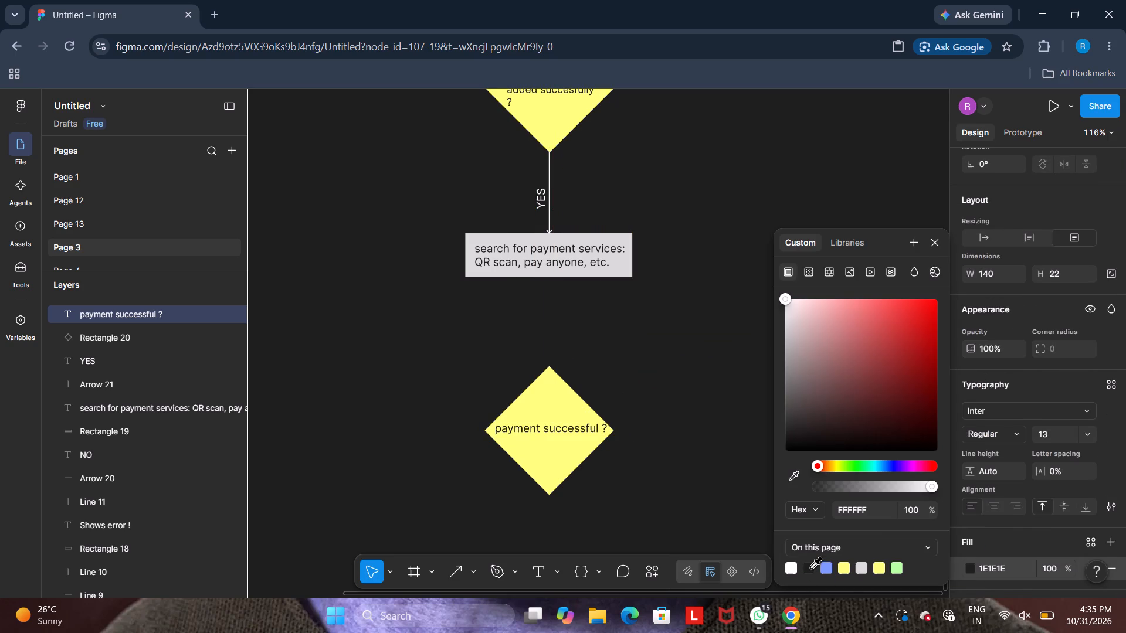
{"action": "left_click", "coordinate": [671, 484]}
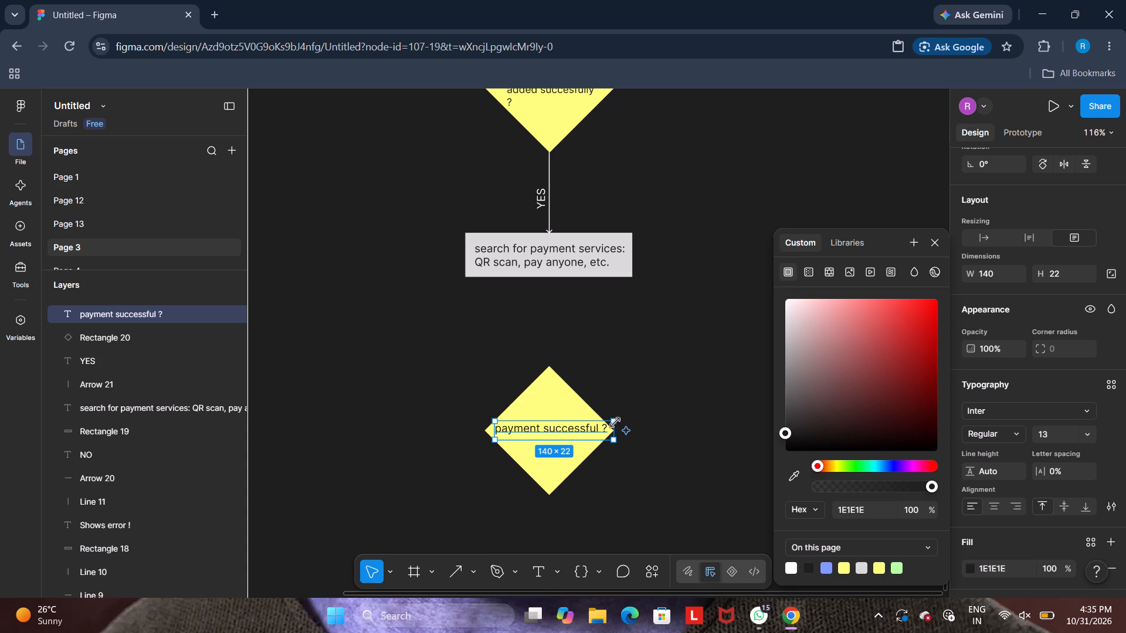
Resize the "payment successful ?" text box to about 134 × 18, keeping the text on one line inside the diamond.
{"action": "left_click_drag", "start_coordinate": [615, 423], "coordinate": [589, 425]}
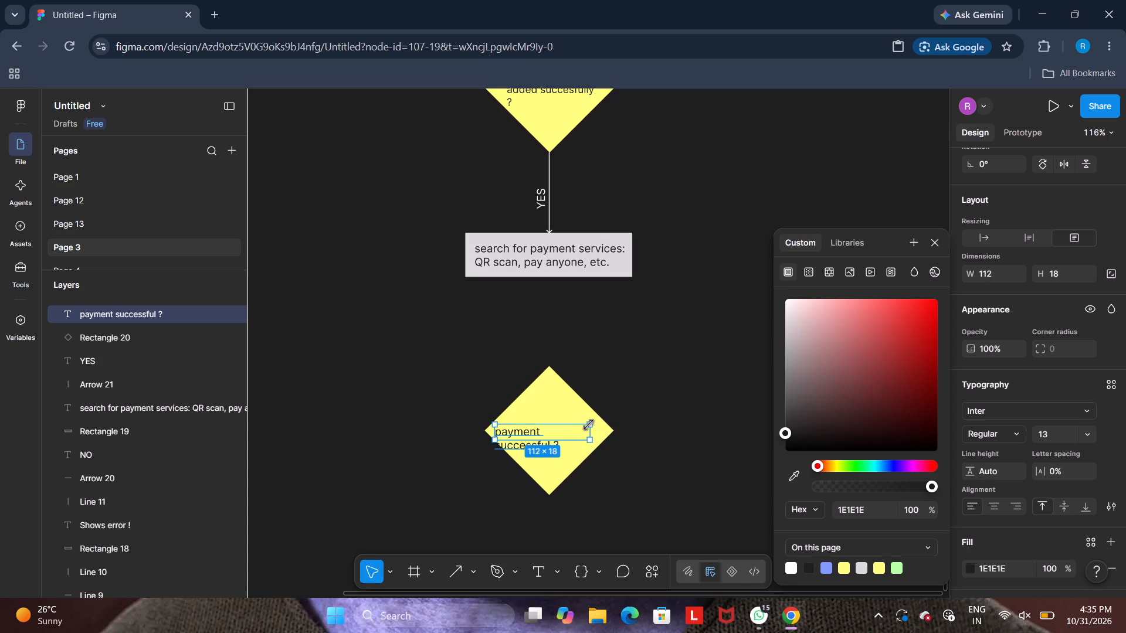
{"action": "left_click_drag", "start_coordinate": [589, 425], "coordinate": [608, 425]}
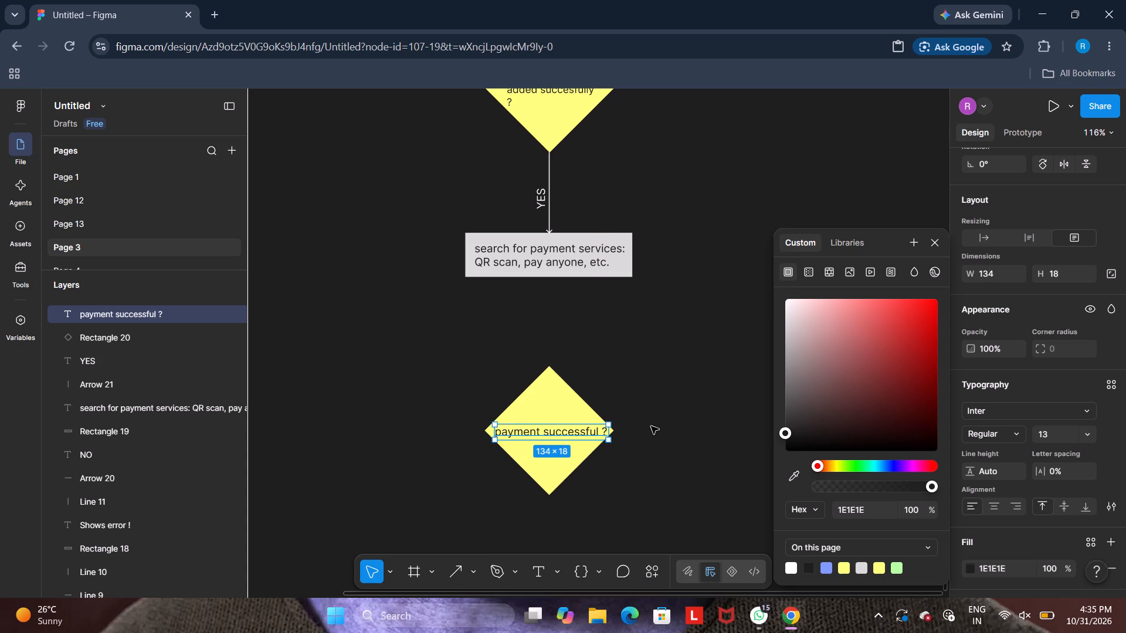
{"action": "left_click", "coordinate": [651, 426]}
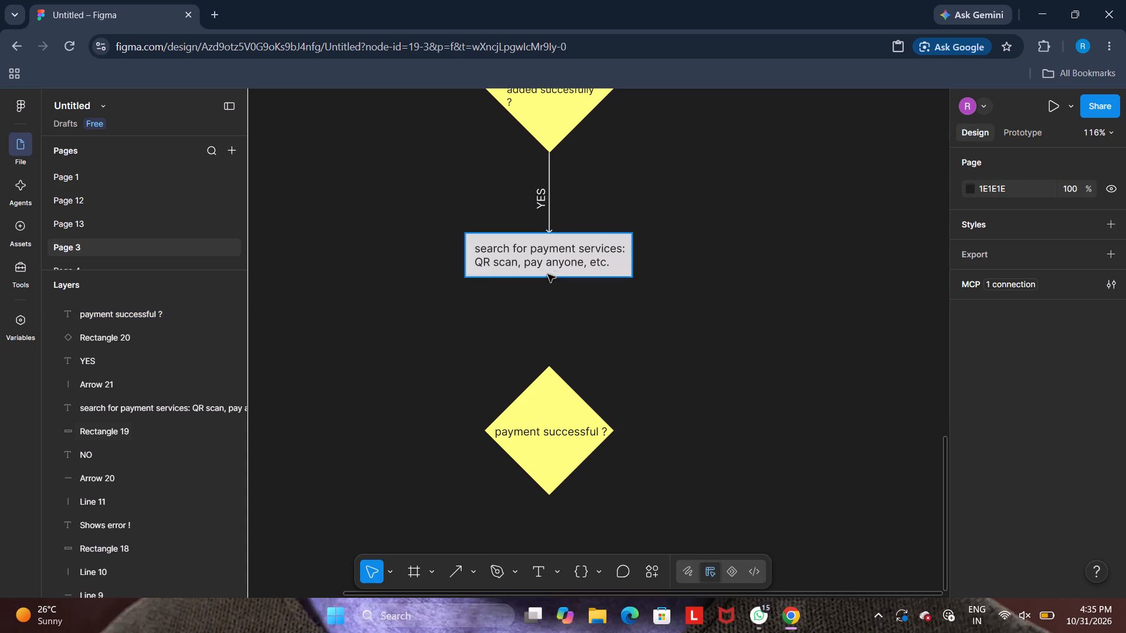
Duplicate the YES arrow below the "search for payment services" box and lengthen it to about 104 so it meets the "payment successful ?" diamond.
{"action": "left_click", "coordinate": [547, 217]}
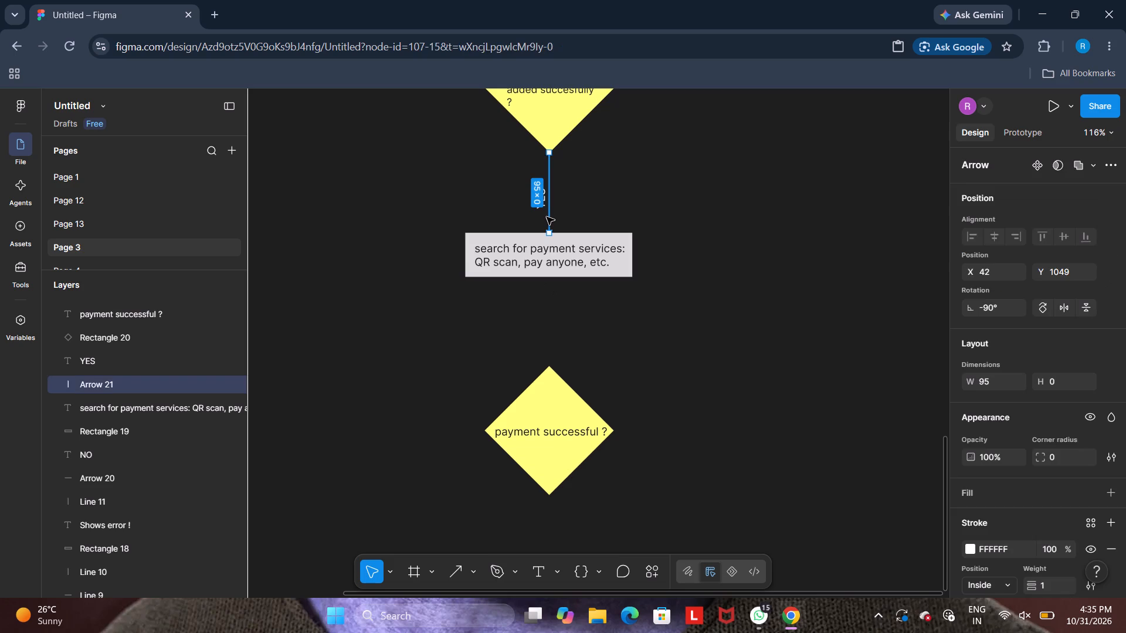
{"action": "key", "text": "ctrl+c"}
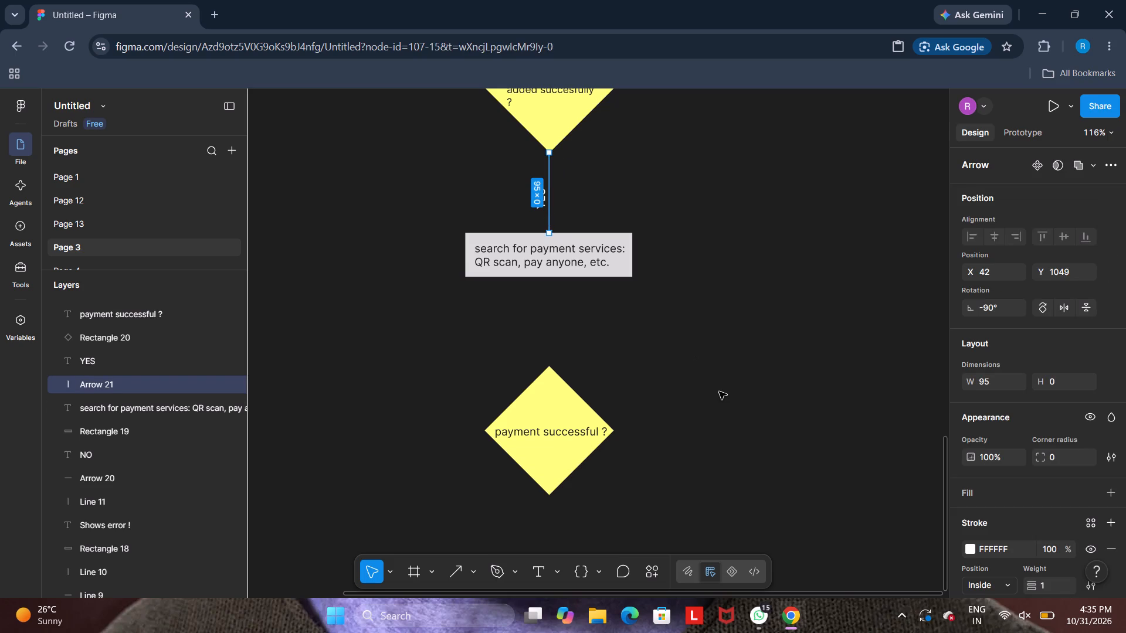
{"action": "right_click", "coordinate": [547, 319]}
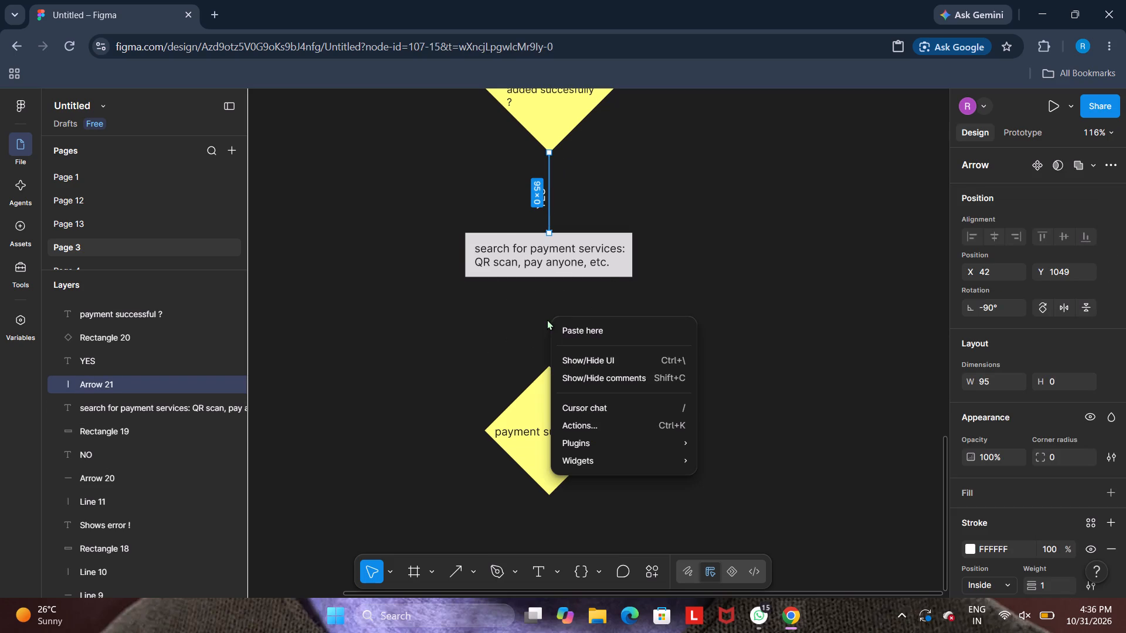
{"action": "left_click", "coordinate": [572, 326]}
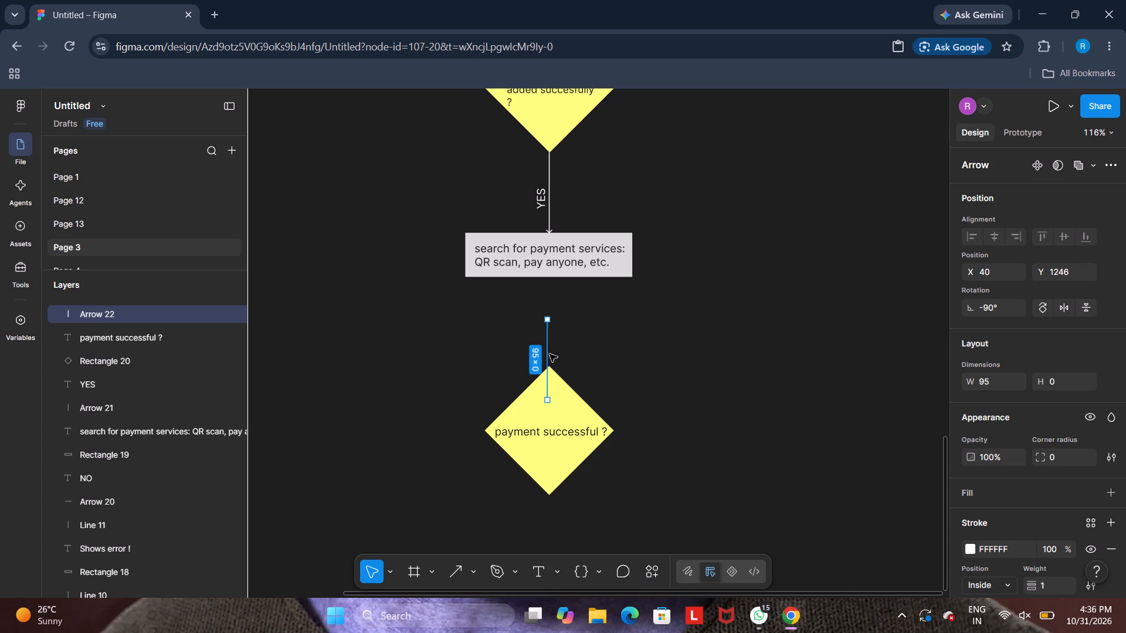
{"action": "left_click_drag", "start_coordinate": [549, 354], "coordinate": [550, 316]}
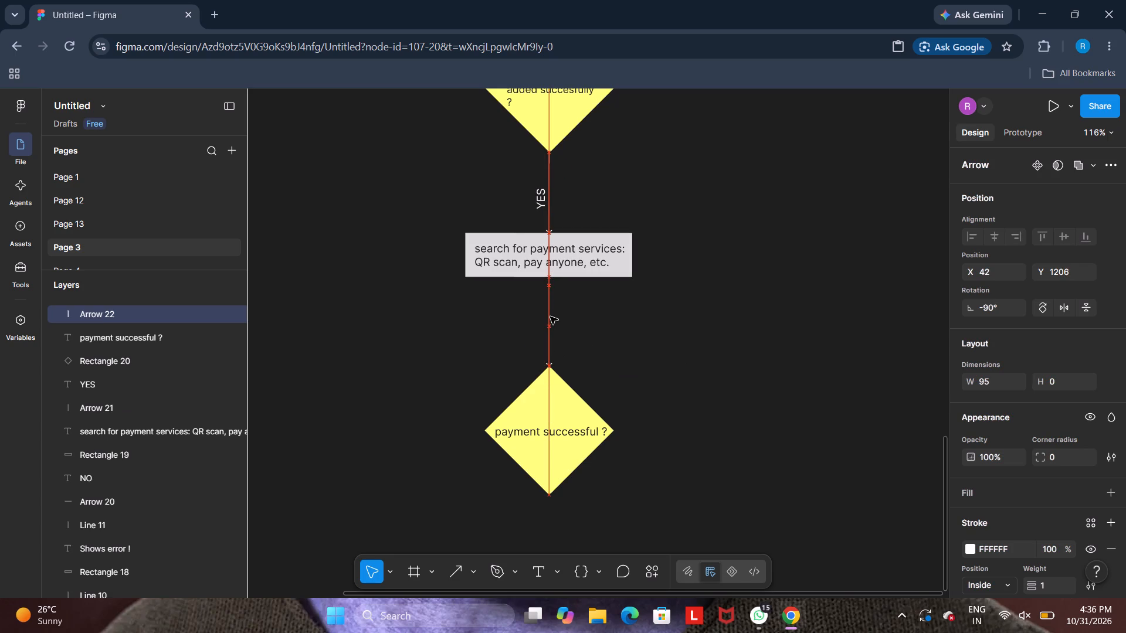
{"action": "left_click_drag", "start_coordinate": [550, 316], "coordinate": [550, 312]}
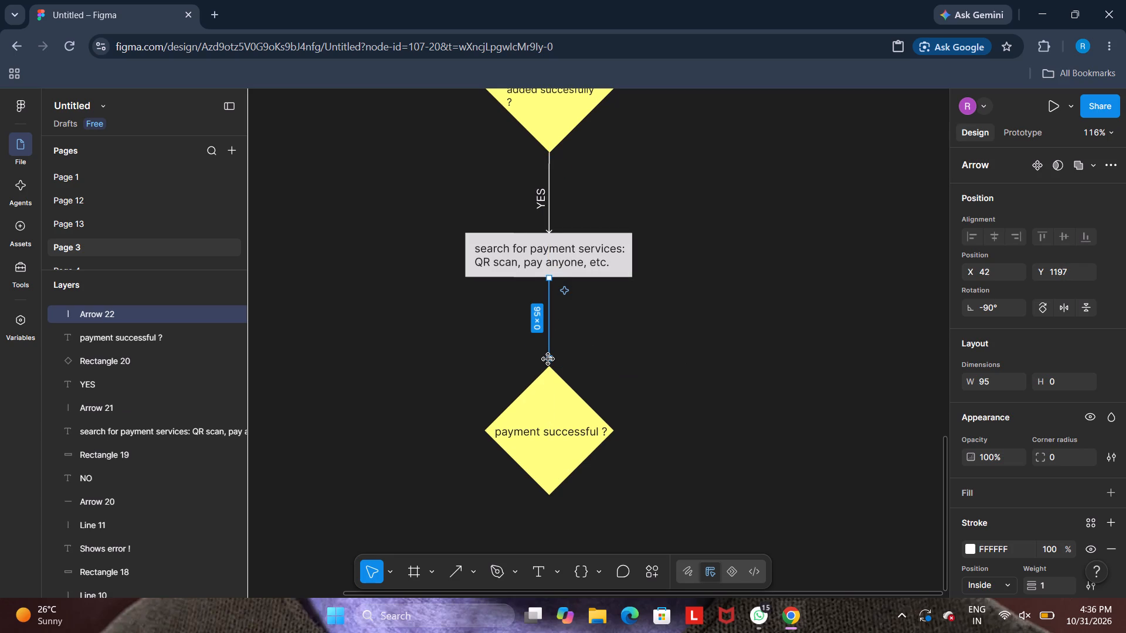
{"action": "left_click_drag", "start_coordinate": [549, 356], "coordinate": [548, 381]}
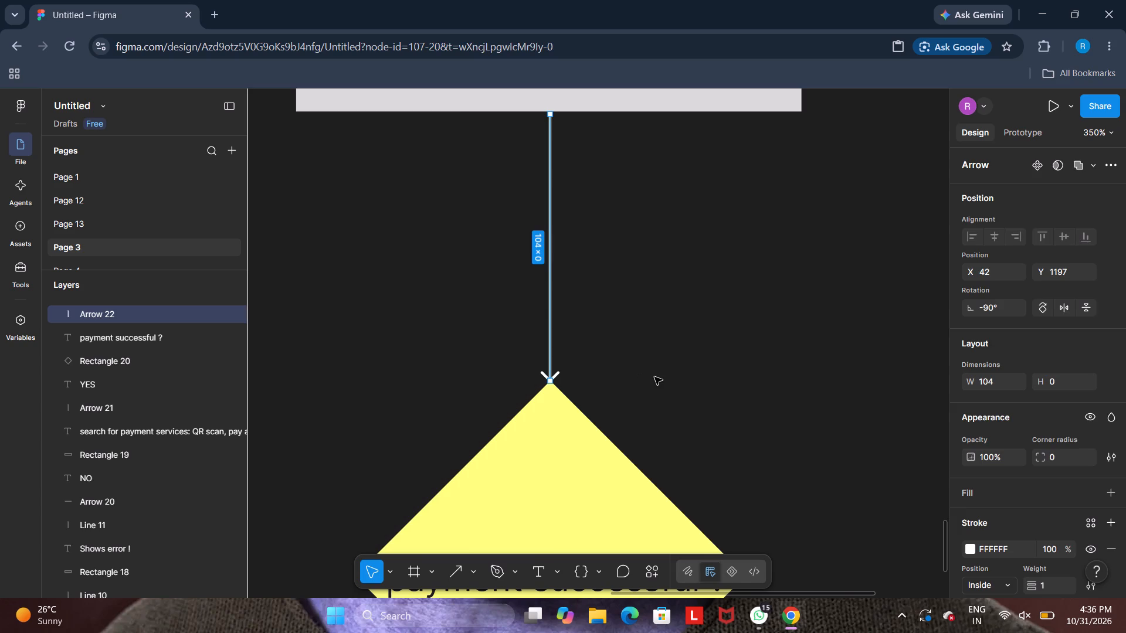
{"action": "left_click", "coordinate": [654, 377]}
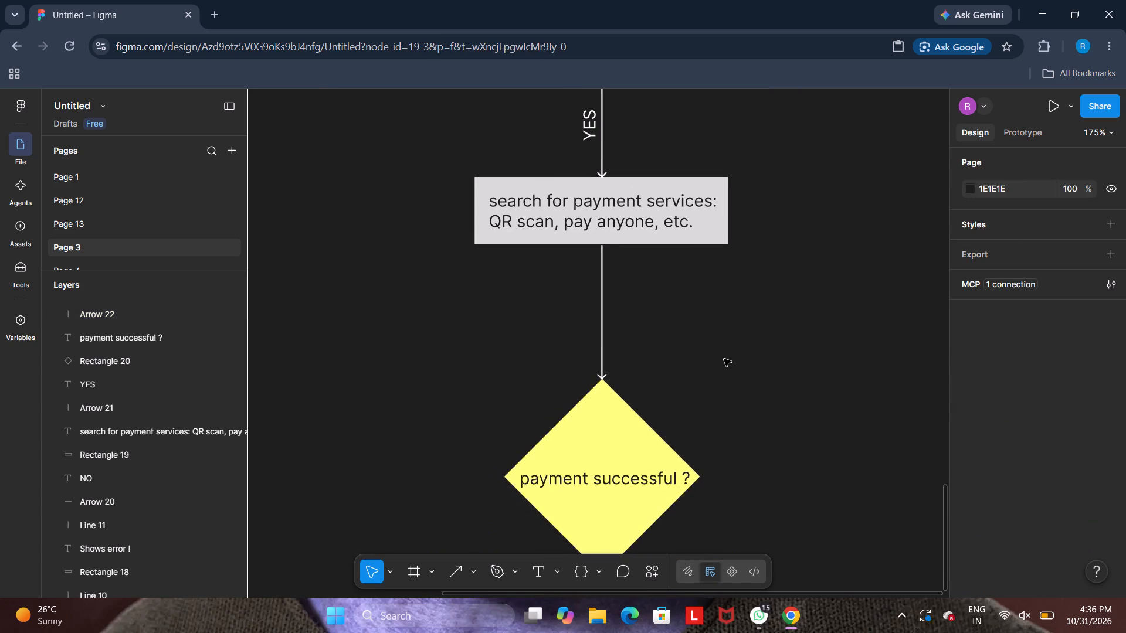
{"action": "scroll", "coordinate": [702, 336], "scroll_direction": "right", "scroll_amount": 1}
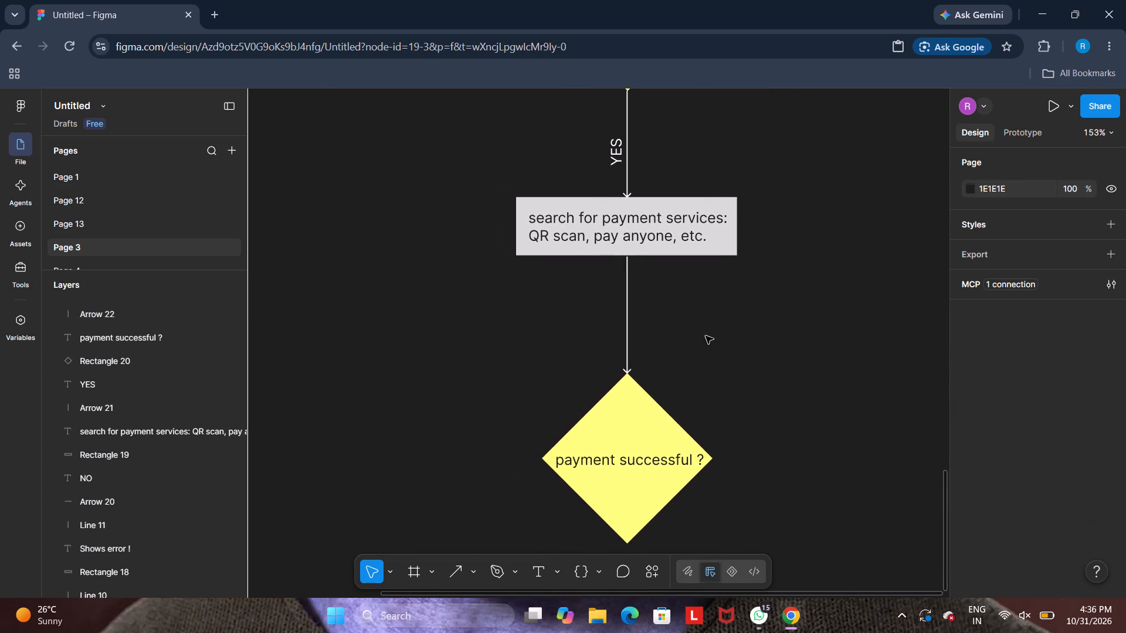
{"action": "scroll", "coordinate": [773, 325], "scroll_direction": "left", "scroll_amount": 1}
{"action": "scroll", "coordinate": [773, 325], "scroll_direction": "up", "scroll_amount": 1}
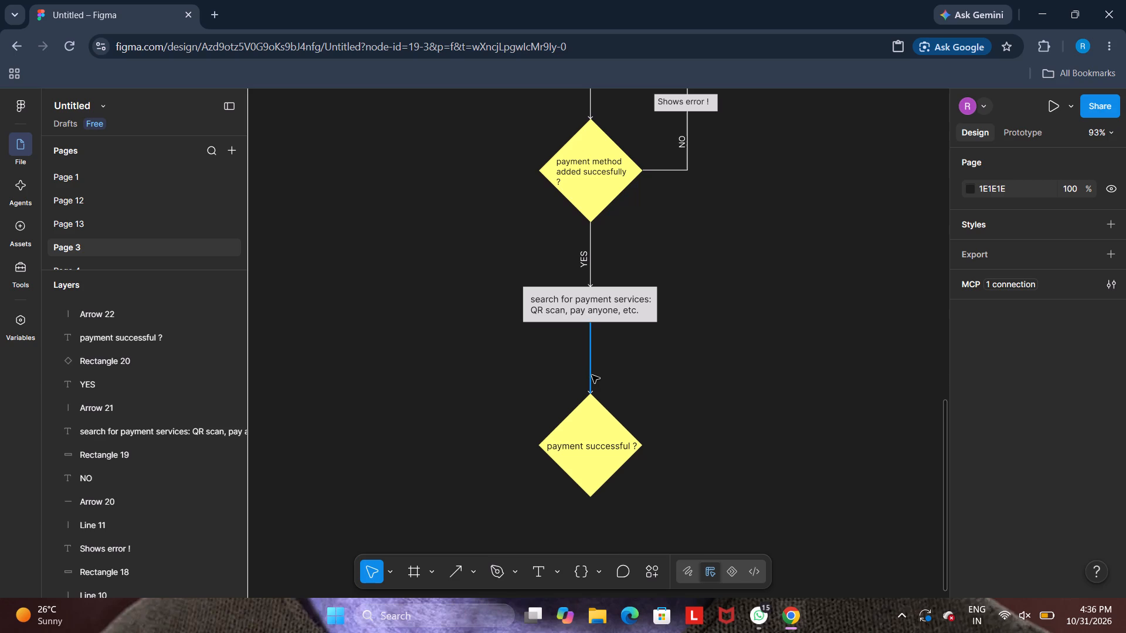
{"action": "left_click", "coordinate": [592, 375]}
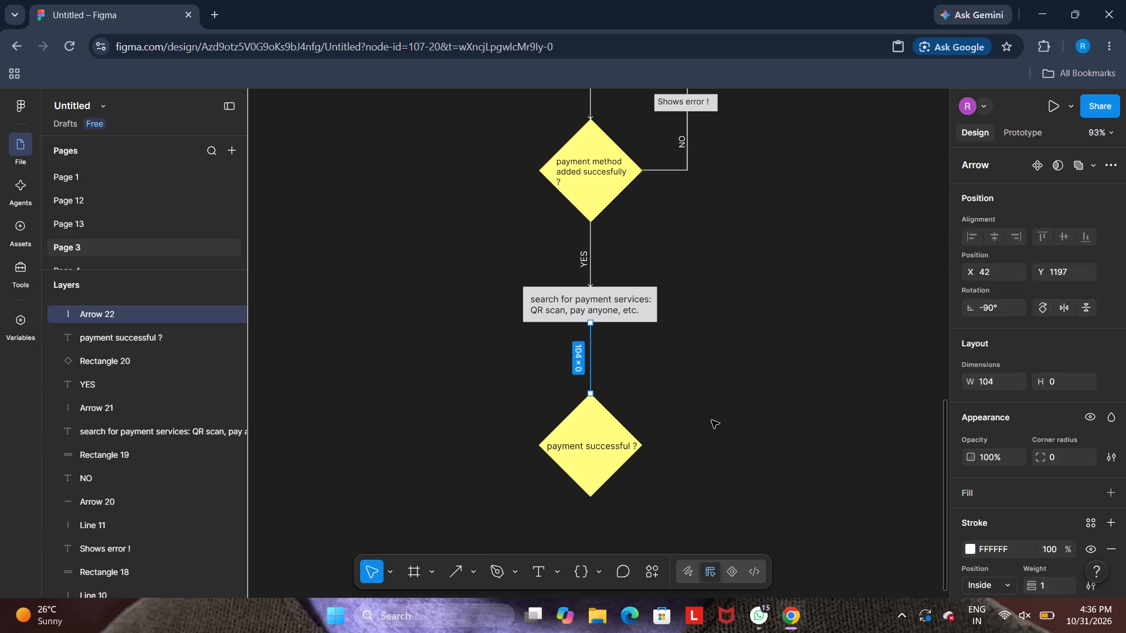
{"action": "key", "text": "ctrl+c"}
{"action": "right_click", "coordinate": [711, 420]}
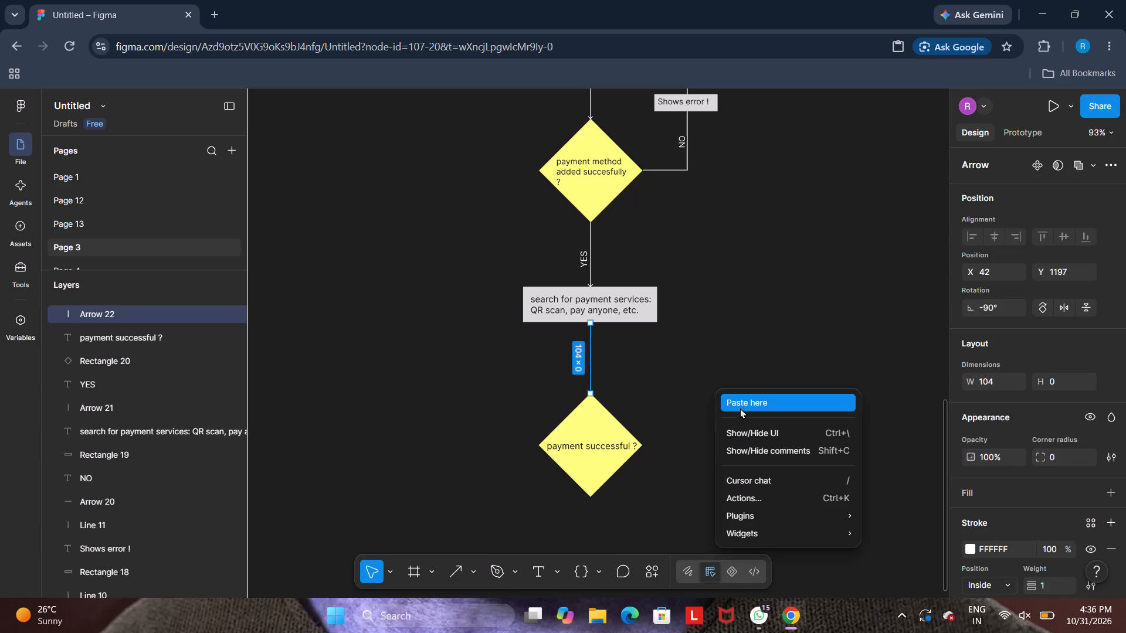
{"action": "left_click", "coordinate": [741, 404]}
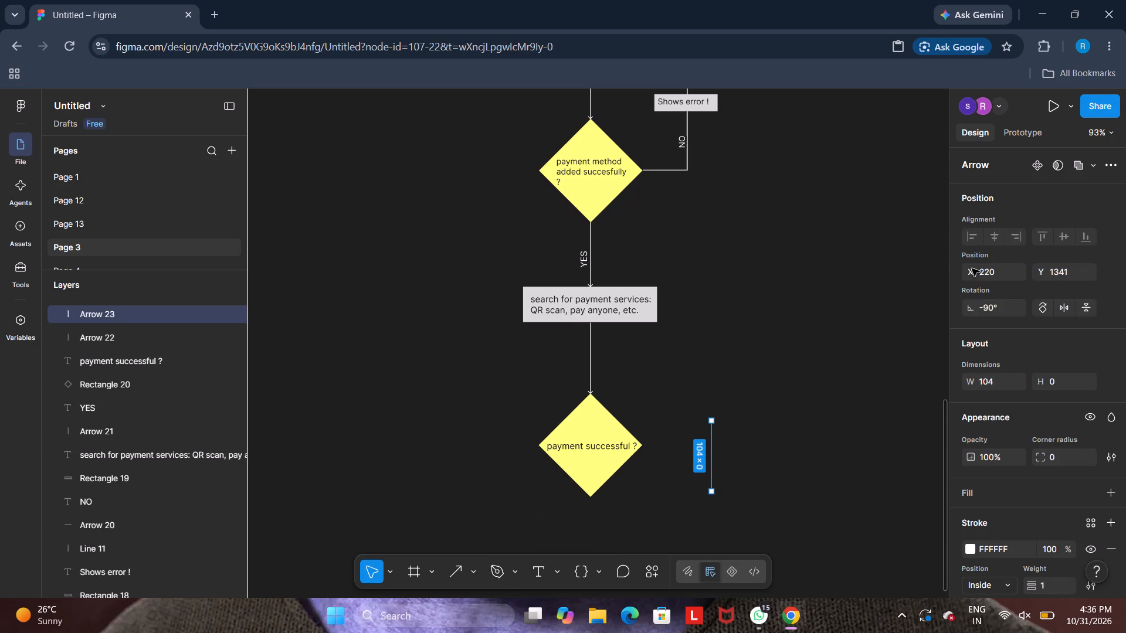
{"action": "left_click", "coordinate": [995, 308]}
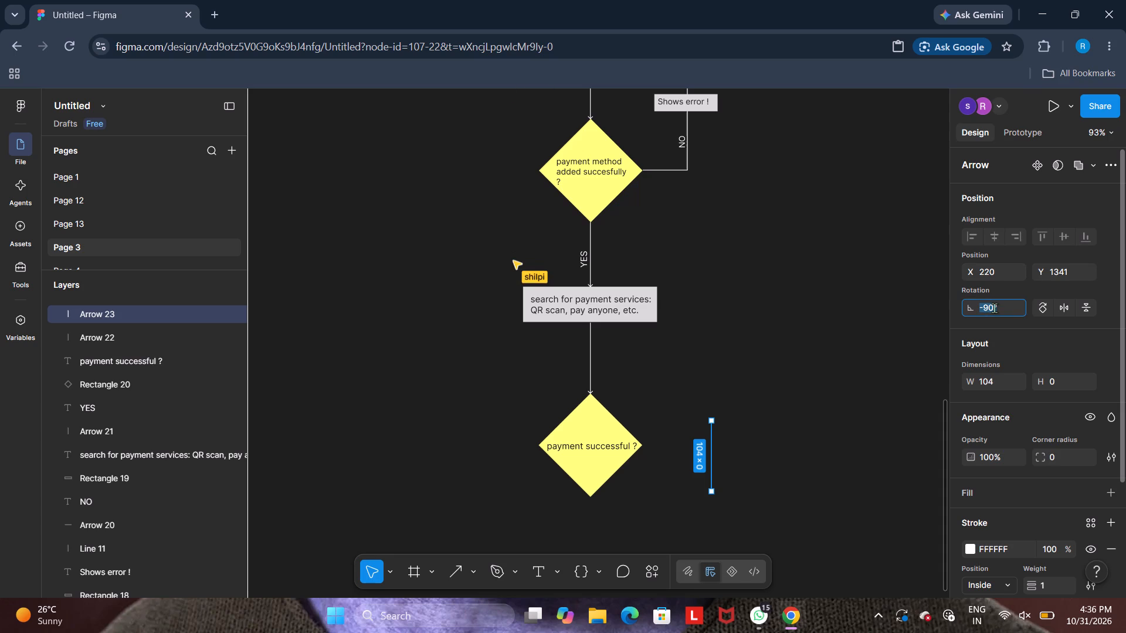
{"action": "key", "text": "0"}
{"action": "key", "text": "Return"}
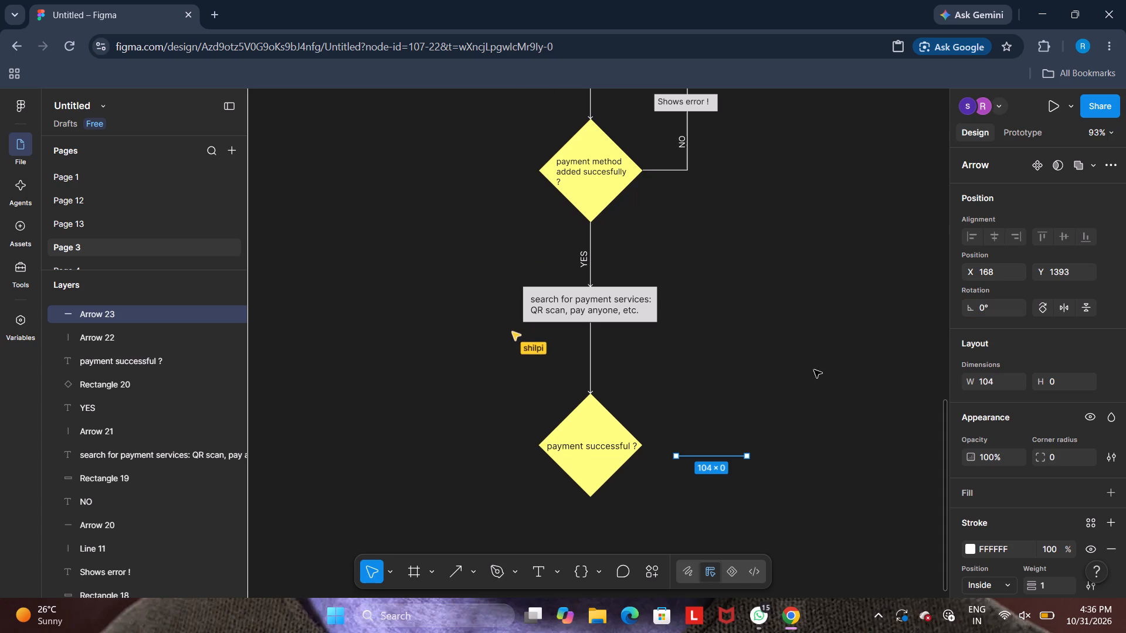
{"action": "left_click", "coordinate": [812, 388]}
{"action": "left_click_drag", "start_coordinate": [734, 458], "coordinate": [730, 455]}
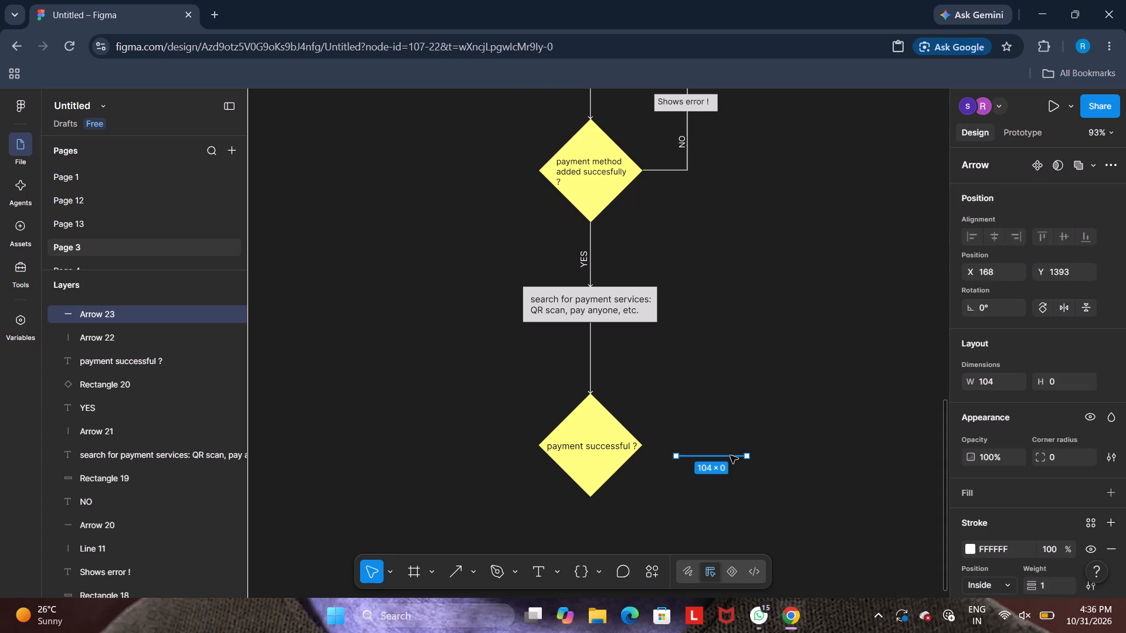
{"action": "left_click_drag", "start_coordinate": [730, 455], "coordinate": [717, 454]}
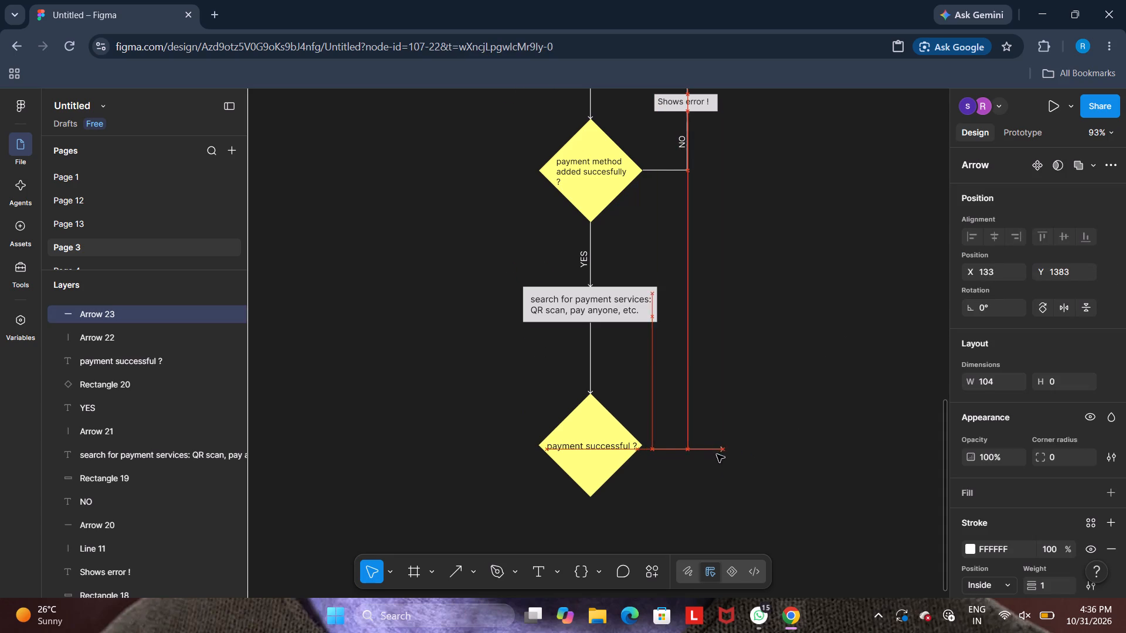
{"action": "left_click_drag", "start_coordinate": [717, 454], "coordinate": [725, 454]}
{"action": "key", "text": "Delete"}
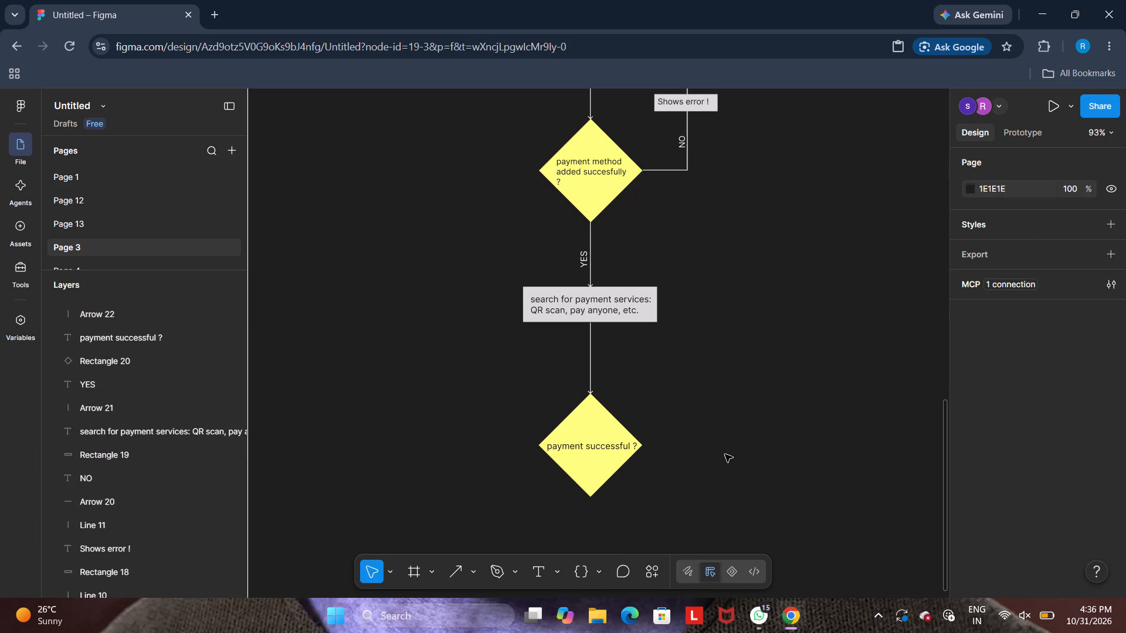
Draw a horizontal line about 123 long outward from the right corner of the "payment successful ?" diamond.
{"action": "key", "text": "l"}
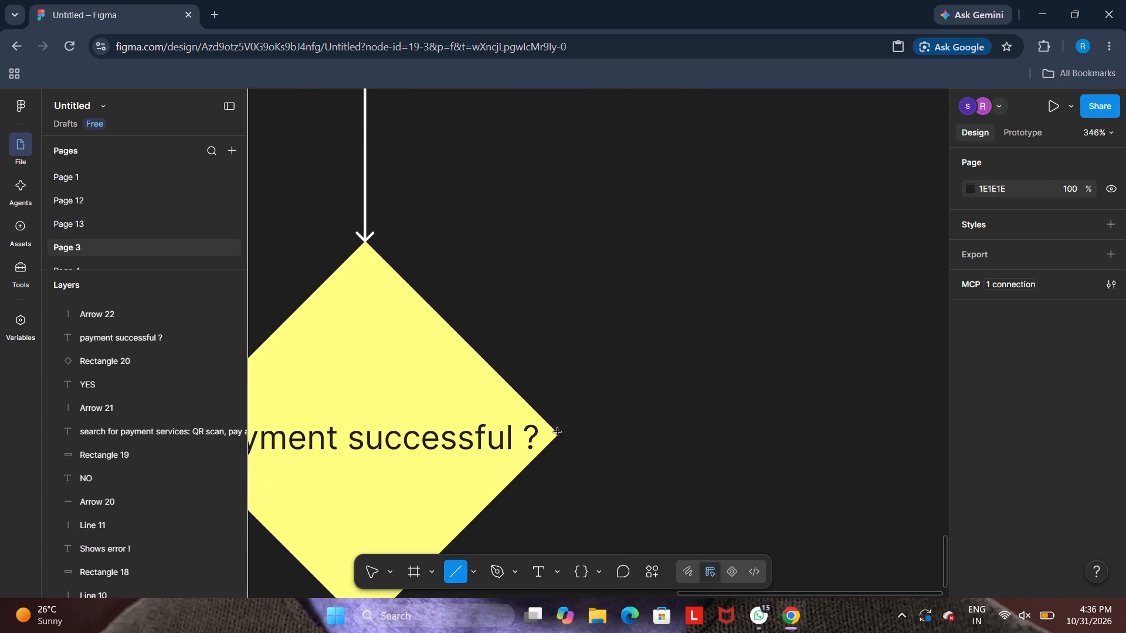
{"action": "left_click_drag", "start_coordinate": [558, 435], "coordinate": [696, 431]}
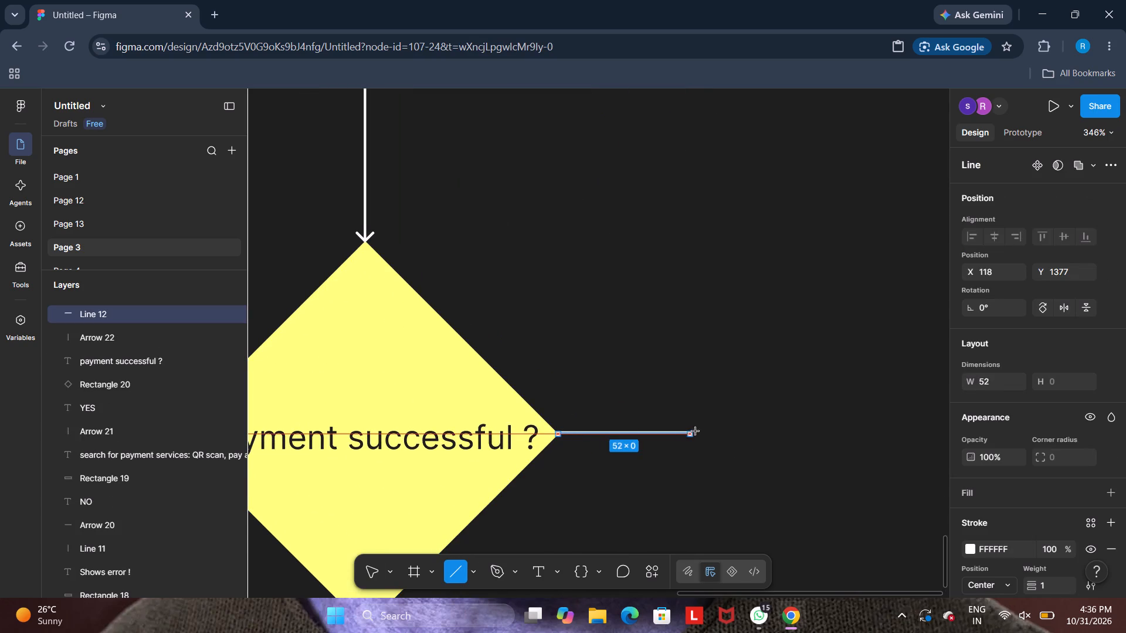
{"action": "left_click_drag", "start_coordinate": [696, 431], "coordinate": [857, 434]}
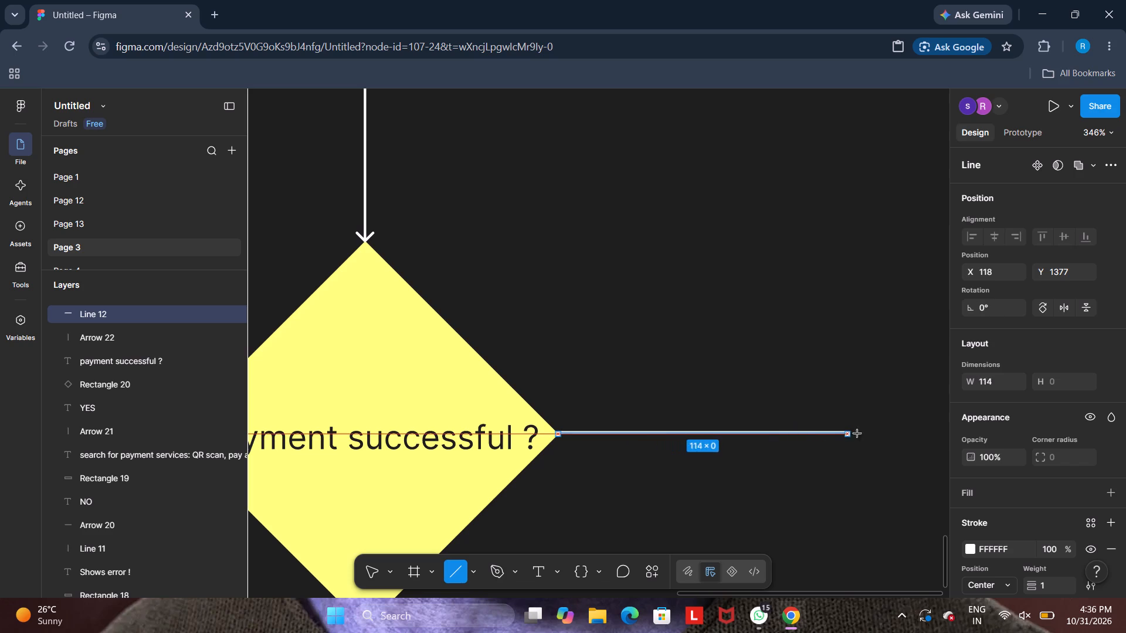
{"action": "left_click_drag", "start_coordinate": [857, 434], "coordinate": [1011, 435]}
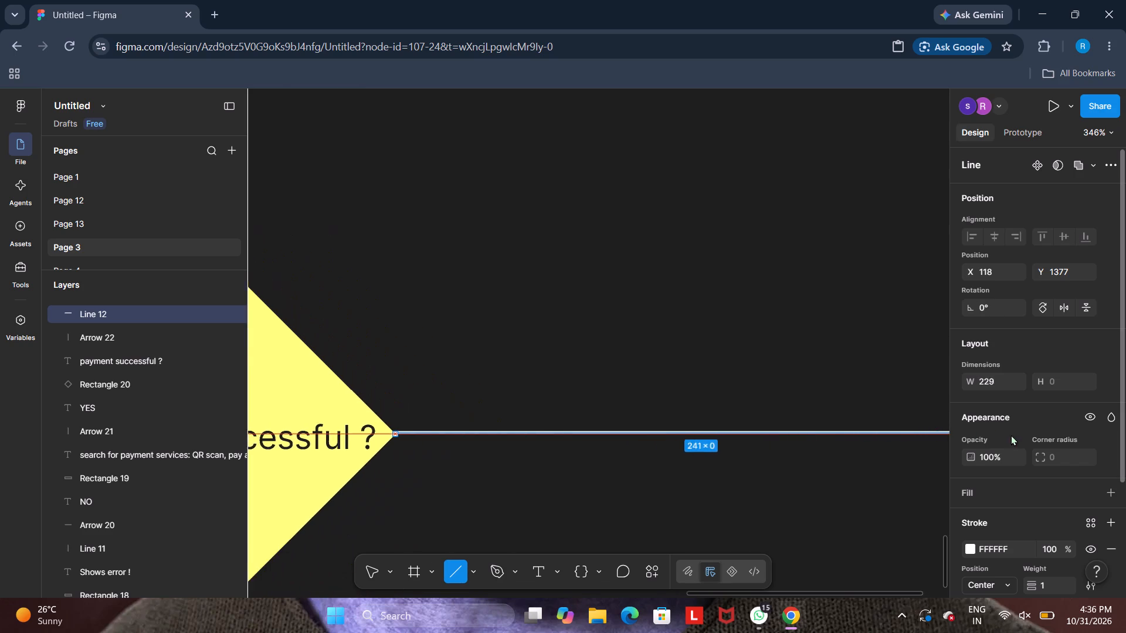
{"action": "left_click_drag", "start_coordinate": [1011, 435], "coordinate": [557, 434]}
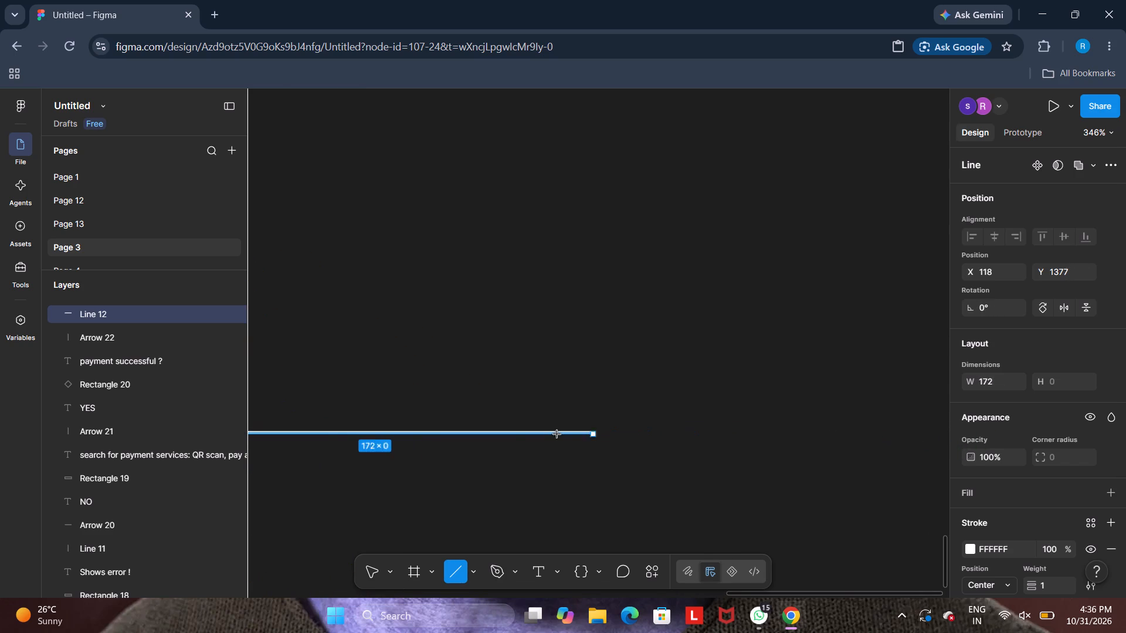
{"action": "left_click_drag", "start_coordinate": [557, 434], "coordinate": [466, 439]}
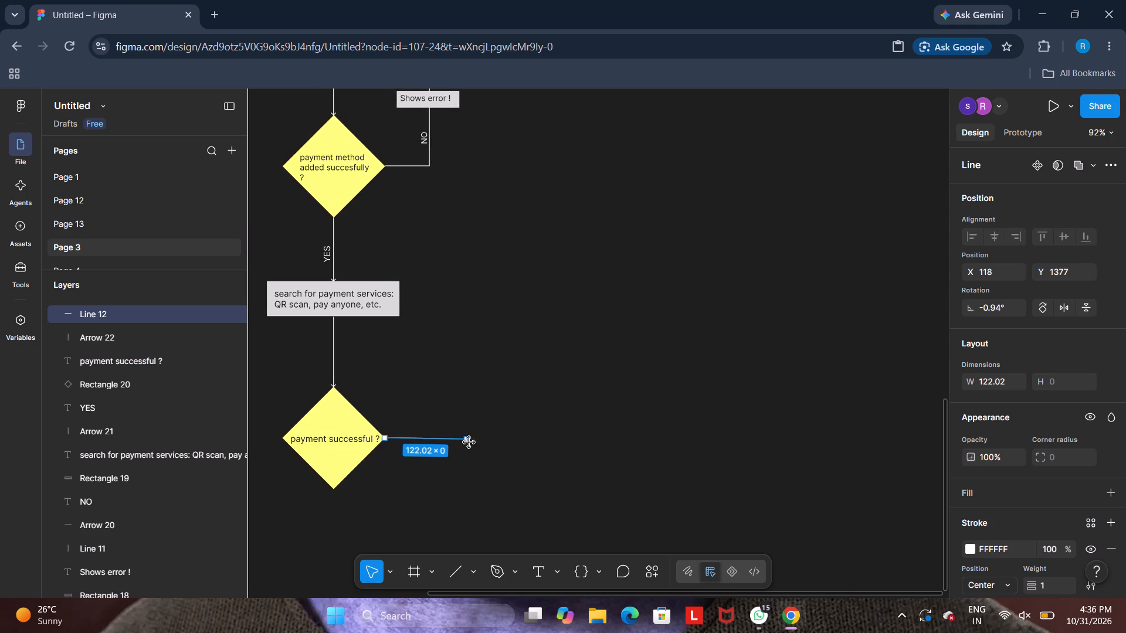
{"action": "left_click", "coordinate": [467, 440]}
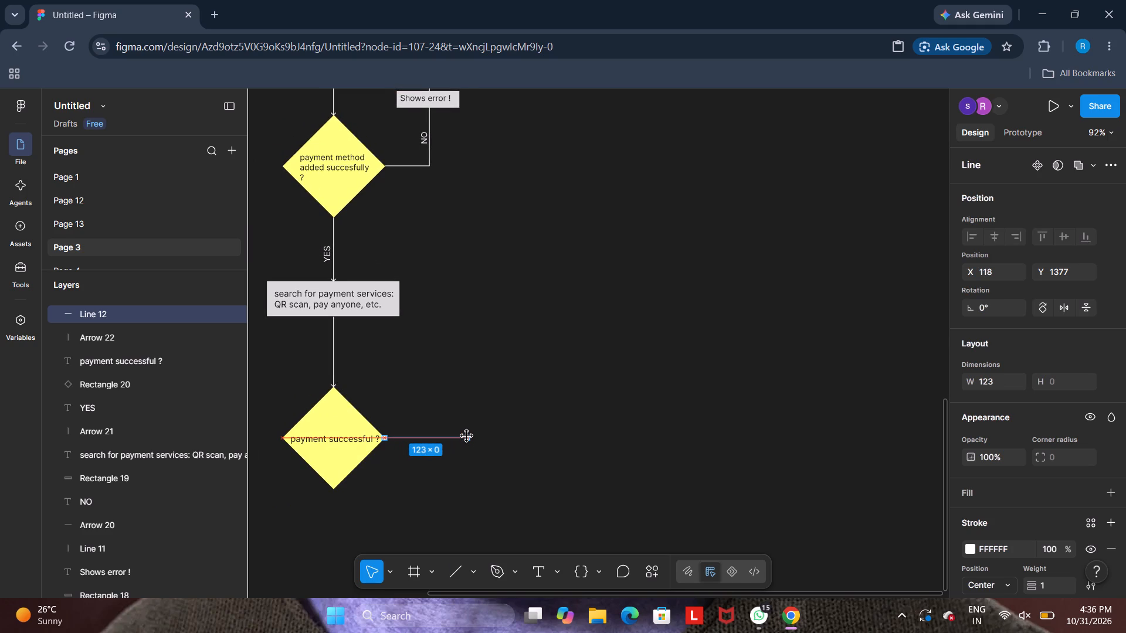
{"action": "left_click", "coordinate": [560, 445]}
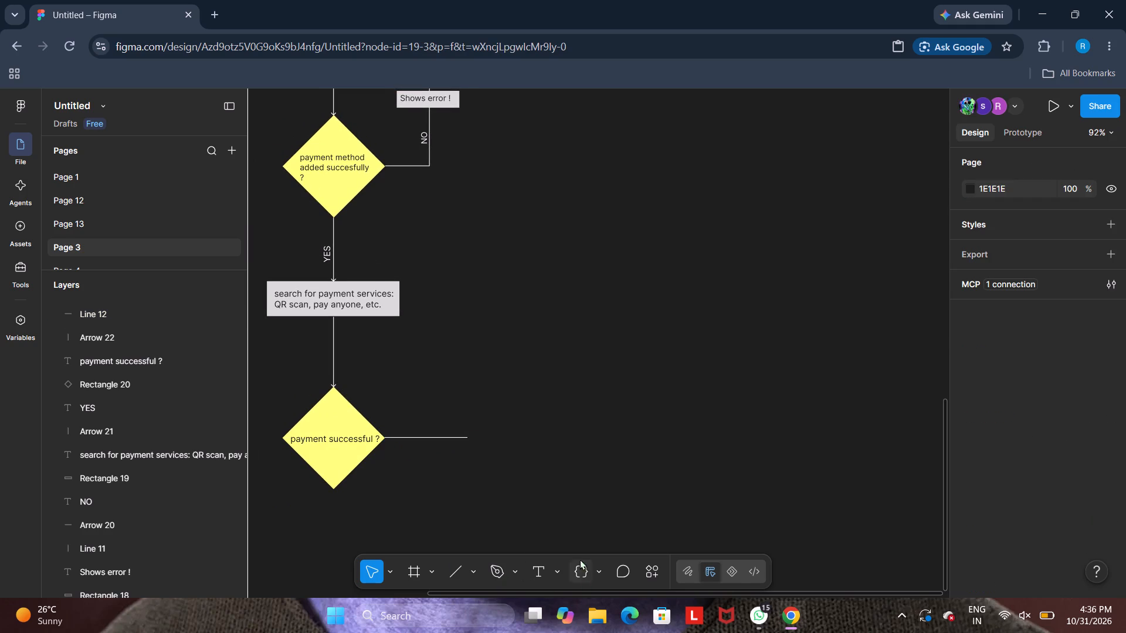
Duplicate the grey "Shows error !" rectangle and place the copy above the new line's free end, at about X 200, Y 1249.
{"action": "left_click", "coordinate": [448, 108]}
{"action": "key", "text": "ctrl+c"}
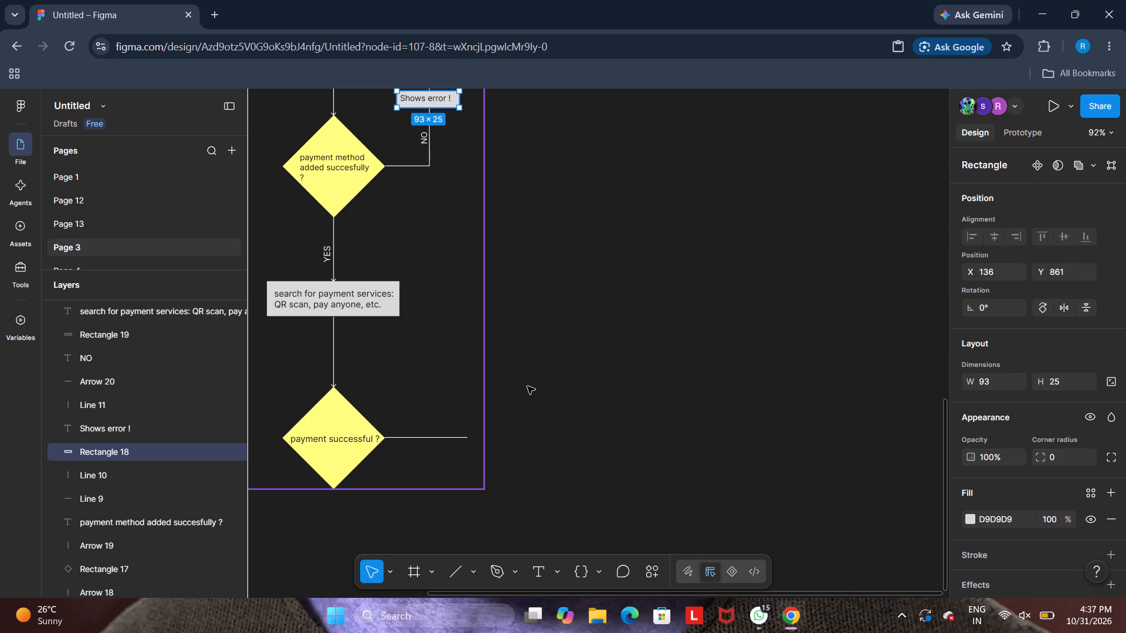
{"action": "left_click", "coordinate": [551, 378]}
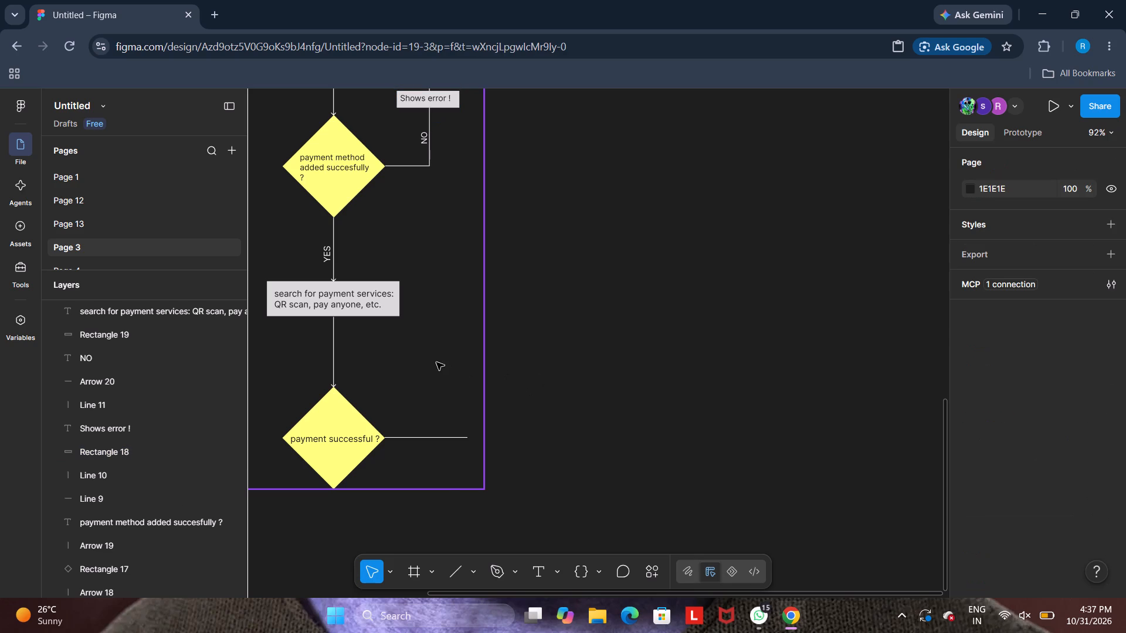
{"action": "right_click", "coordinate": [436, 362]}
{"action": "left_click", "coordinate": [453, 370]}
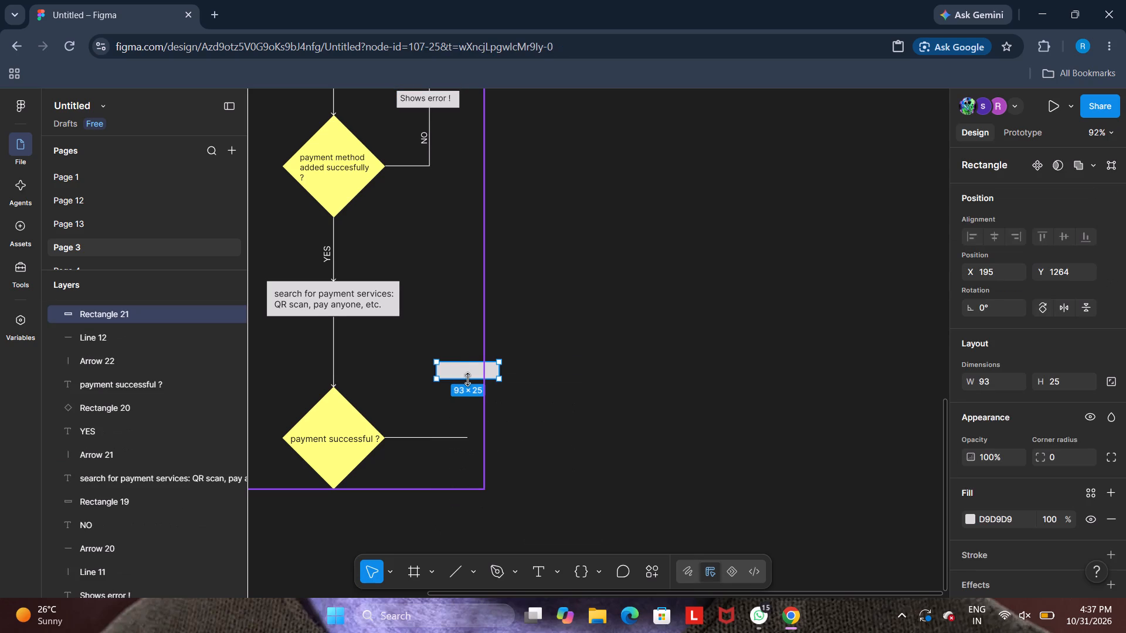
{"action": "left_click", "coordinate": [462, 373]}
{"action": "left_click_drag", "start_coordinate": [462, 371], "coordinate": [466, 360]}
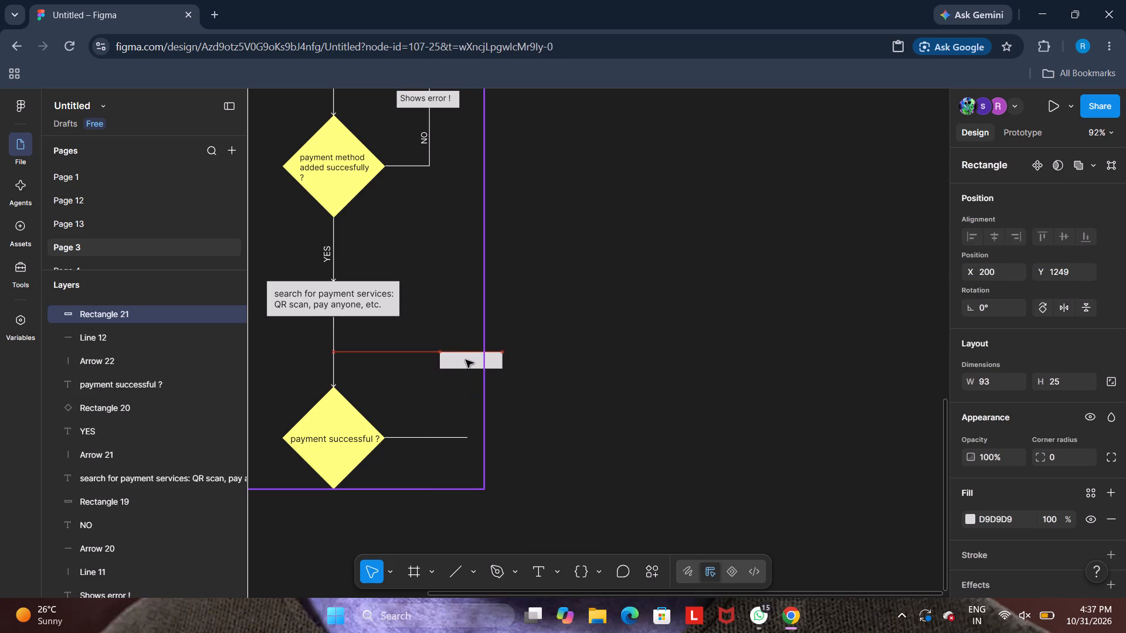
{"action": "left_click_drag", "start_coordinate": [466, 360], "coordinate": [466, 360]}
{"action": "left_click", "coordinate": [567, 394]}
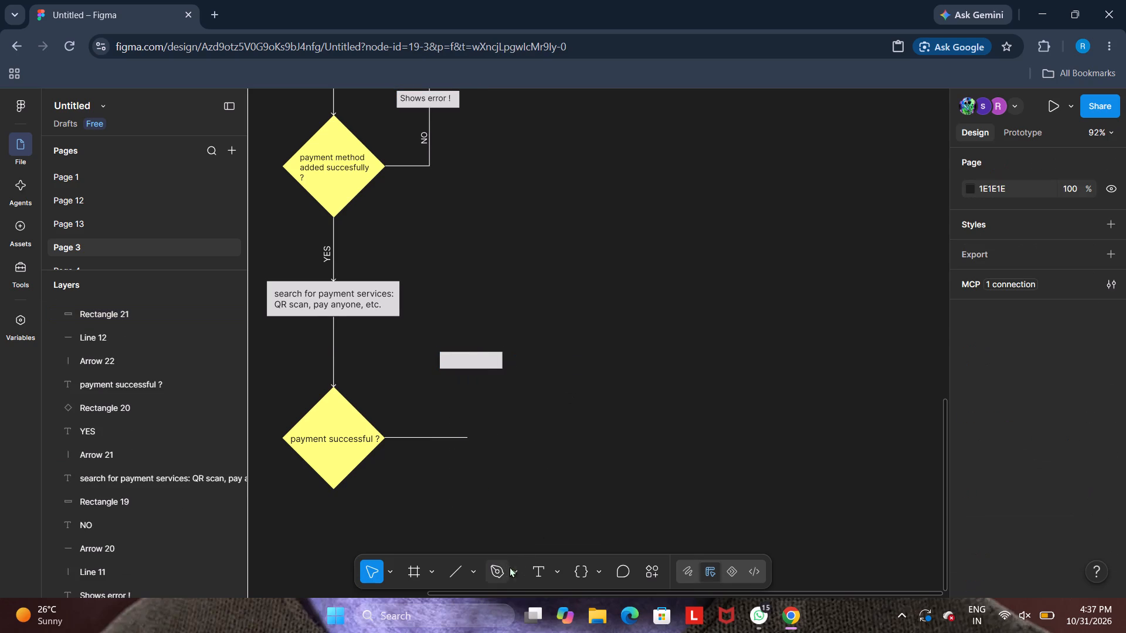
Add a text box about 78 × 25 over the empty grey rectangle above the "payment successful ?" branch line.
{"action": "left_click", "coordinate": [532, 568]}
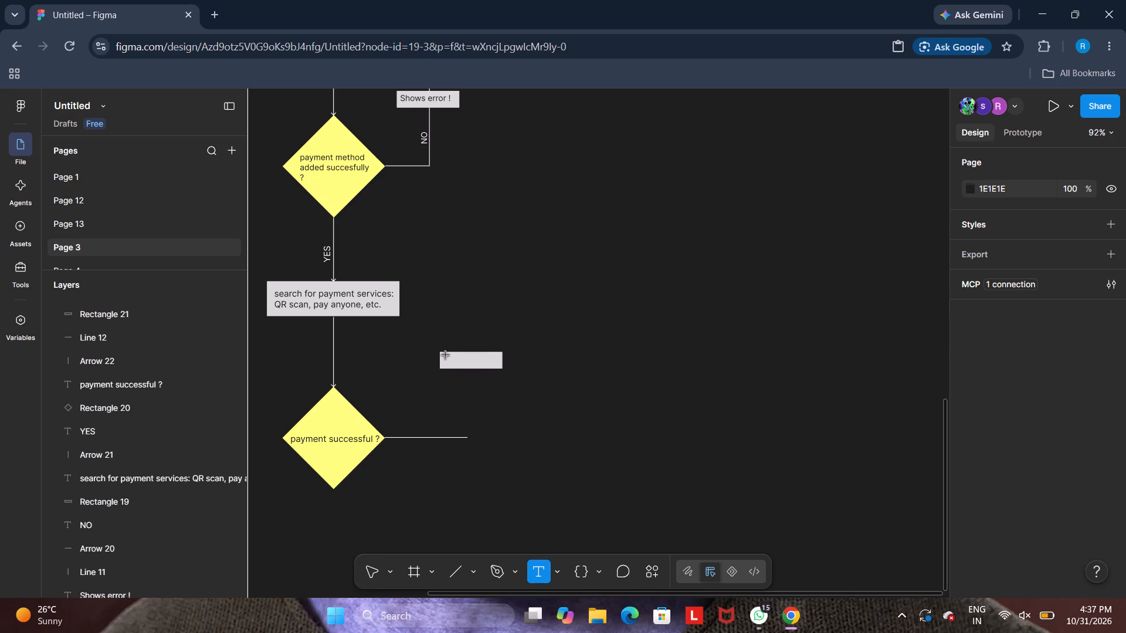
{"action": "left_click_drag", "start_coordinate": [446, 356], "coordinate": [478, 366]}
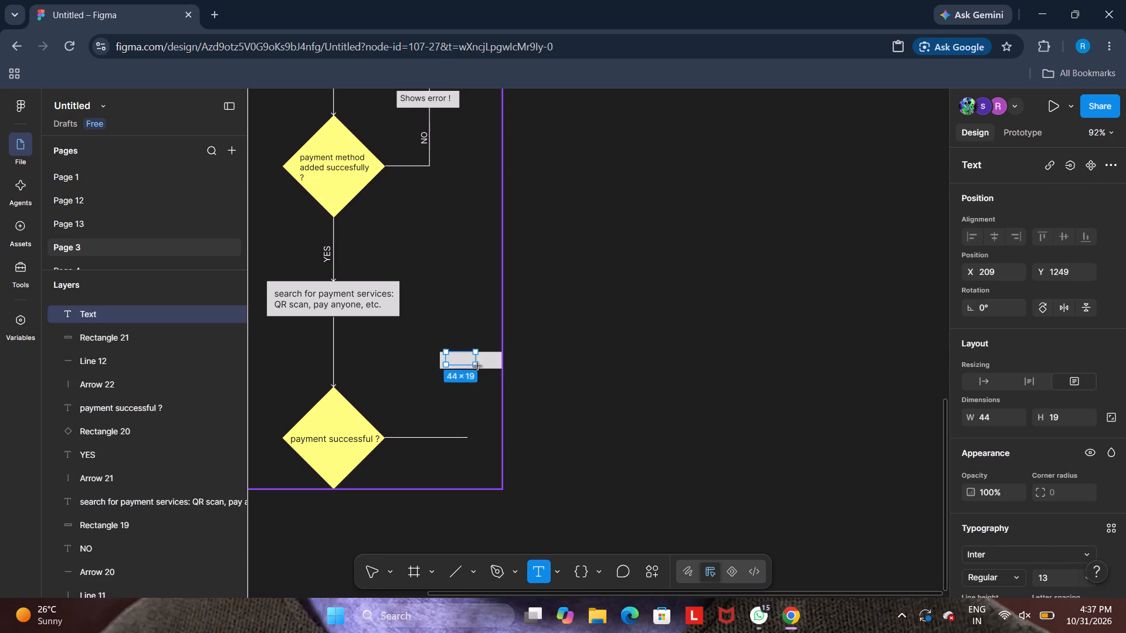
{"action": "left_click_drag", "start_coordinate": [478, 366], "coordinate": [498, 367]}
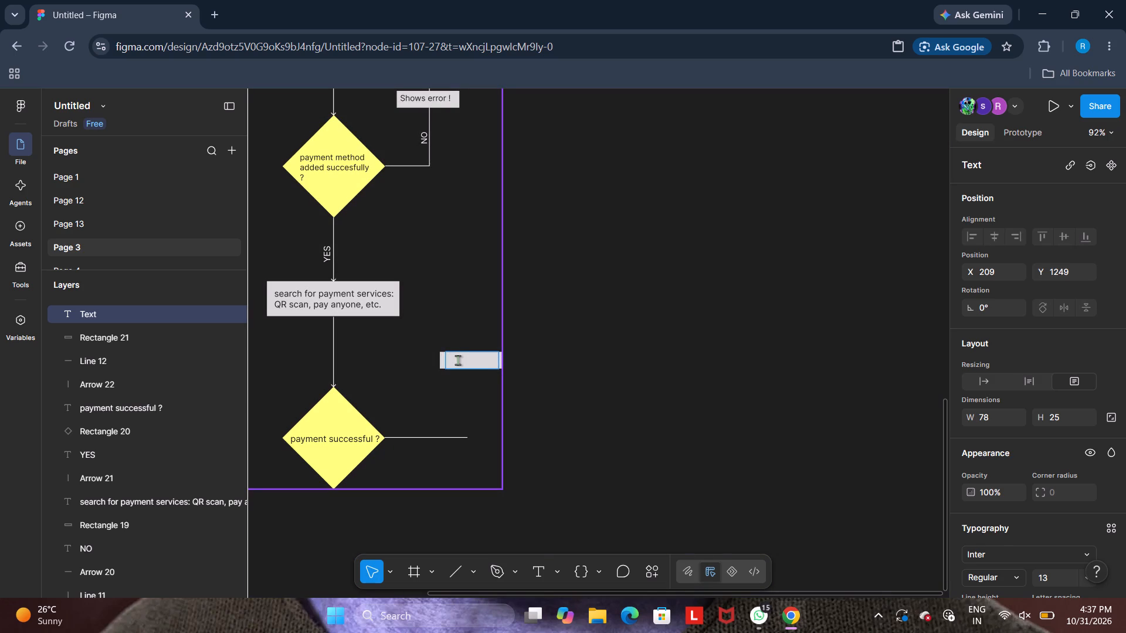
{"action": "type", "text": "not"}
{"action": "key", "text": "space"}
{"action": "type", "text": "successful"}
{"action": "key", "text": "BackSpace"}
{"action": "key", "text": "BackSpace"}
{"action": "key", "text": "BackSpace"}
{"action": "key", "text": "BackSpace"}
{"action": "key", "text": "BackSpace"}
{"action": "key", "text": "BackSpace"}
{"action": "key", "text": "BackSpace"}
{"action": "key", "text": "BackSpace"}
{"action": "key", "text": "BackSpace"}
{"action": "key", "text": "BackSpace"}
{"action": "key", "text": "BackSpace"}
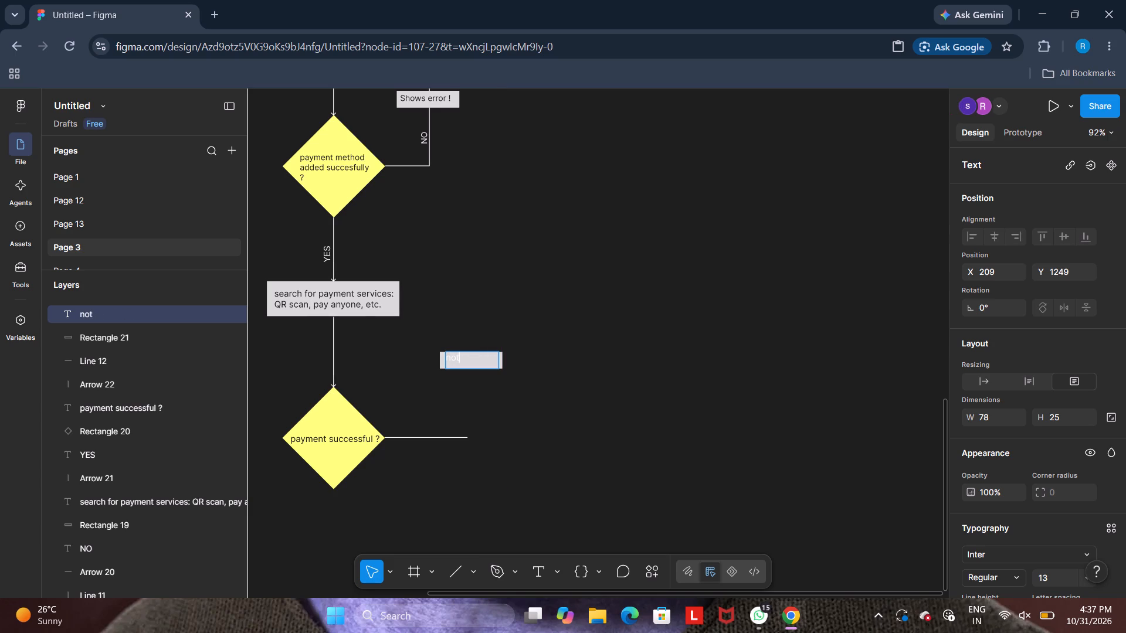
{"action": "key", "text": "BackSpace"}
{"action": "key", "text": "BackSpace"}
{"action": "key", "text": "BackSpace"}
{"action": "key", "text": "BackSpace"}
Enter "error !" in the text box on the grey rectangle and set the text colour to 1E1E1E.
{"action": "type", "text": "error"}
{"action": "key", "text": "space"}
{"action": "type", "text": "!"}
{"action": "key", "text": "ctrl+a"}
{"action": "scroll", "coordinate": [978, 530], "scroll_direction": "down", "scroll_amount": 1}
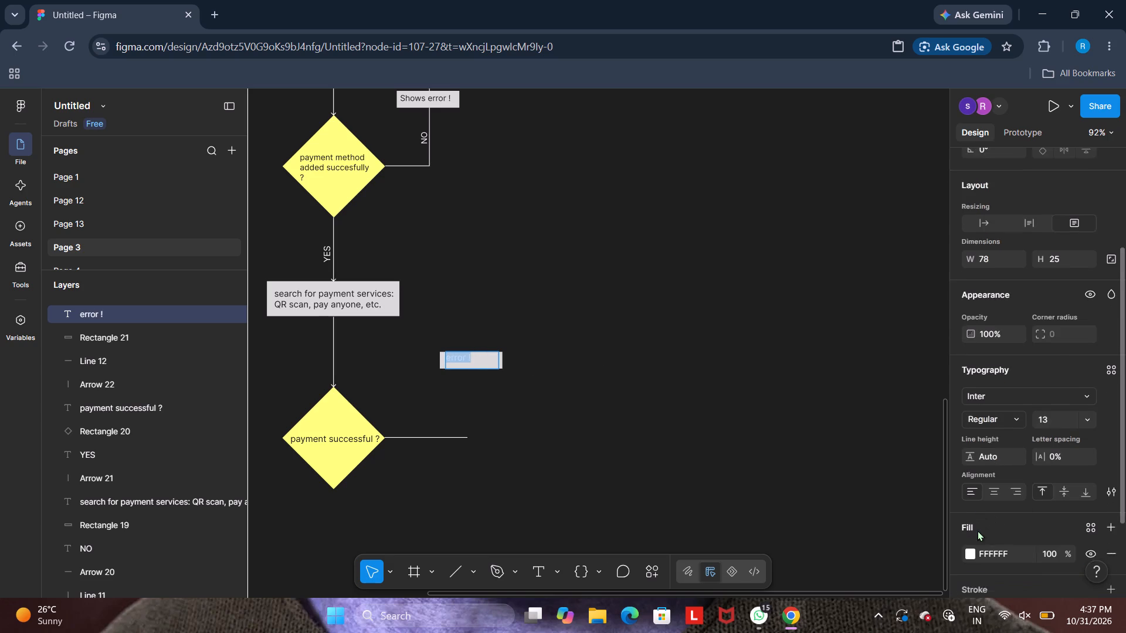
{"action": "scroll", "coordinate": [978, 530], "scroll_direction": "down", "scroll_amount": 1}
{"action": "left_click", "coordinate": [976, 550]}
{"action": "left_click", "coordinate": [972, 549]}
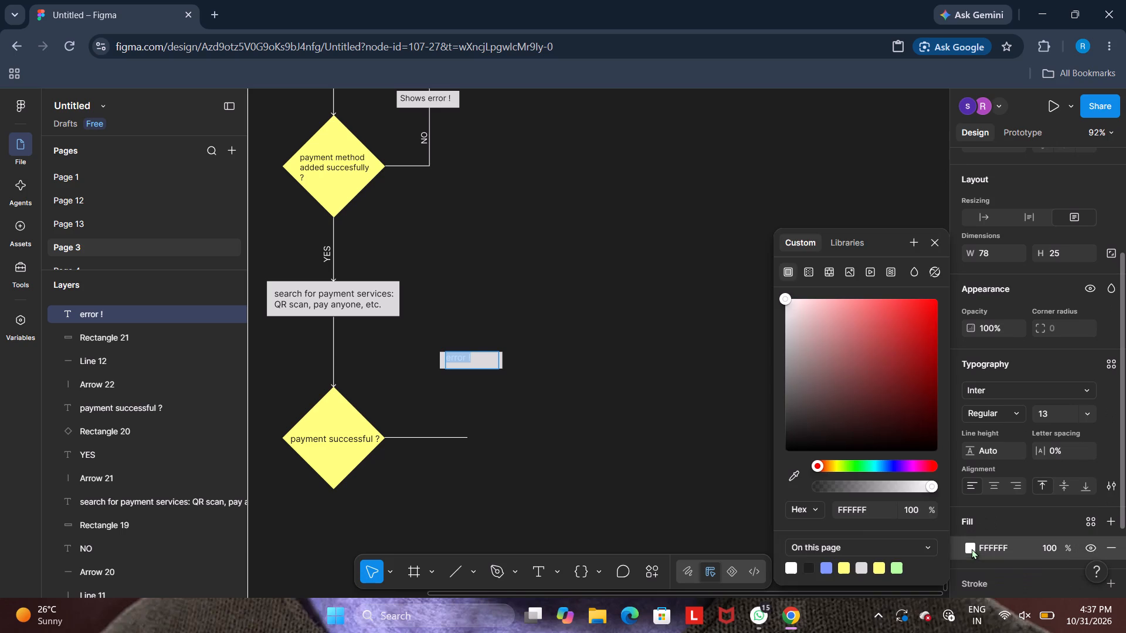
{"action": "left_click", "coordinate": [809, 563]}
{"action": "left_click", "coordinate": [584, 454]}
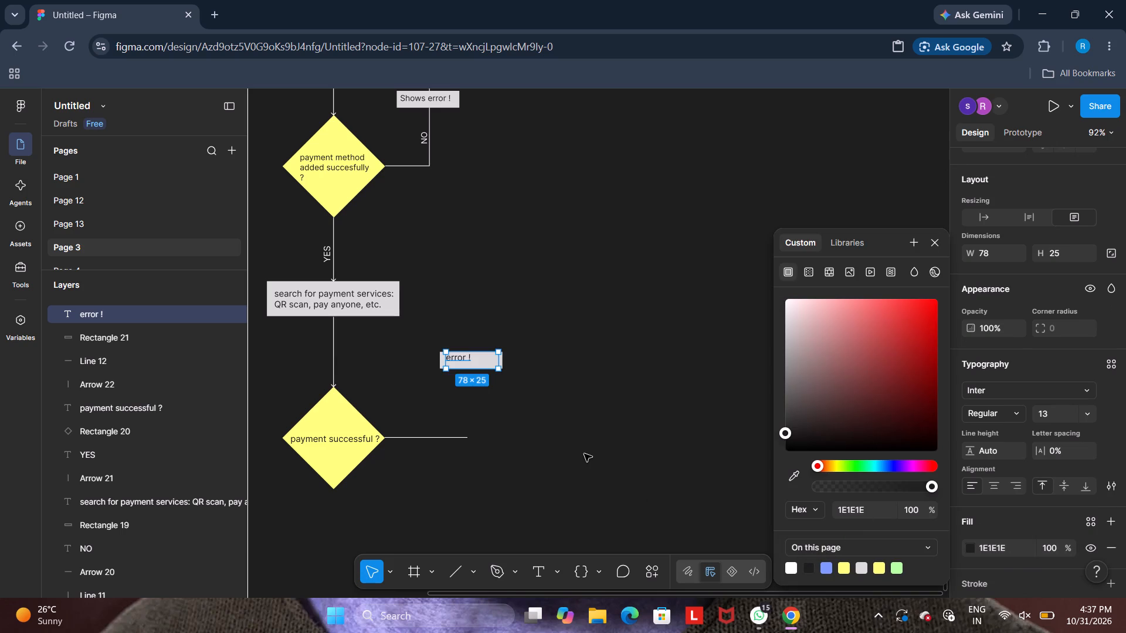
Narrow the "error !" text box to about 64 and move it to about X 224, Y 1249.
{"action": "left_click_drag", "start_coordinate": [500, 360], "coordinate": [489, 360]}
{"action": "left_click", "coordinate": [523, 375]}
{"action": "left_click_drag", "start_coordinate": [462, 359], "coordinate": [474, 361]}
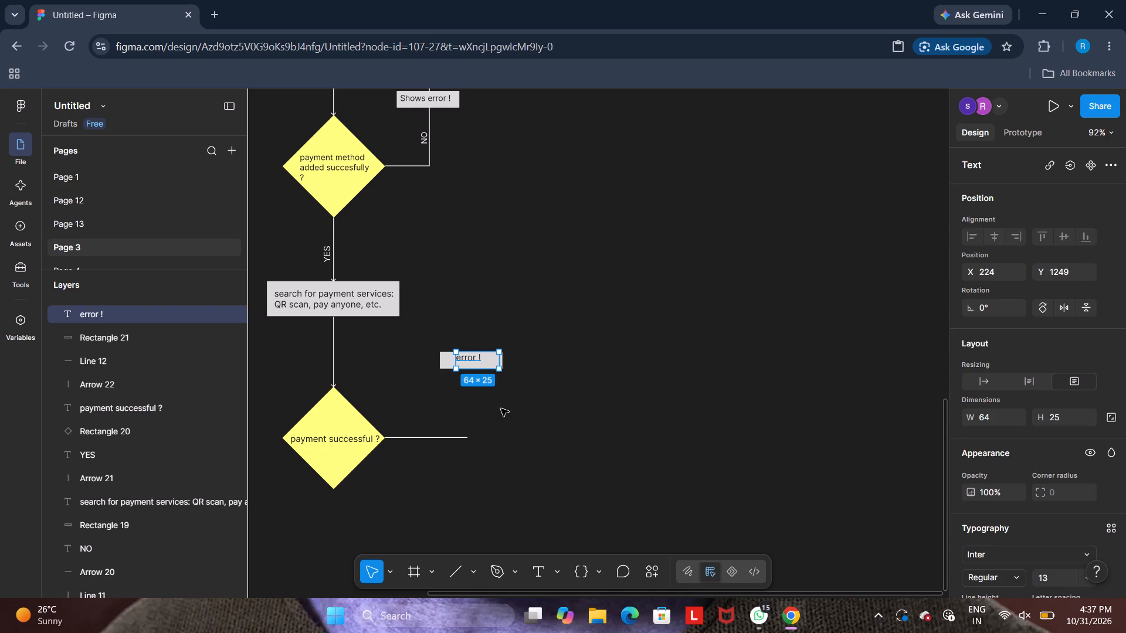
{"action": "left_click", "coordinate": [501, 409]}
Narrow the grey rectangle behind "error !" from both sides to about 59 × 25.
{"action": "left_click", "coordinate": [501, 361]}
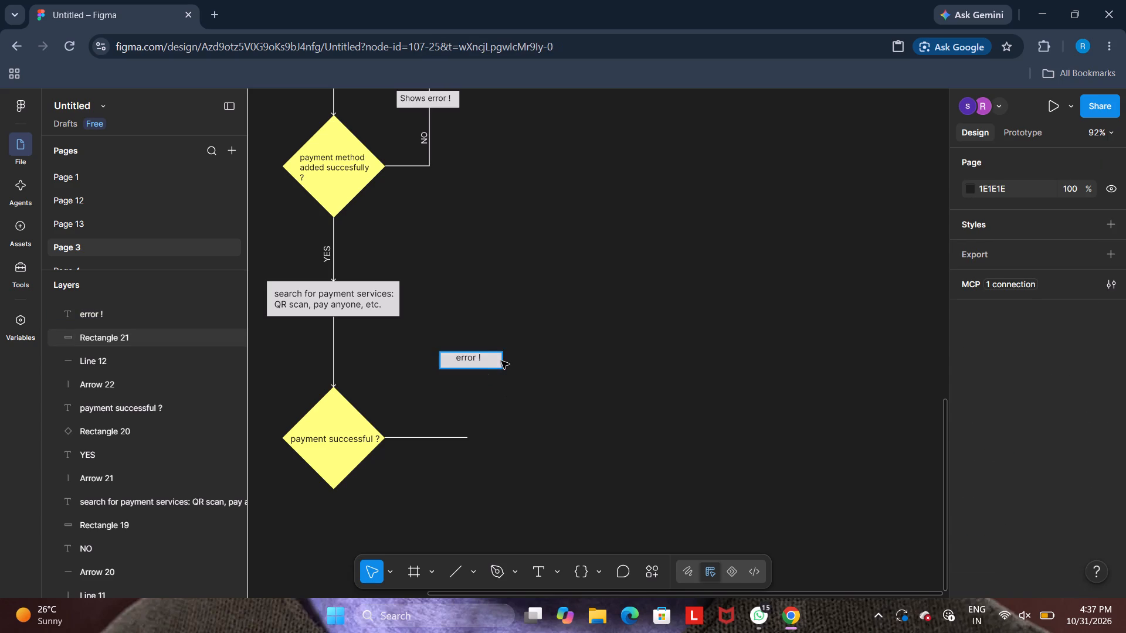
{"action": "left_click_drag", "start_coordinate": [503, 363], "coordinate": [490, 363]}
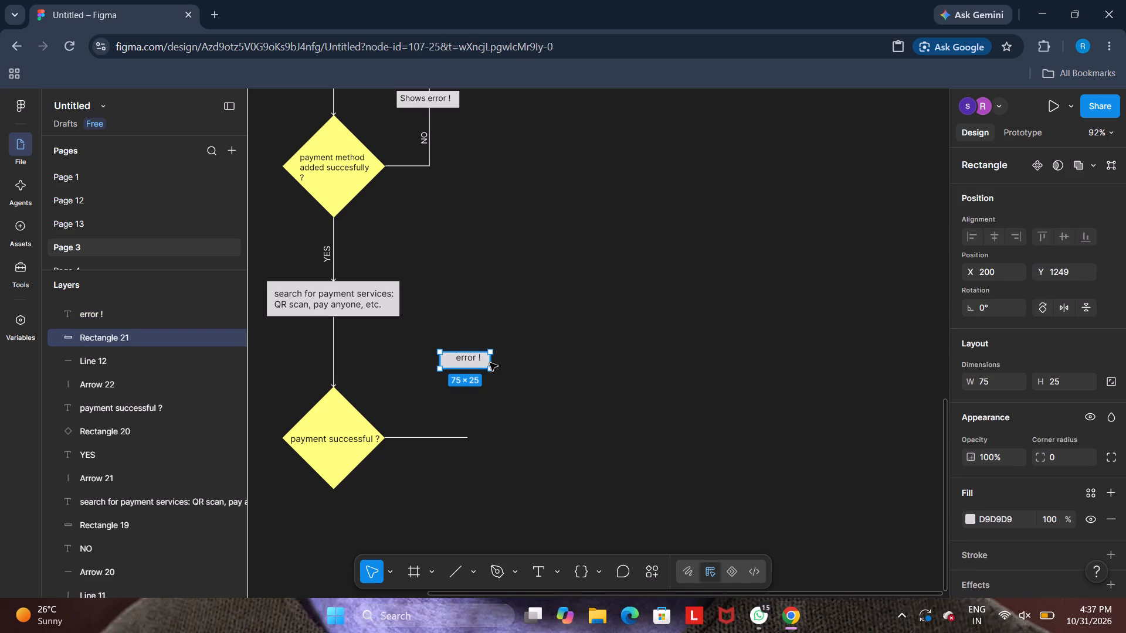
{"action": "left_click_drag", "start_coordinate": [439, 360], "coordinate": [449, 361]}
{"action": "left_click", "coordinate": [525, 396]}
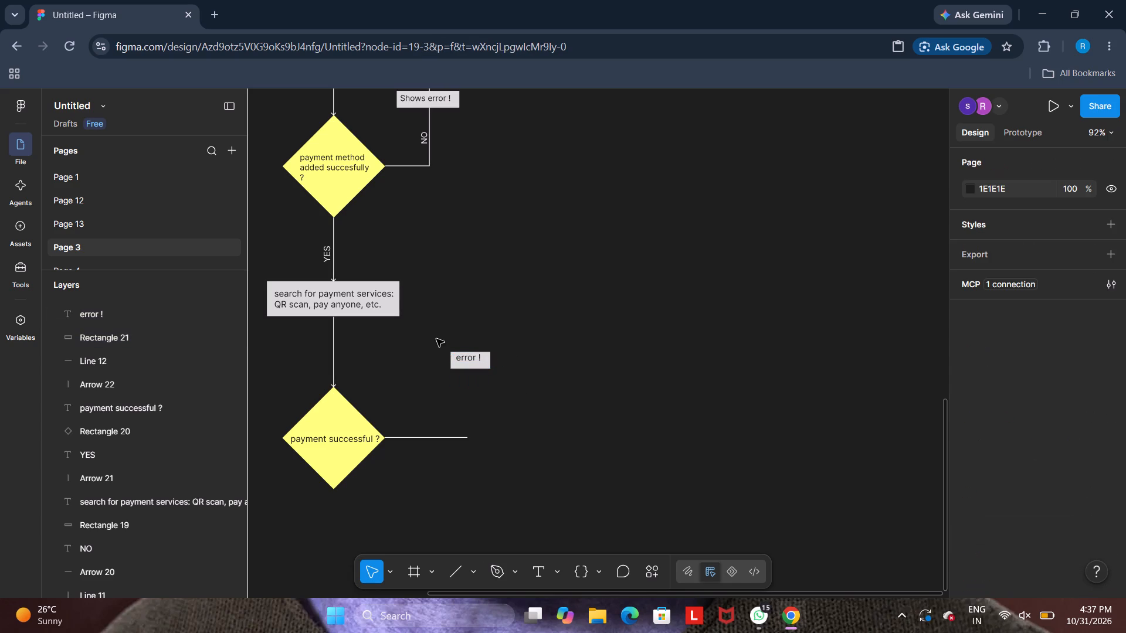
Move the "error !" text and its grey rectangle together slightly left above the horizontal line's free end.
{"action": "left_click_drag", "start_coordinate": [440, 338], "coordinate": [508, 386]}
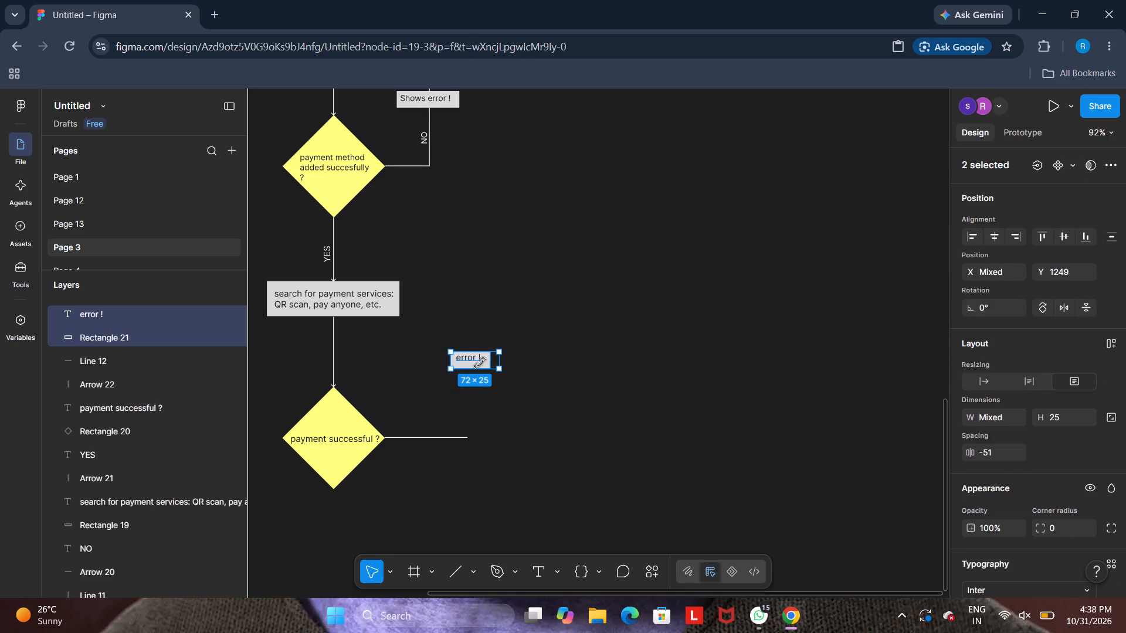
{"action": "left_click_drag", "start_coordinate": [478, 364], "coordinate": [471, 366]}
{"action": "left_click", "coordinate": [502, 385]}
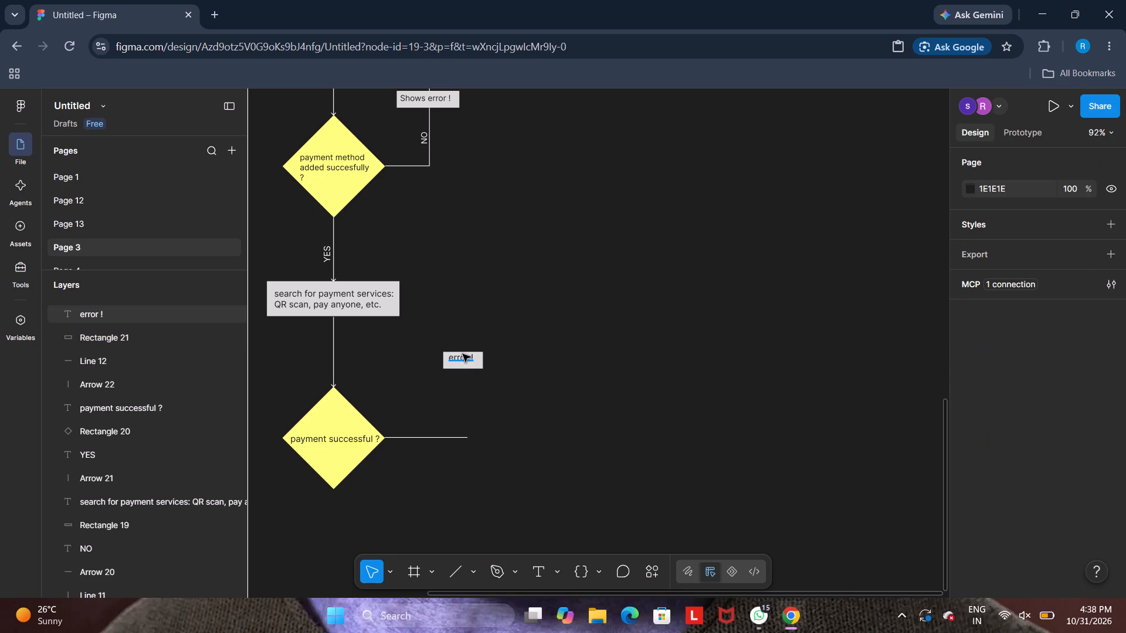
Resize the "error !" text box to about 41 × 15 and centre it in its rectangle, at about X 214, Y 1254.
{"action": "left_click", "coordinate": [463, 354]}
{"action": "left_click", "coordinate": [463, 359]}
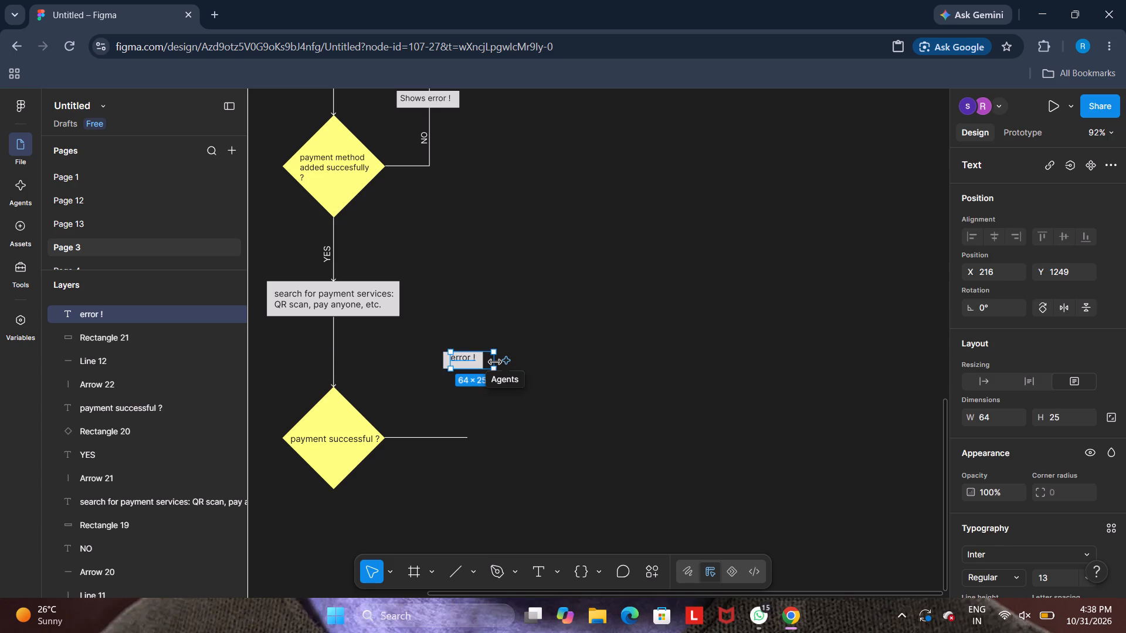
{"action": "left_click_drag", "start_coordinate": [495, 362], "coordinate": [479, 363]}
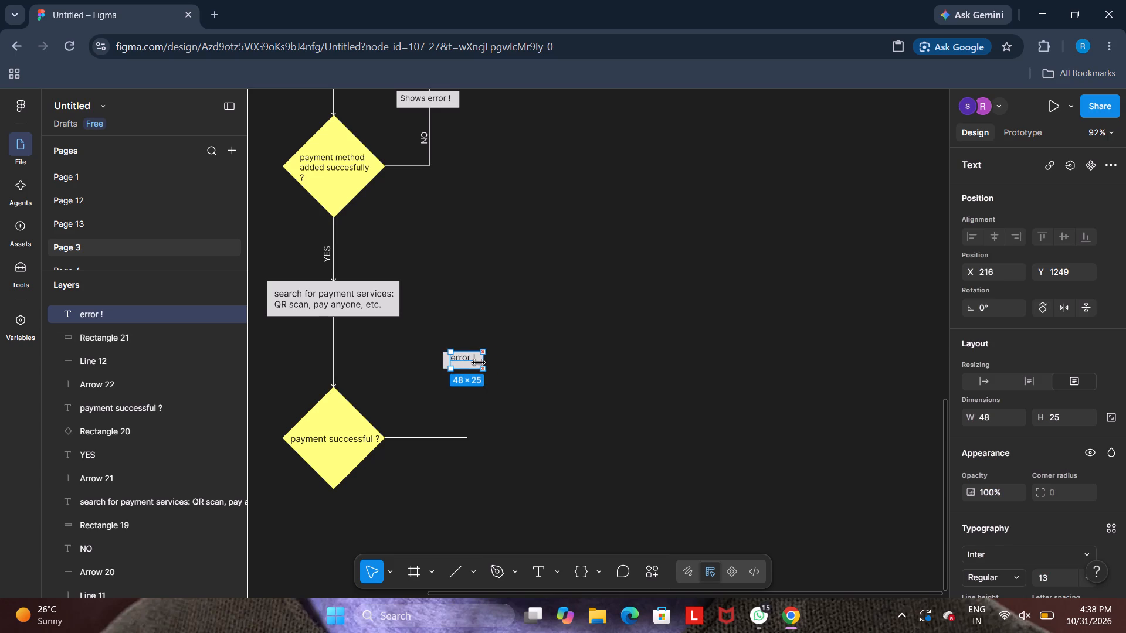
{"action": "left_click_drag", "start_coordinate": [479, 363], "coordinate": [478, 363]}
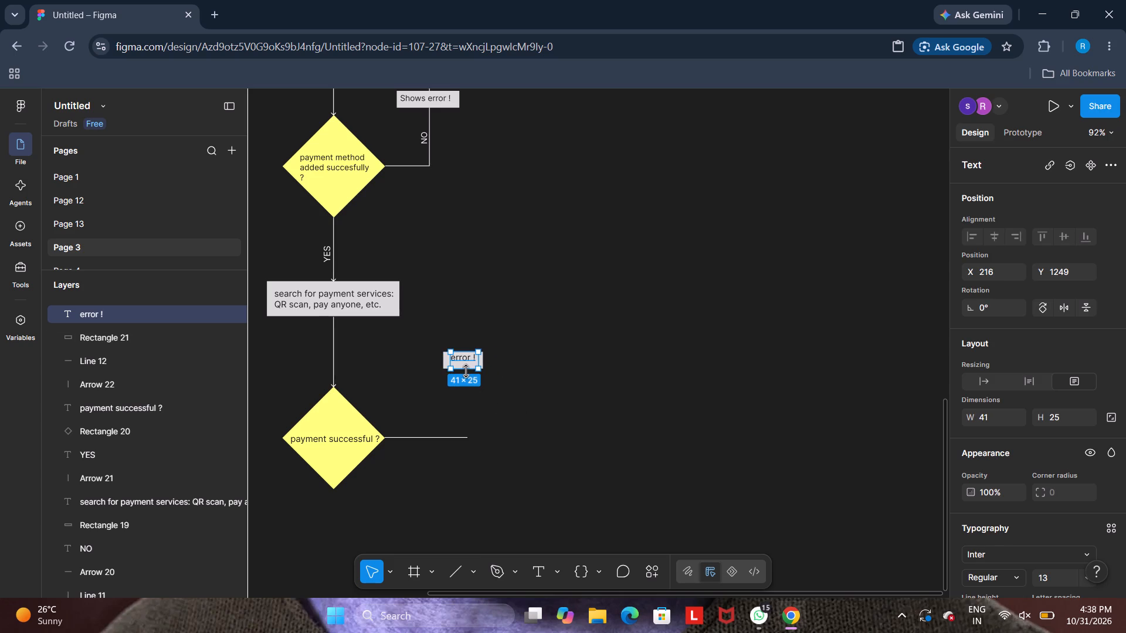
{"action": "left_click_drag", "start_coordinate": [466, 371], "coordinate": [466, 366]}
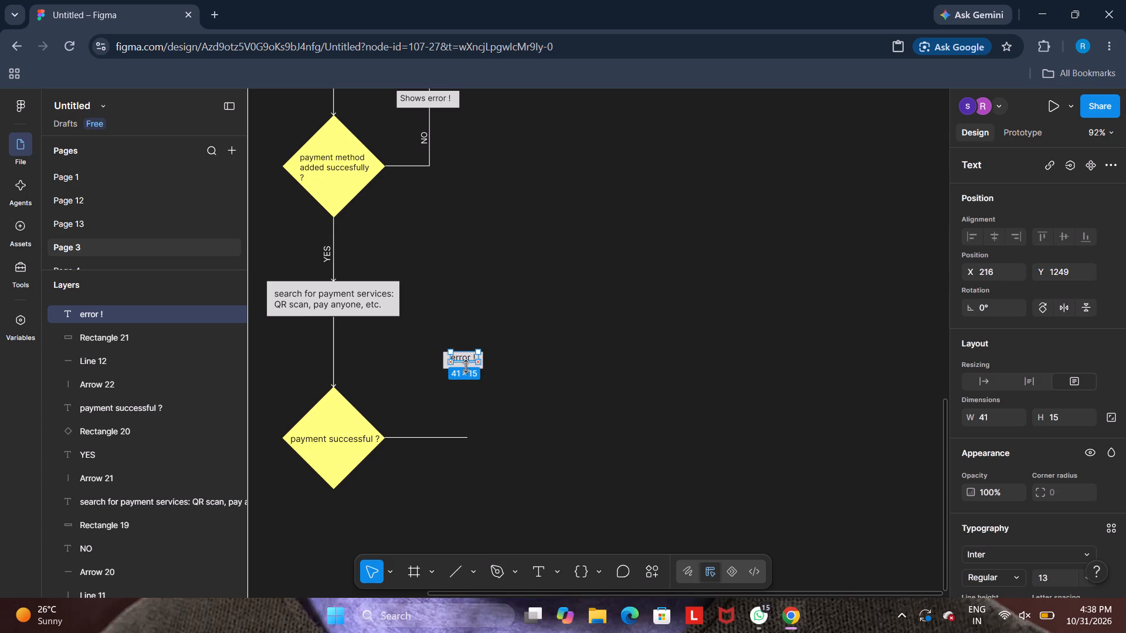
{"action": "left_click_drag", "start_coordinate": [466, 366], "coordinate": [466, 364]}
{"action": "left_click", "coordinate": [532, 400]}
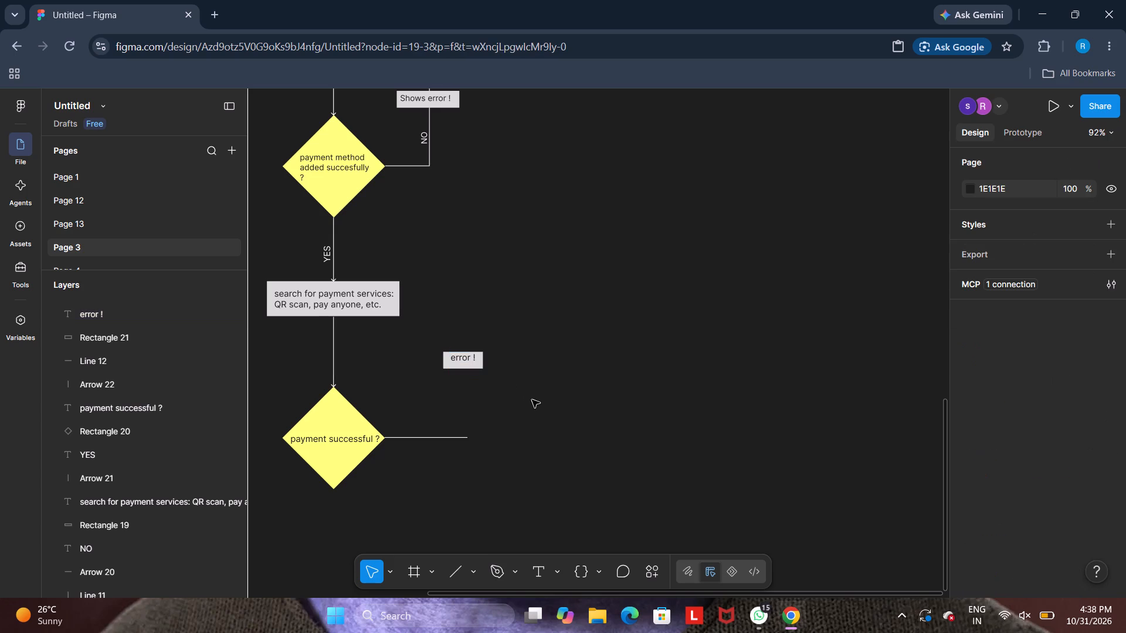
{"action": "left_click", "coordinate": [463, 356]}
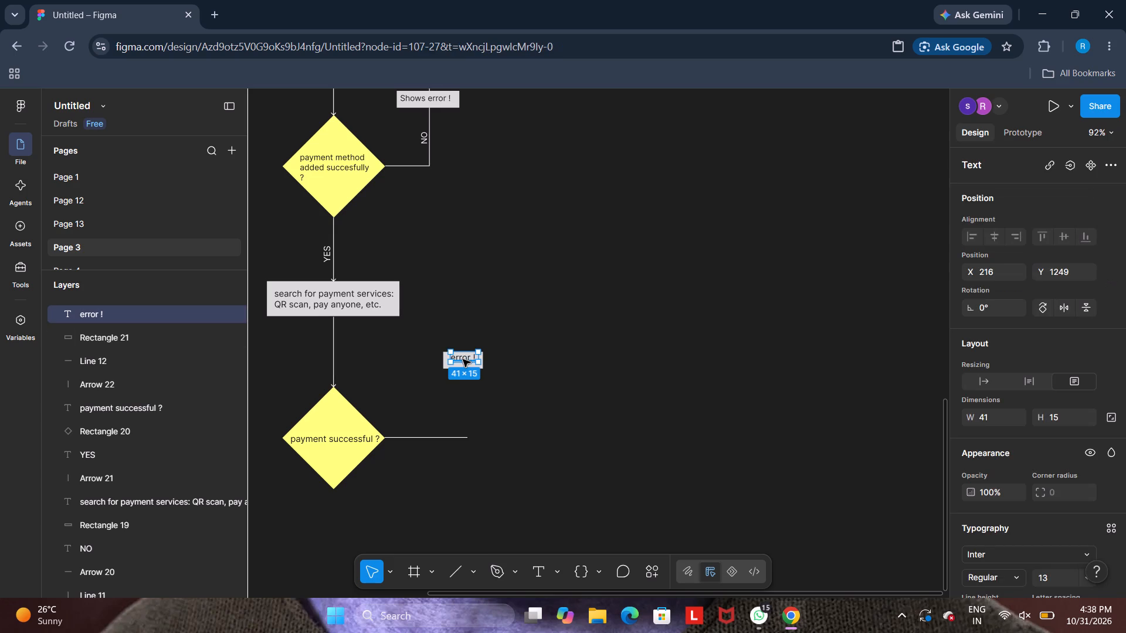
{"action": "left_click", "coordinate": [512, 410]}
Draw a vertical line about 103 long from the horizontal line's free end up to the "error !" box's bottom edge.
{"action": "left_click", "coordinate": [462, 569]}
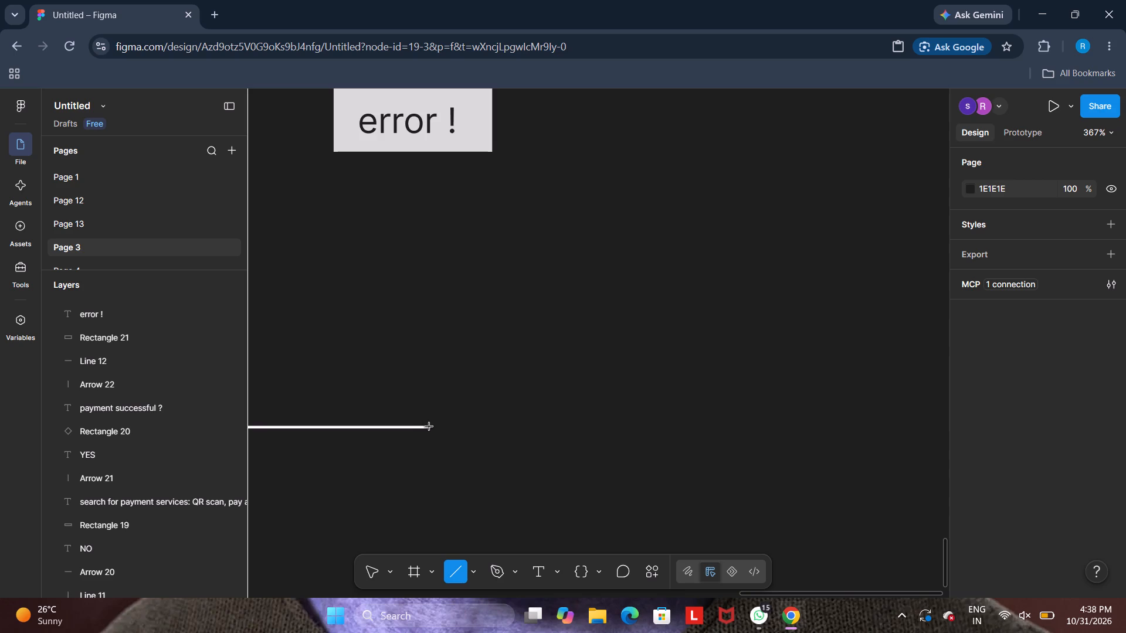
{"action": "left_click_drag", "start_coordinate": [430, 428], "coordinate": [430, 377]}
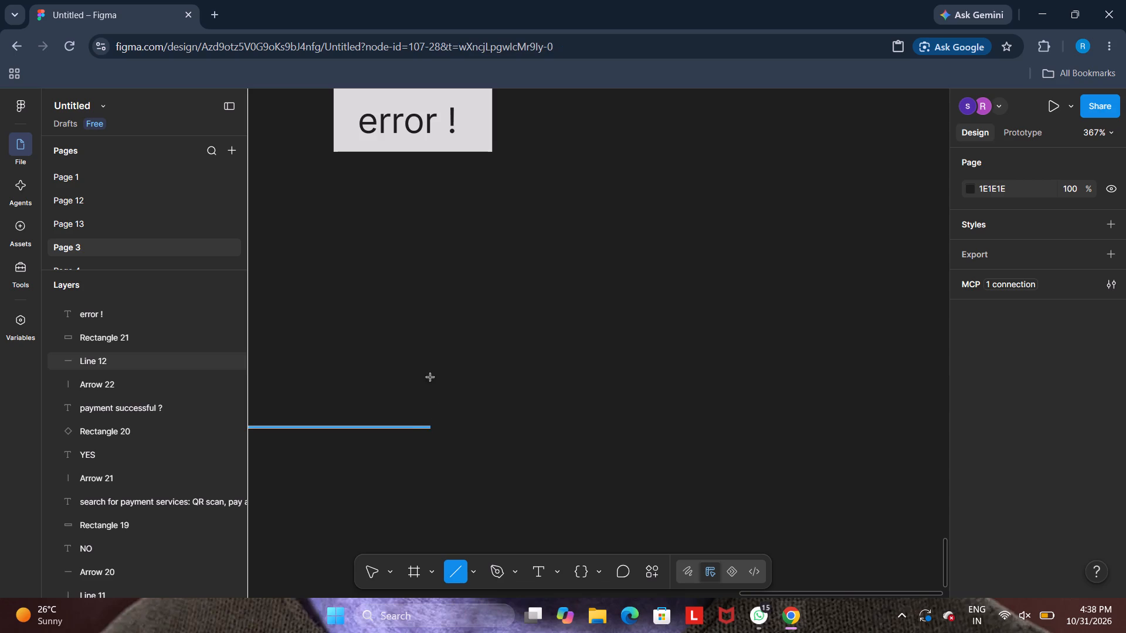
{"action": "left_click_drag", "start_coordinate": [430, 377], "coordinate": [432, 181]}
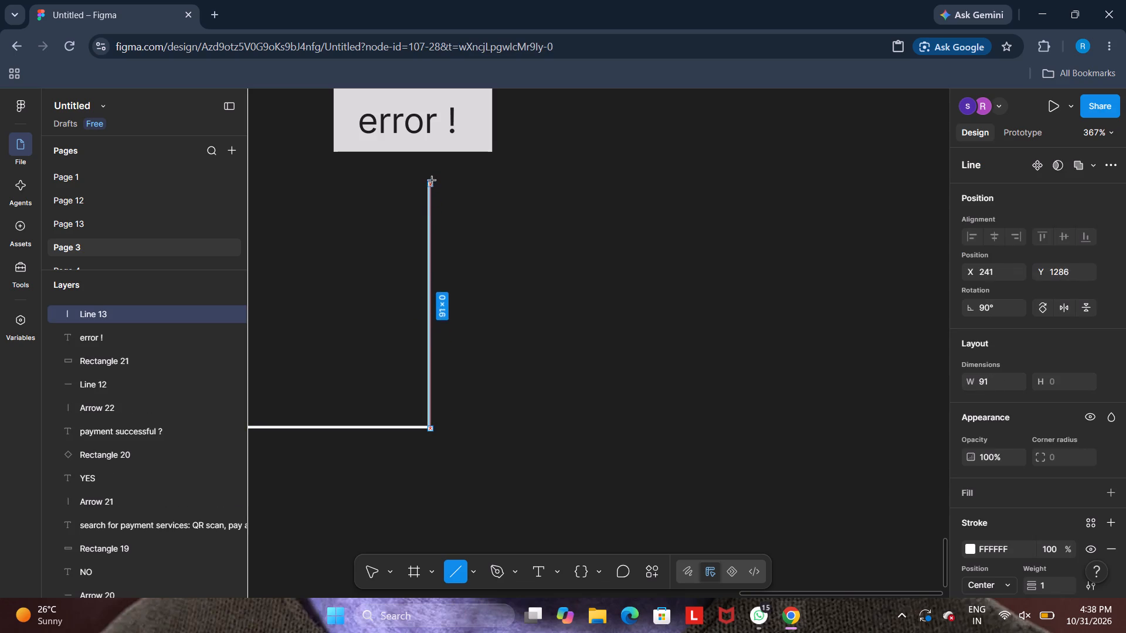
{"action": "left_click_drag", "start_coordinate": [432, 181], "coordinate": [430, 156]}
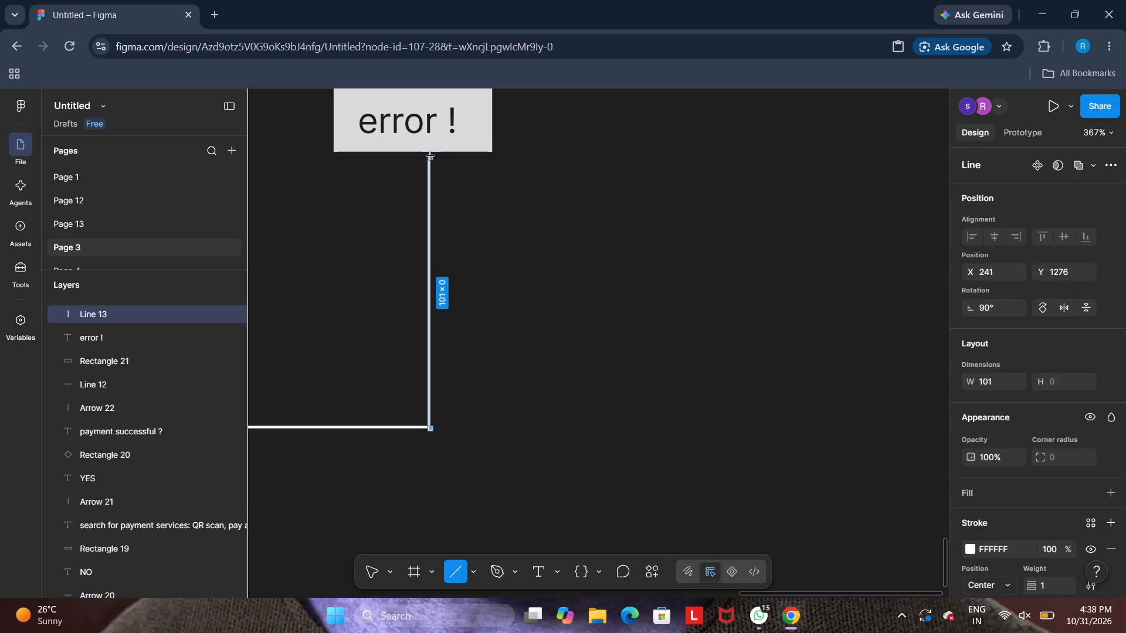
{"action": "left_click_drag", "start_coordinate": [430, 156], "coordinate": [426, 178]}
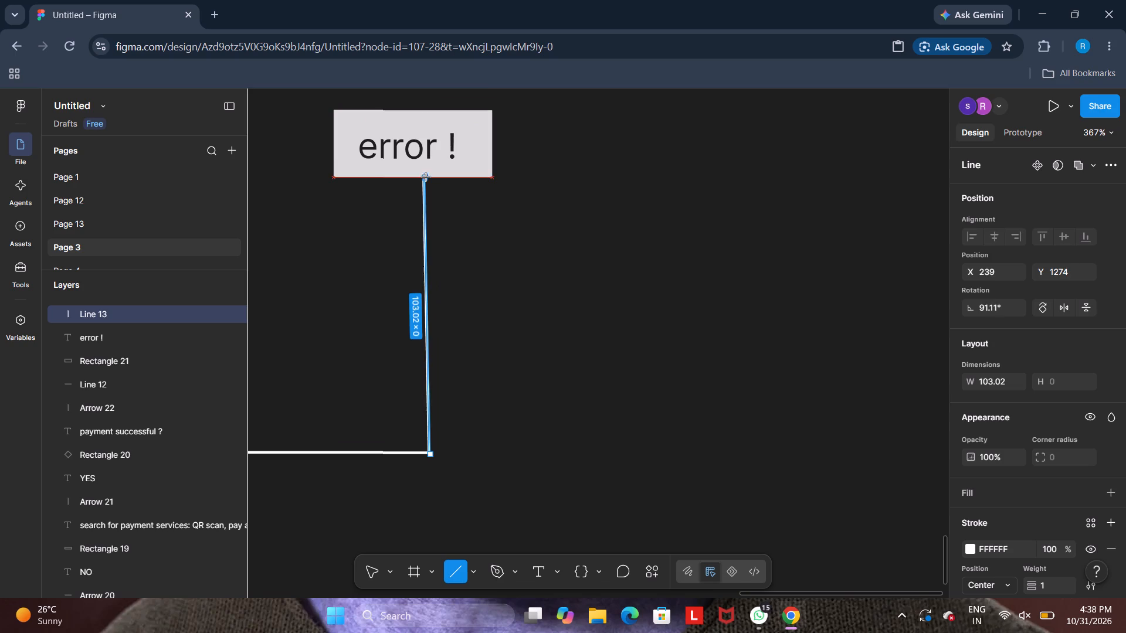
{"action": "left_click_drag", "start_coordinate": [426, 178], "coordinate": [430, 181]}
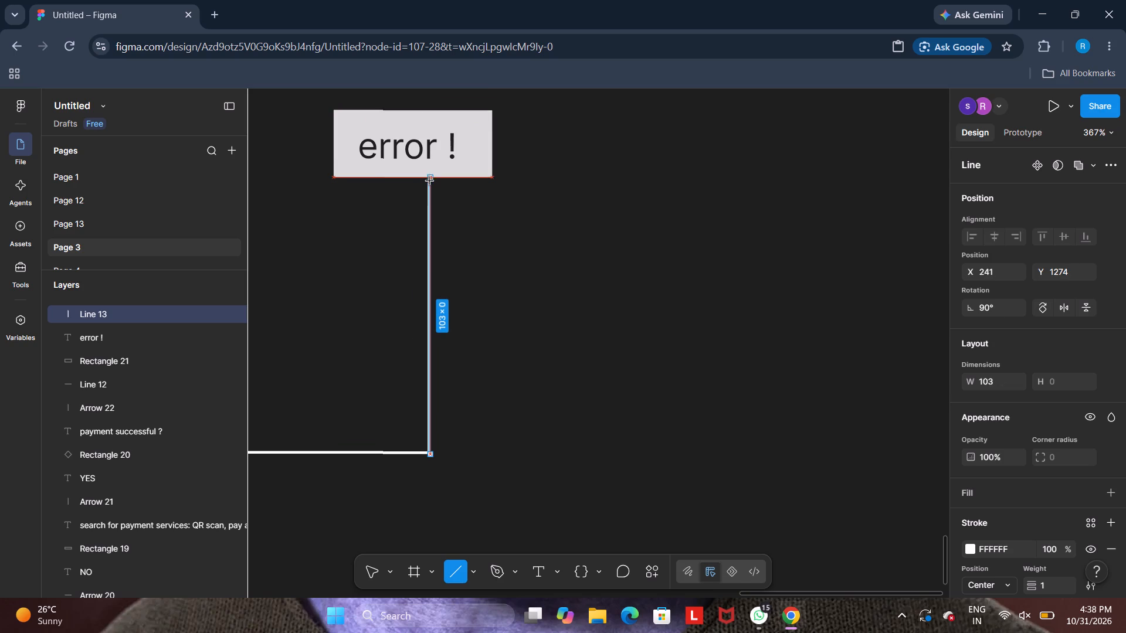
{"action": "left_click_drag", "start_coordinate": [430, 181], "coordinate": [430, 181]}
{"action": "left_click", "coordinate": [512, 264]}
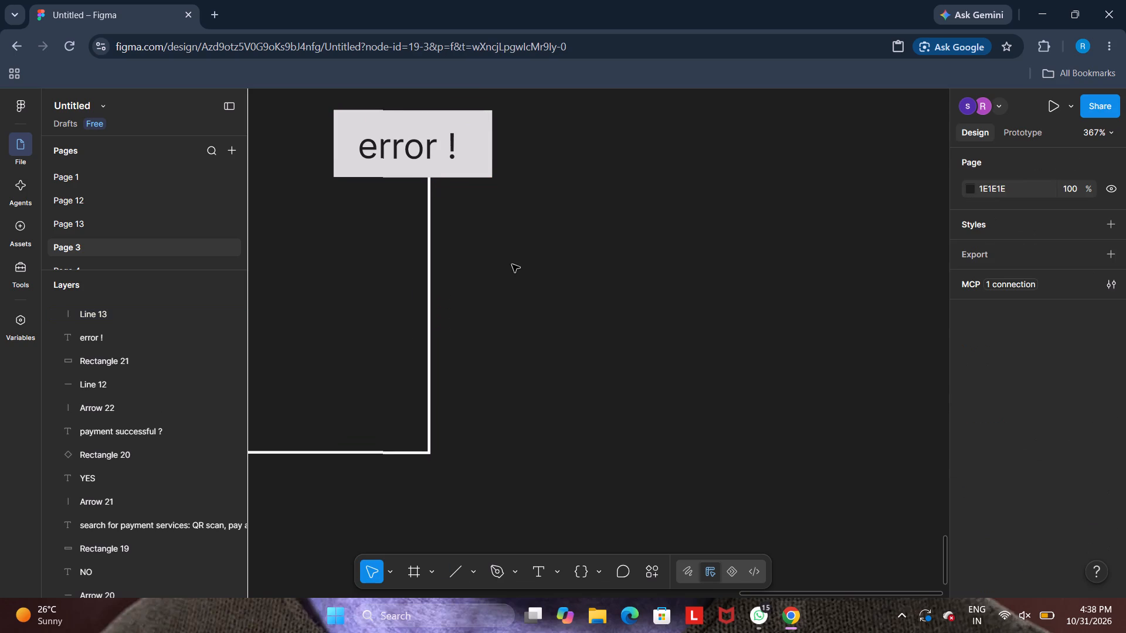
Move the "error !" text and rectangle together slightly right so the box is centred on the vertical line.
{"action": "left_click_drag", "start_coordinate": [413, 174], "coordinate": [523, 220]}
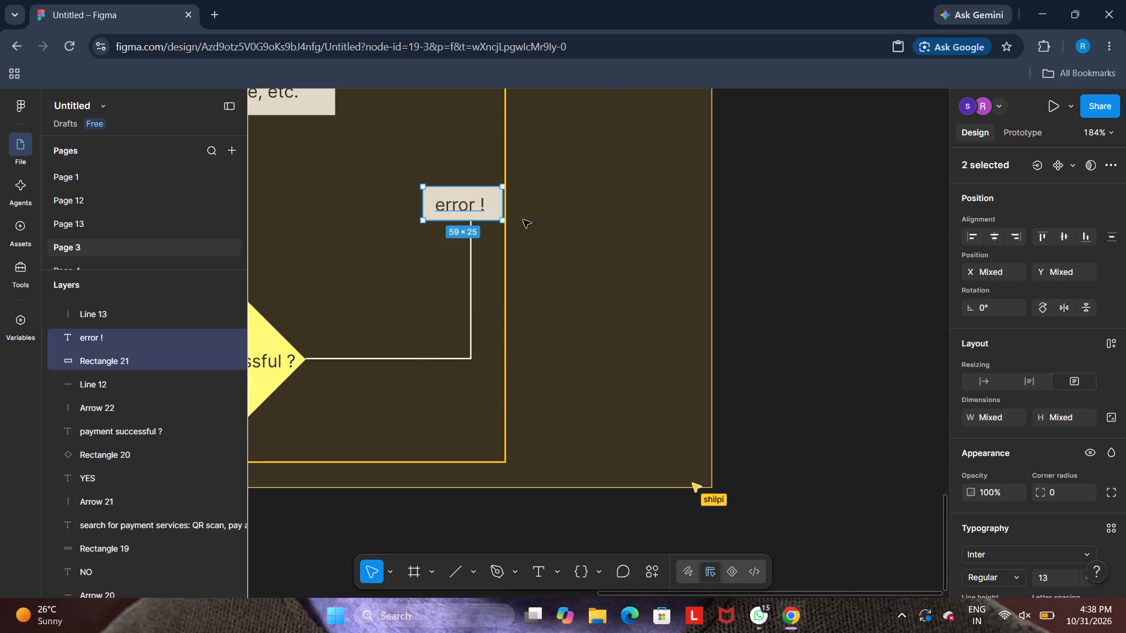
{"action": "left_click_drag", "start_coordinate": [489, 210], "coordinate": [494, 210]}
{"action": "left_click", "coordinate": [574, 249]}
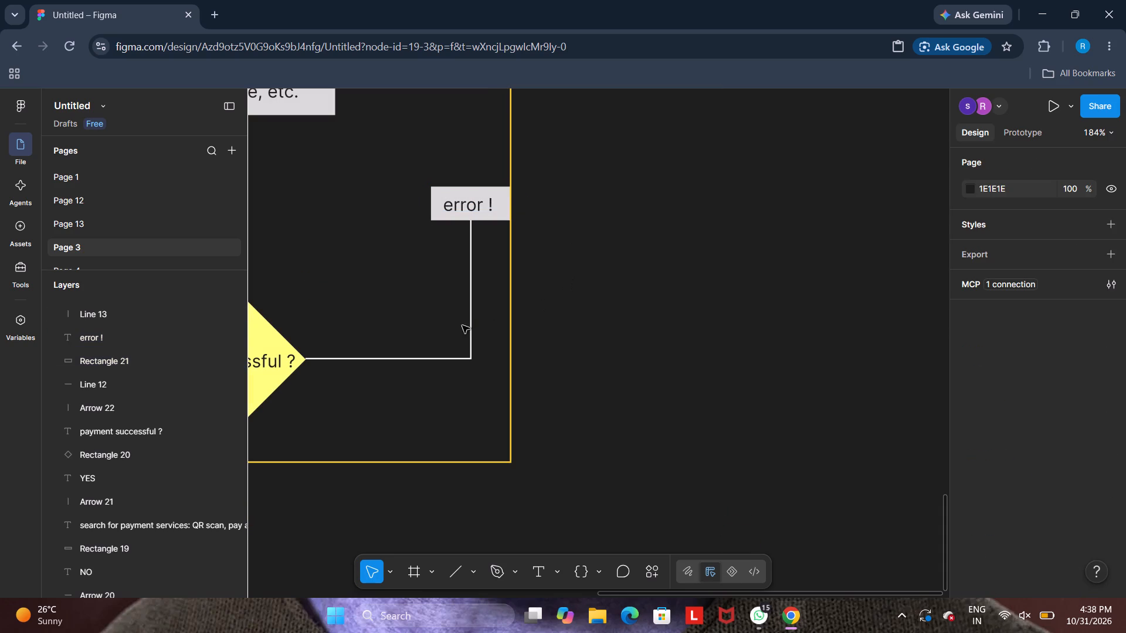
Draw a vertical line from the "error !" box's top centre up to the height of the "search for payment services" box.
{"action": "key", "text": "l"}
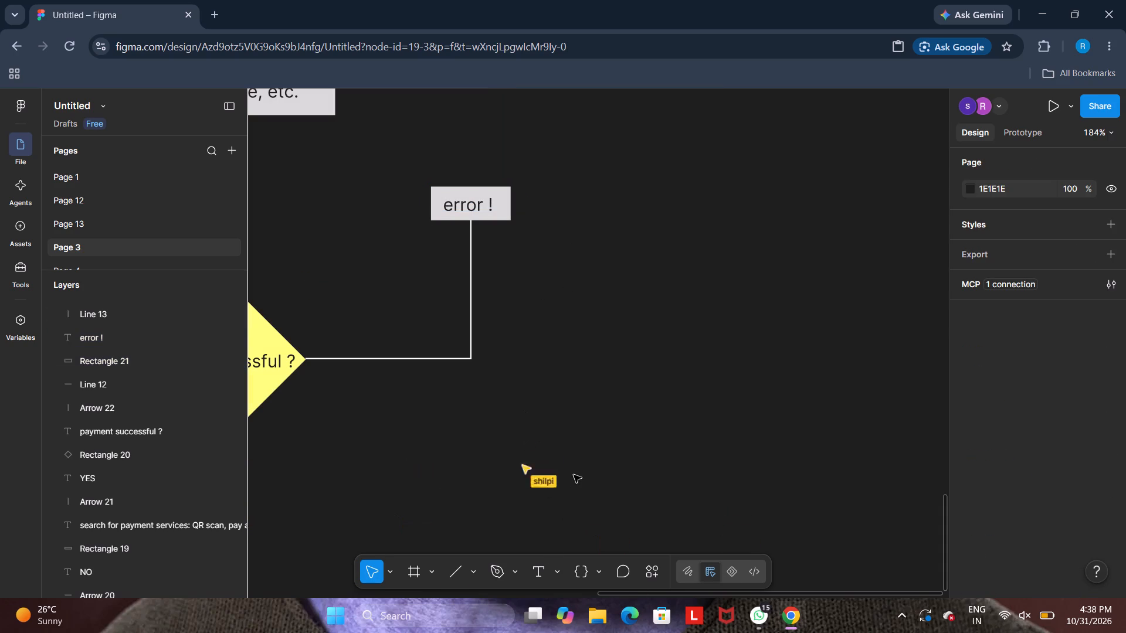
{"action": "scroll", "coordinate": [547, 329], "scroll_direction": "up", "scroll_amount": 1}
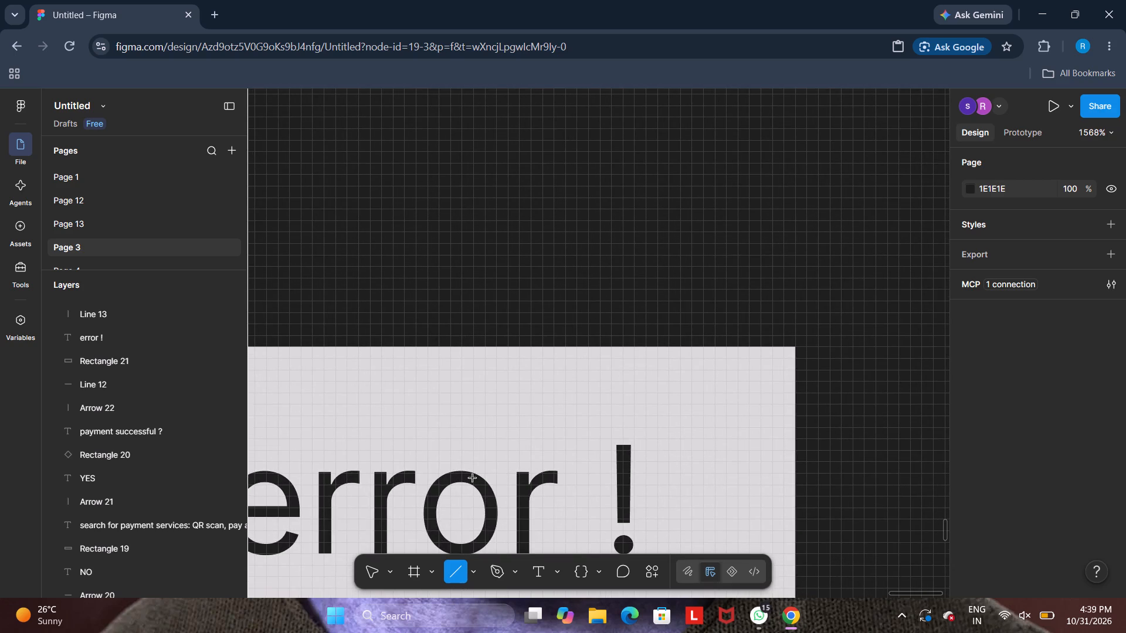
{"action": "scroll", "coordinate": [473, 478], "scroll_direction": "down", "scroll_amount": 2}
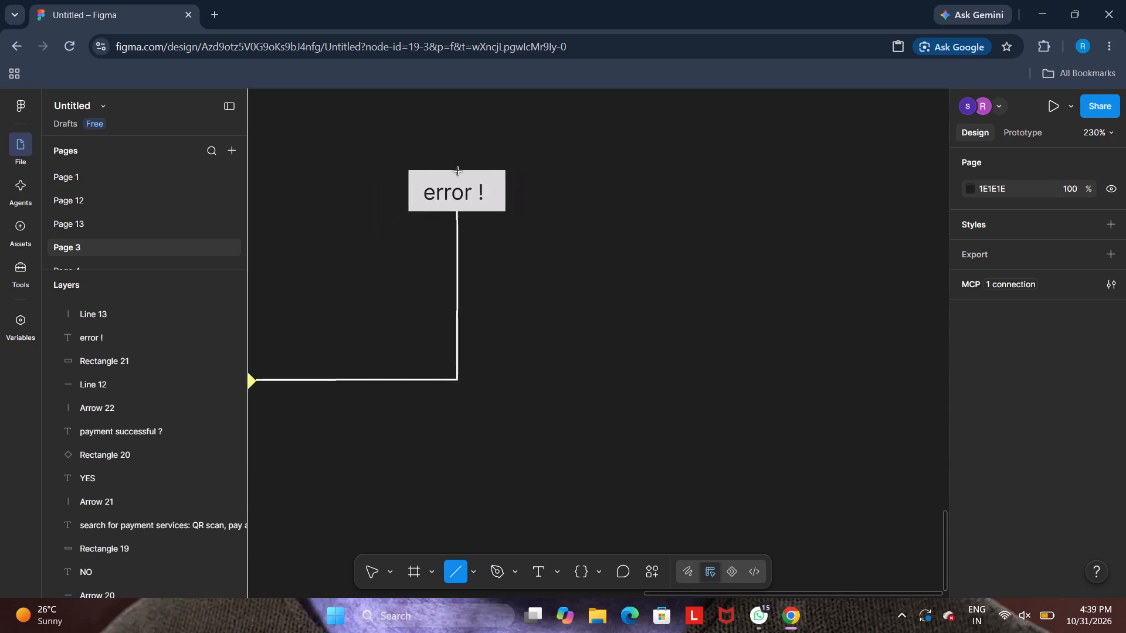
{"action": "left_click_drag", "start_coordinate": [458, 171], "coordinate": [459, 139]}
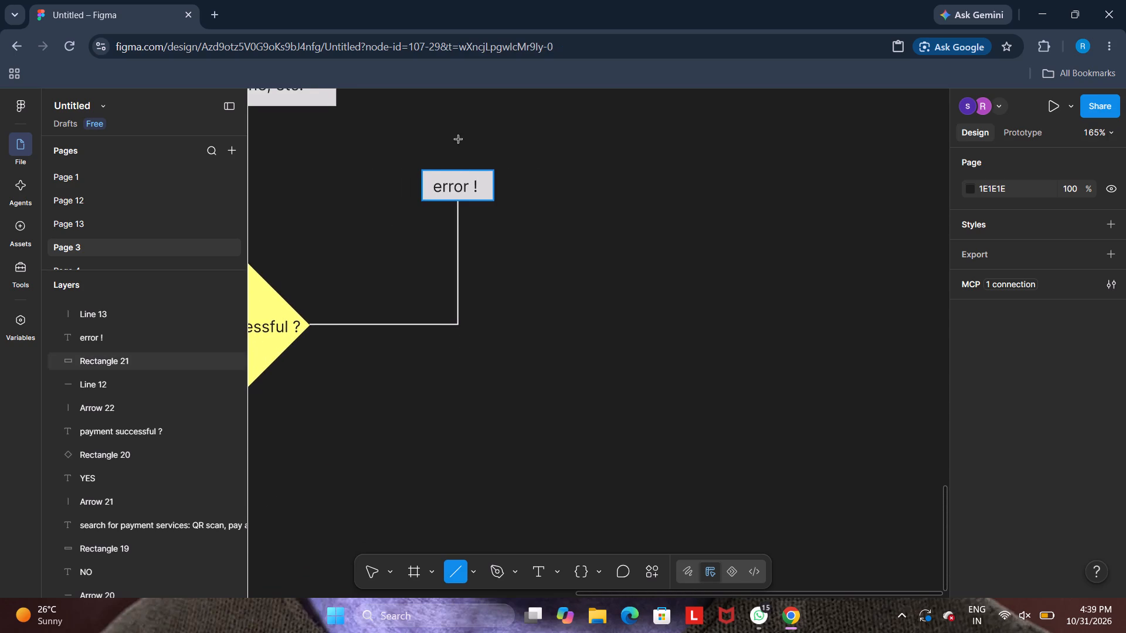
{"action": "left_click_drag", "start_coordinate": [459, 139], "coordinate": [449, 240]}
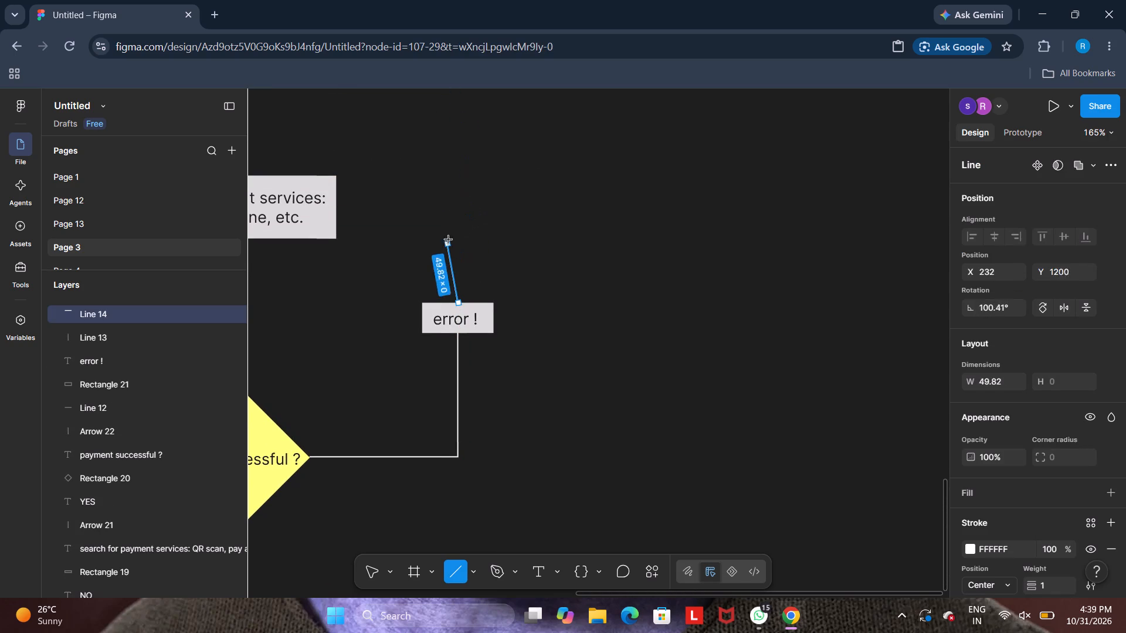
{"action": "left_click_drag", "start_coordinate": [449, 240], "coordinate": [456, 216]}
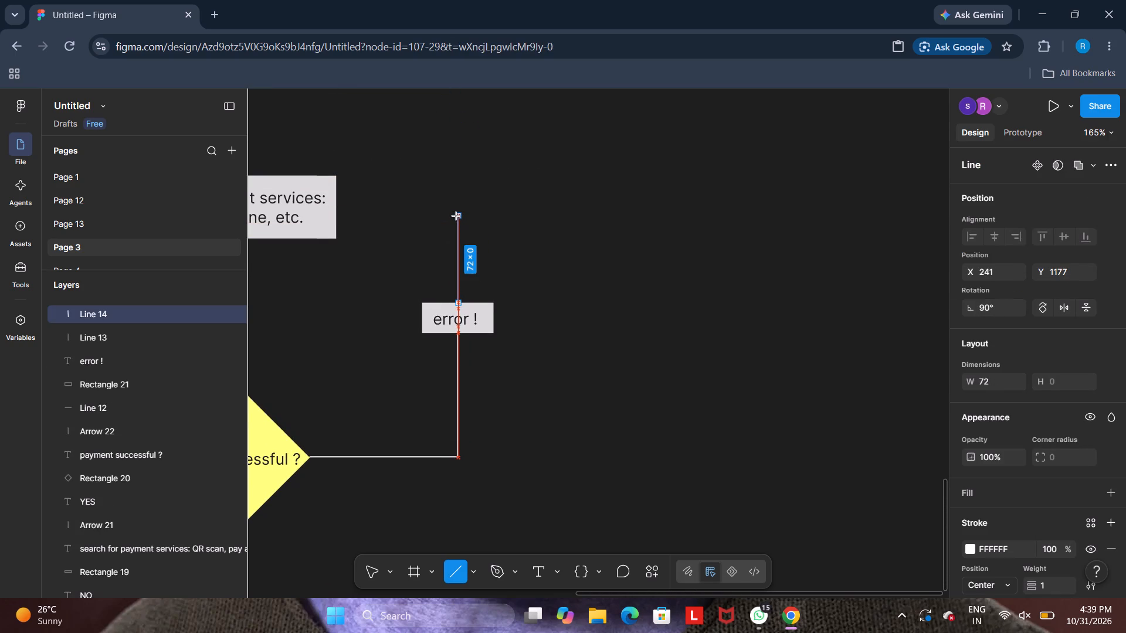
{"action": "left_click_drag", "start_coordinate": [456, 216], "coordinate": [456, 211]}
{"action": "left_click", "coordinate": [537, 222]}
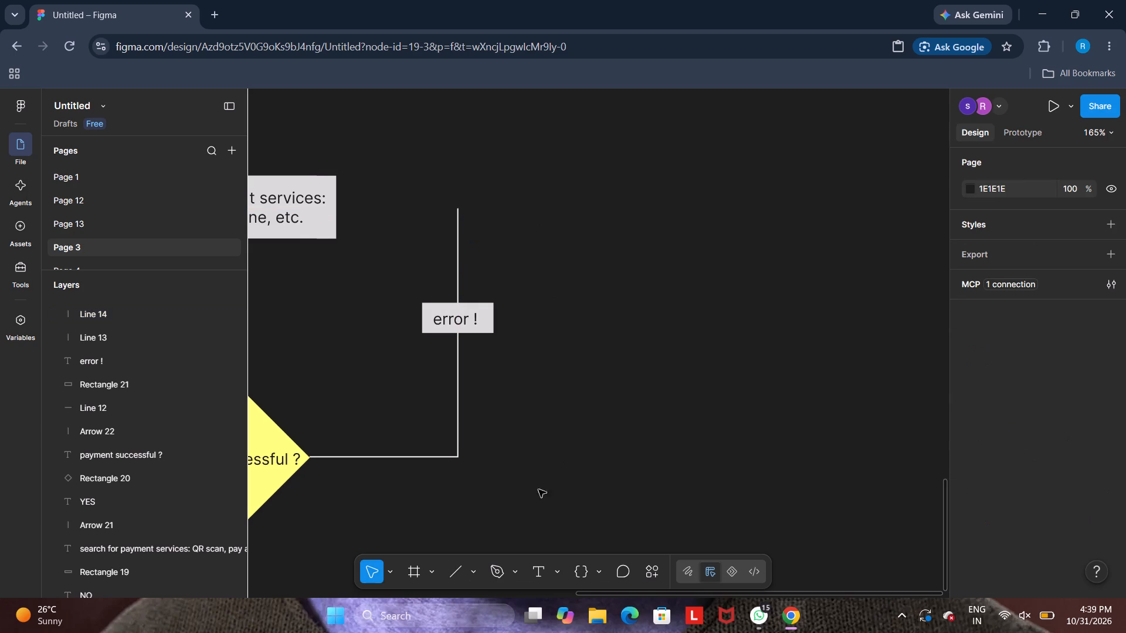
Draw an arrow about 100 long from the vertical line's top end to the nearest edge of the "search for payment services" box.
{"action": "key", "text": "shift+l"}
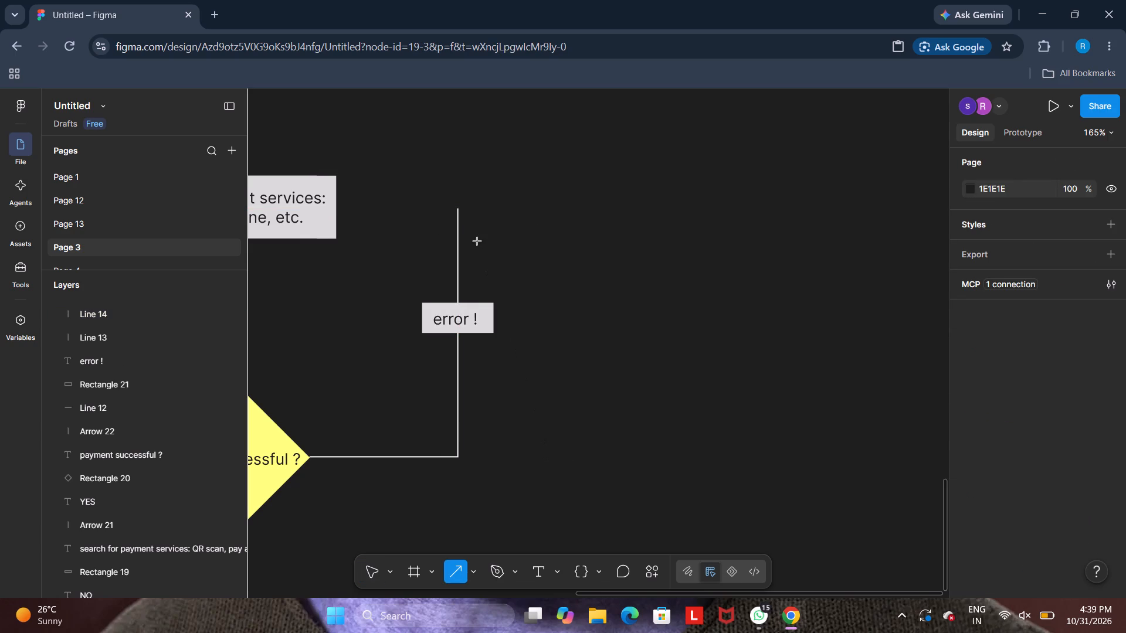
{"action": "scroll", "coordinate": [384, 224], "scroll_direction": "right", "scroll_amount": 1}
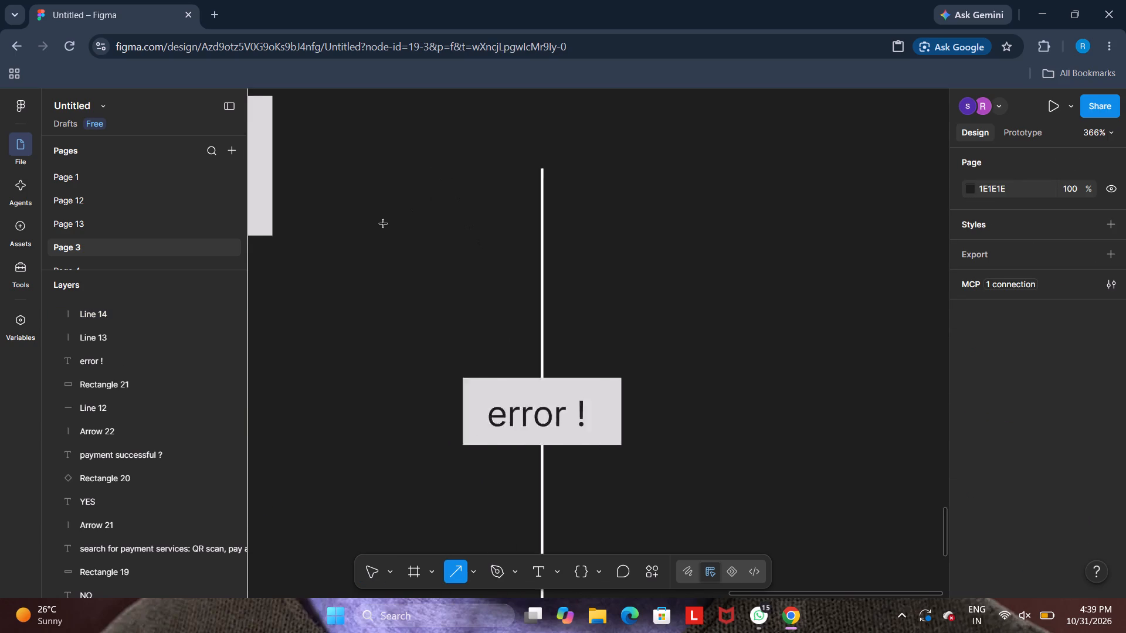
{"action": "scroll", "coordinate": [384, 224], "scroll_direction": "right", "scroll_amount": 1}
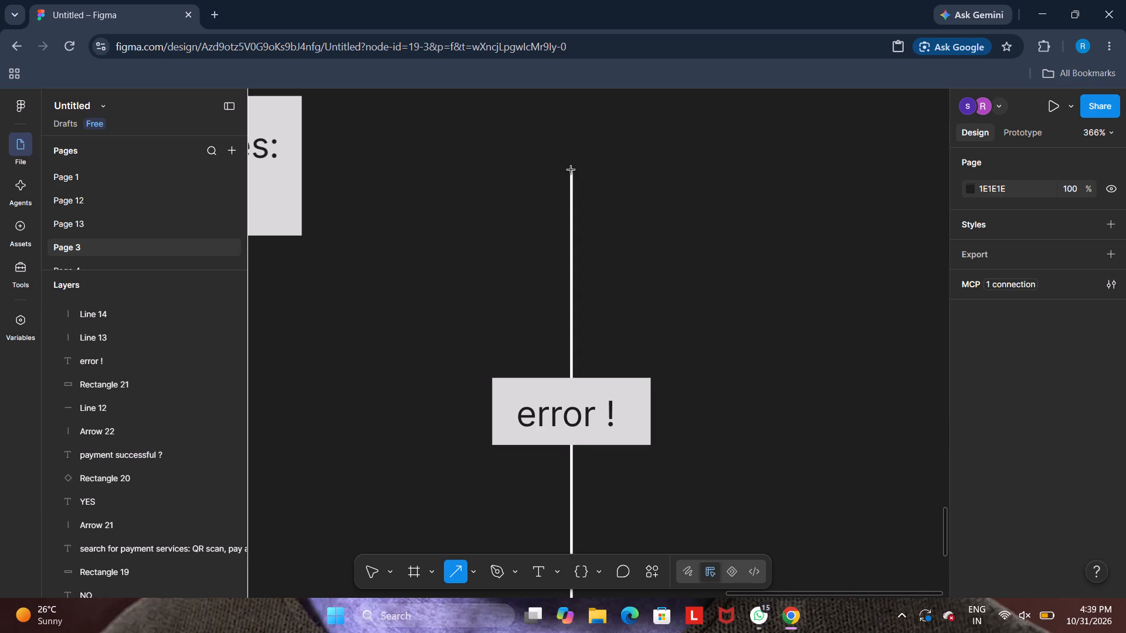
{"action": "left_click_drag", "start_coordinate": [571, 170], "coordinate": [391, 162]}
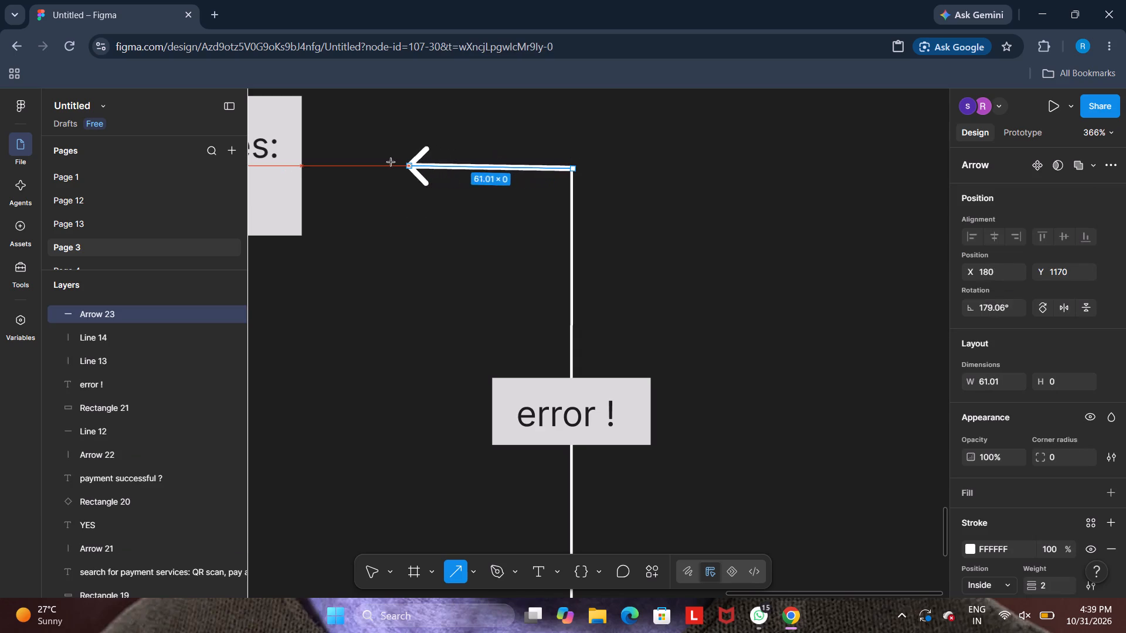
{"action": "left_click_drag", "start_coordinate": [391, 162], "coordinate": [303, 164]}
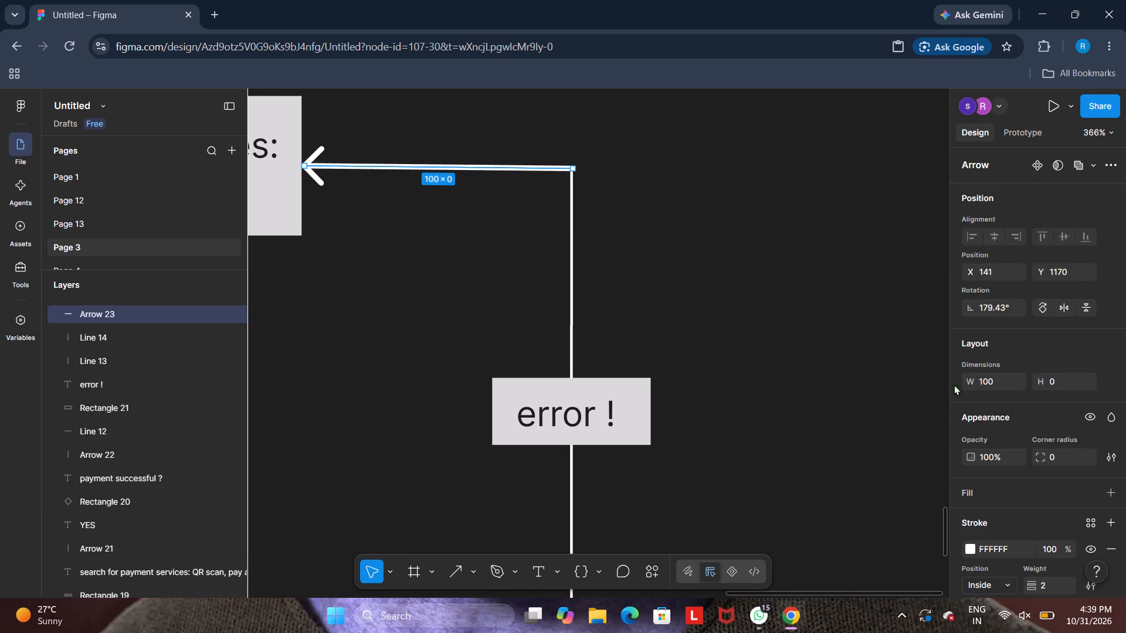
Set the new arrow's stroke weight to 1.
{"action": "left_click", "coordinate": [1044, 582]}
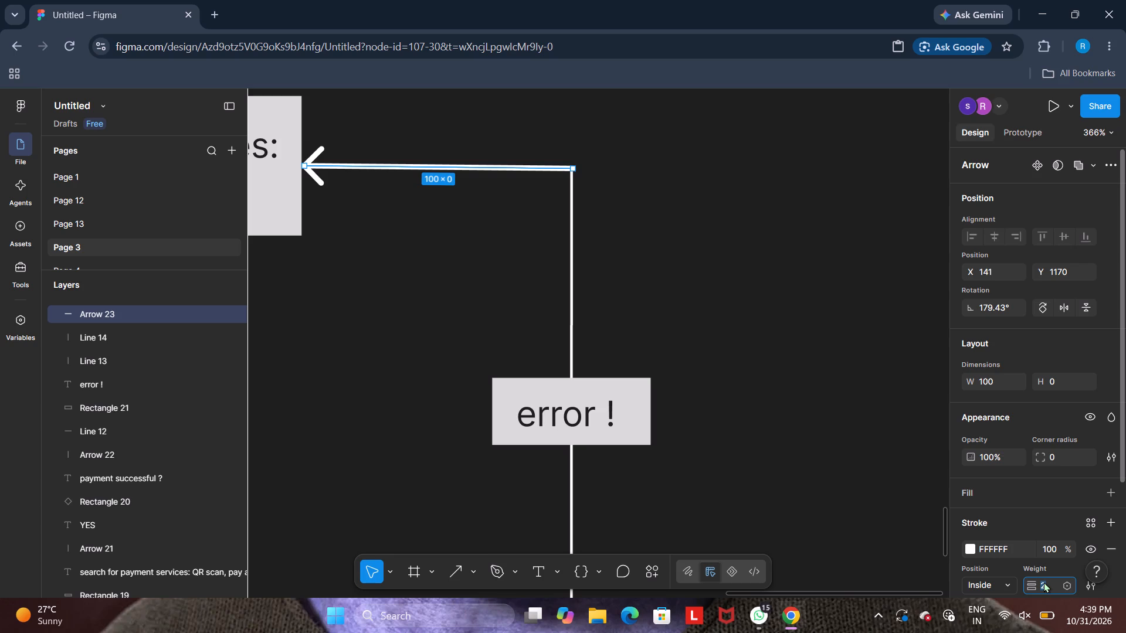
{"action": "key", "text": "1"}
{"action": "key", "text": "Return"}
{"action": "left_click", "coordinate": [834, 375]}
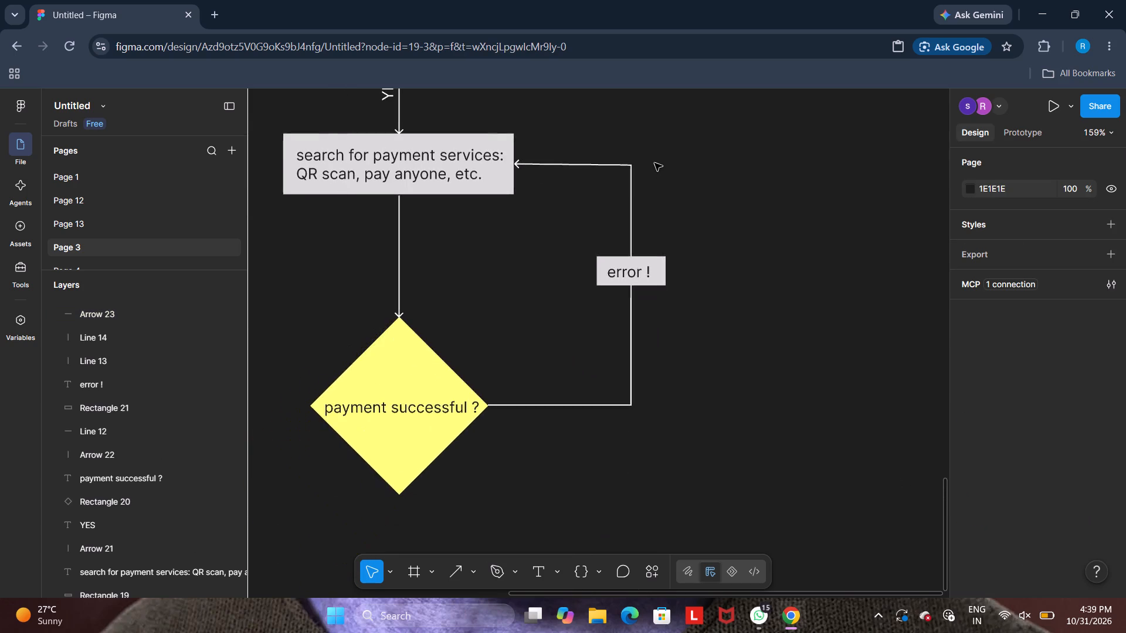
Copy the "NO" label onto the failure branch, beside the vertical line below the "error !" box at about X 227, Y 1311.
{"action": "scroll", "coordinate": [654, 163], "scroll_direction": "up", "scroll_amount": 3}
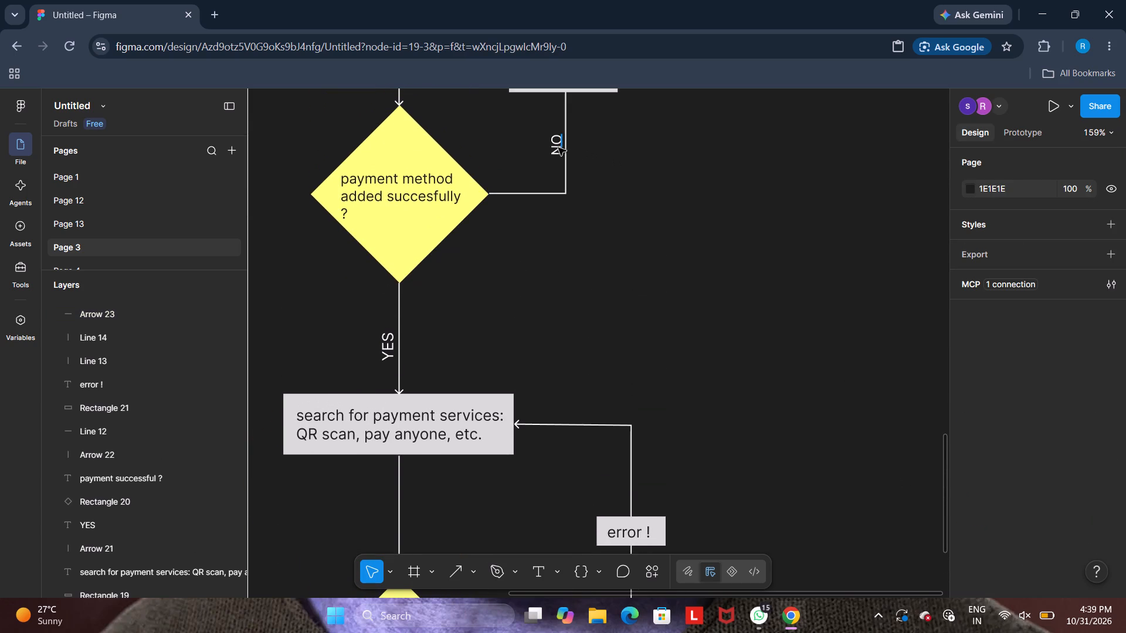
{"action": "left_click", "coordinate": [552, 147]}
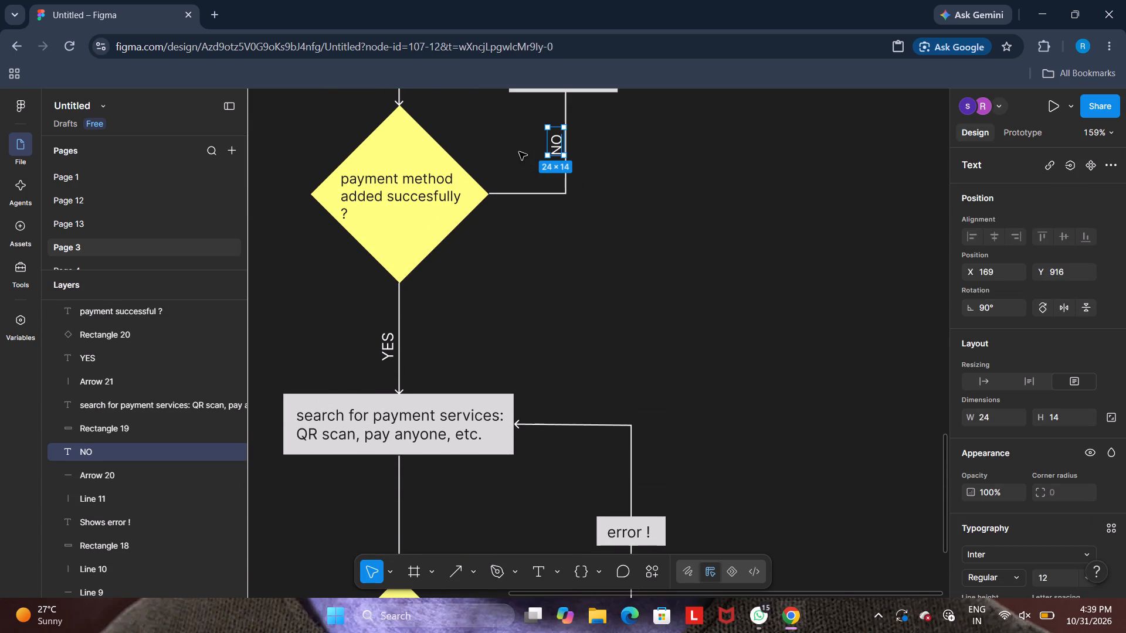
{"action": "key", "text": "ctrl+c"}
{"action": "scroll", "coordinate": [646, 300], "scroll_direction": "down", "scroll_amount": 3}
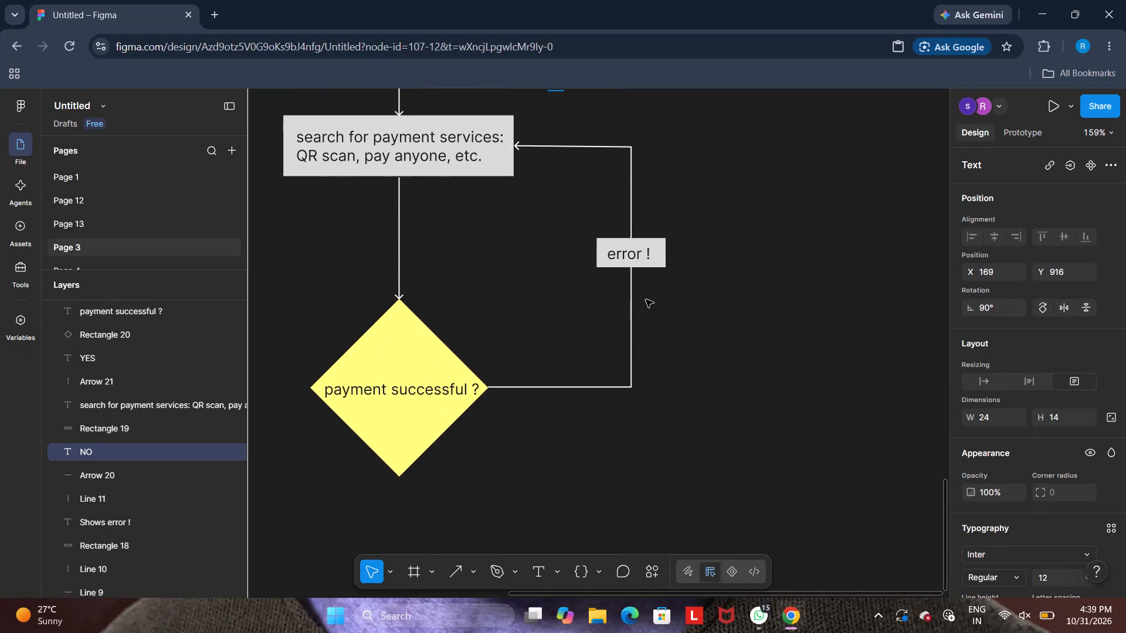
{"action": "right_click", "coordinate": [594, 322]}
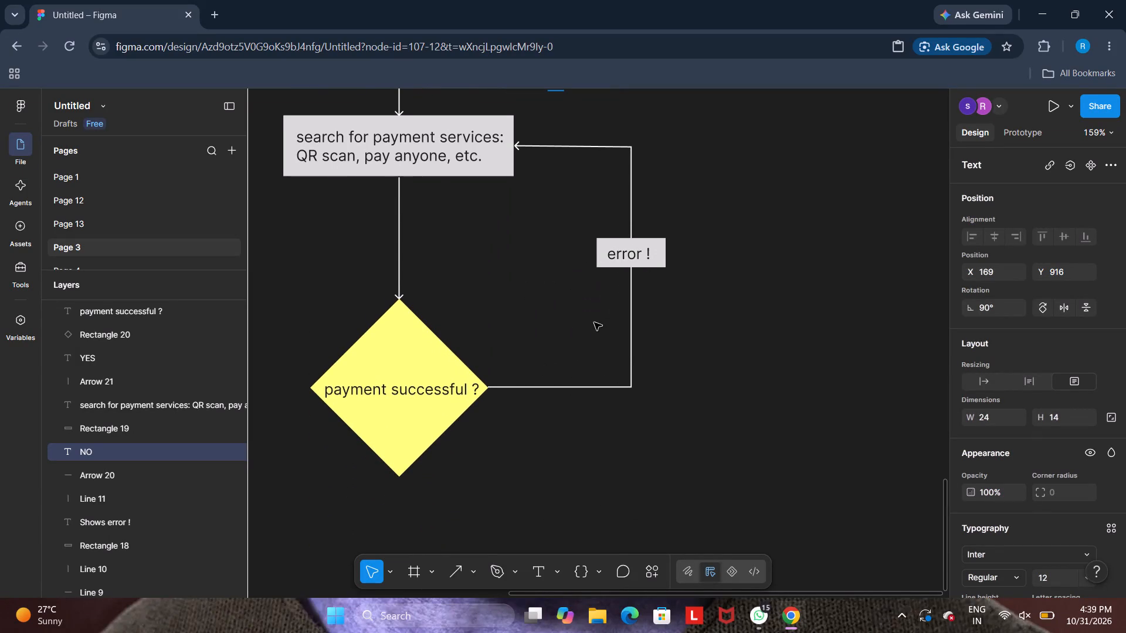
{"action": "left_click", "coordinate": [616, 329]}
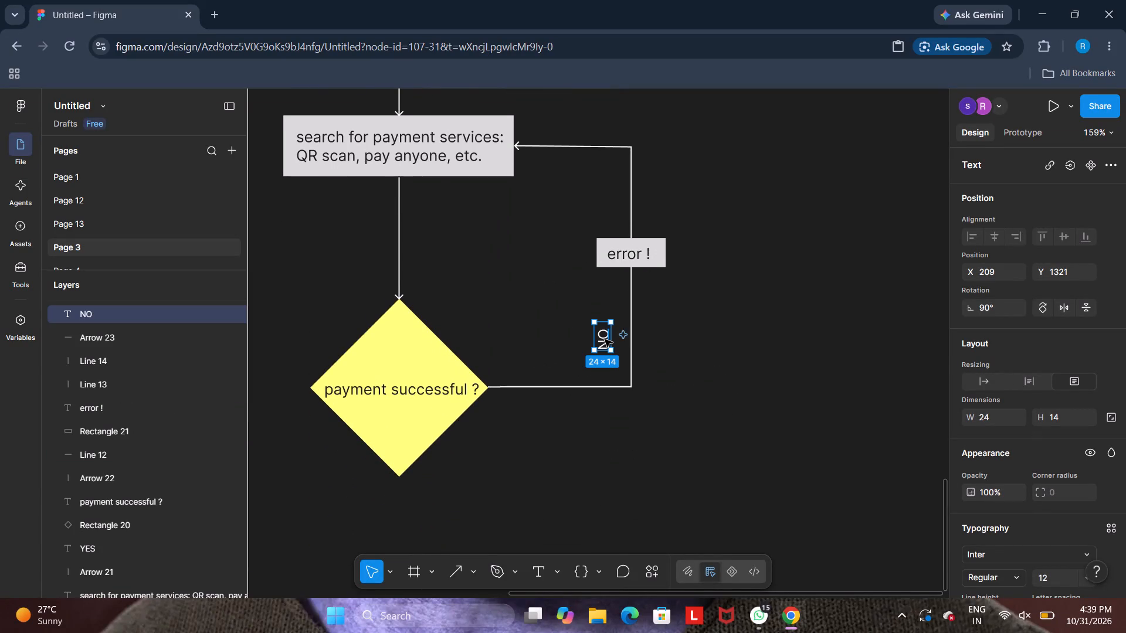
{"action": "left_click_drag", "start_coordinate": [605, 339], "coordinate": [623, 327]}
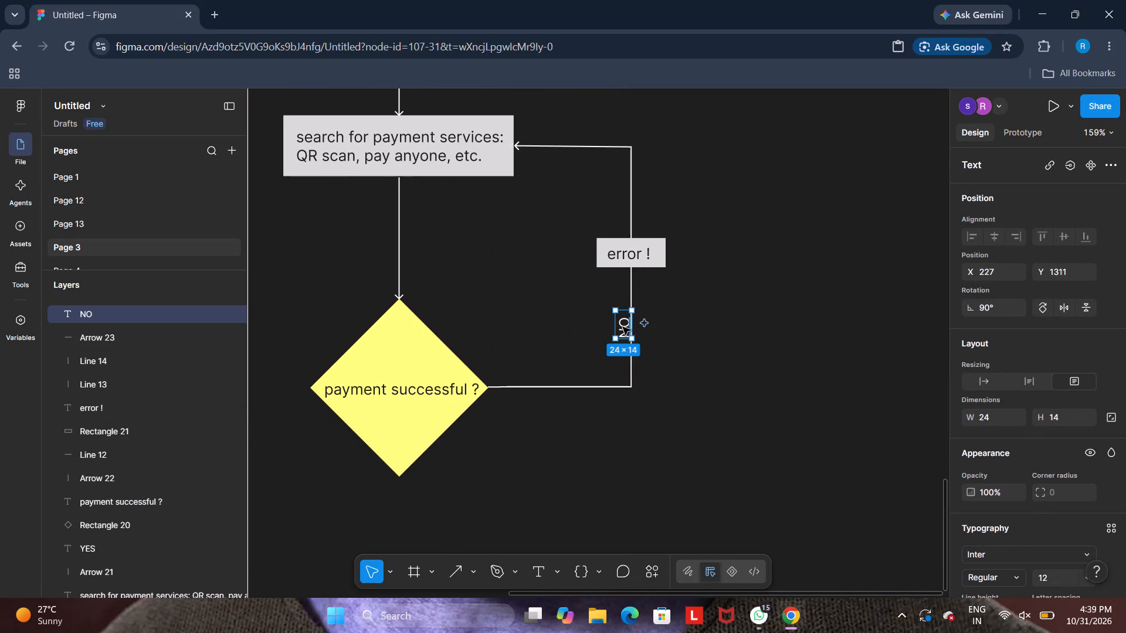
{"action": "left_click", "coordinate": [701, 331]}
Copy the "YES" label beside the arrow leading into the "payment successful ?" diamond, at about X 25, Y 1241.
{"action": "scroll", "coordinate": [450, 127], "scroll_direction": "up", "scroll_amount": 1}
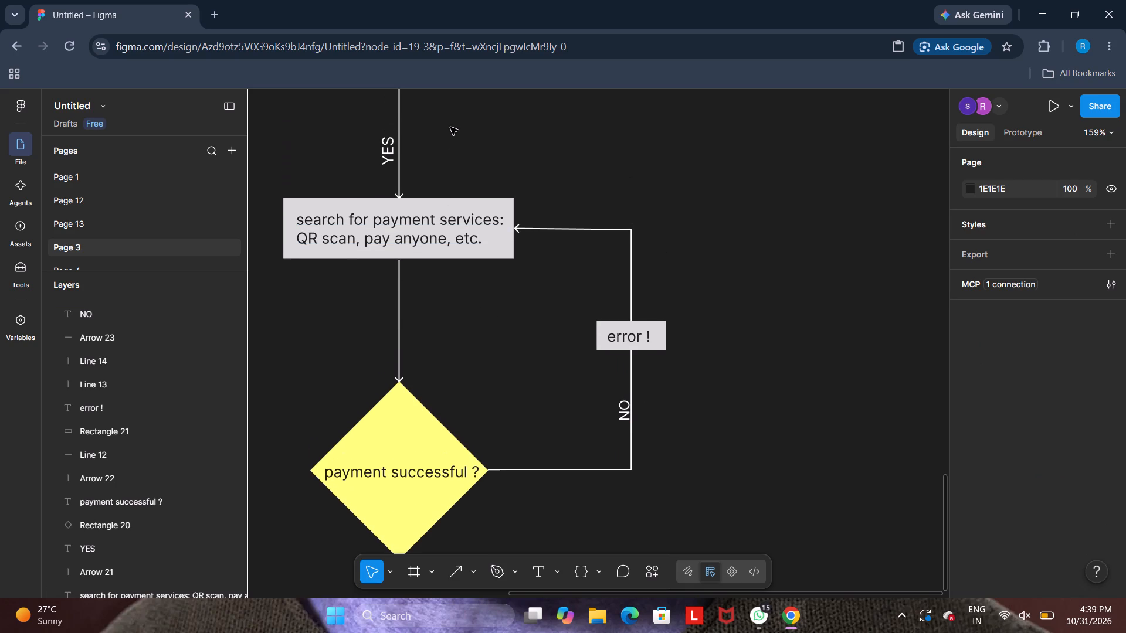
{"action": "left_click", "coordinate": [388, 144]}
{"action": "key", "text": "ctrl+c"}
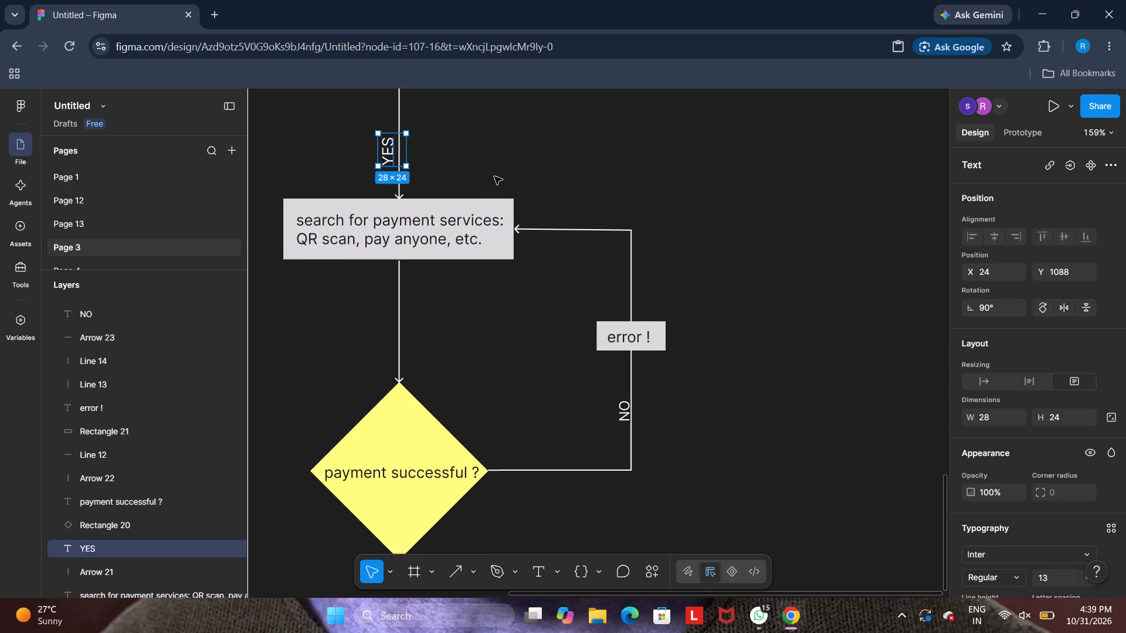
{"action": "scroll", "coordinate": [494, 176], "scroll_direction": "down", "scroll_amount": 1}
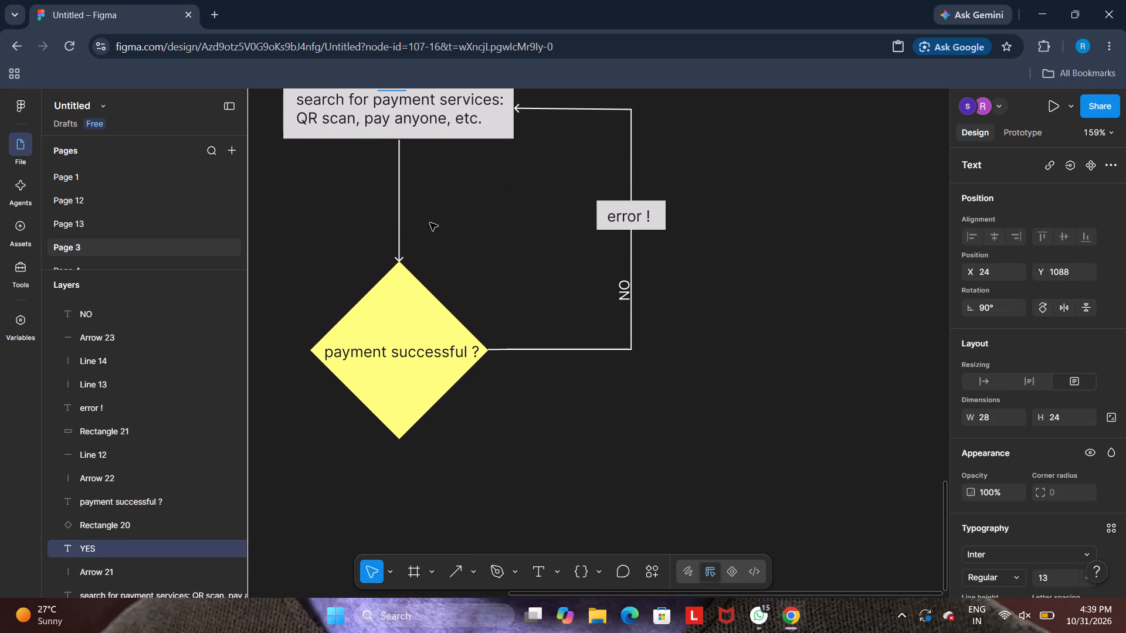
{"action": "right_click", "coordinate": [430, 223]}
{"action": "left_click", "coordinate": [450, 230]}
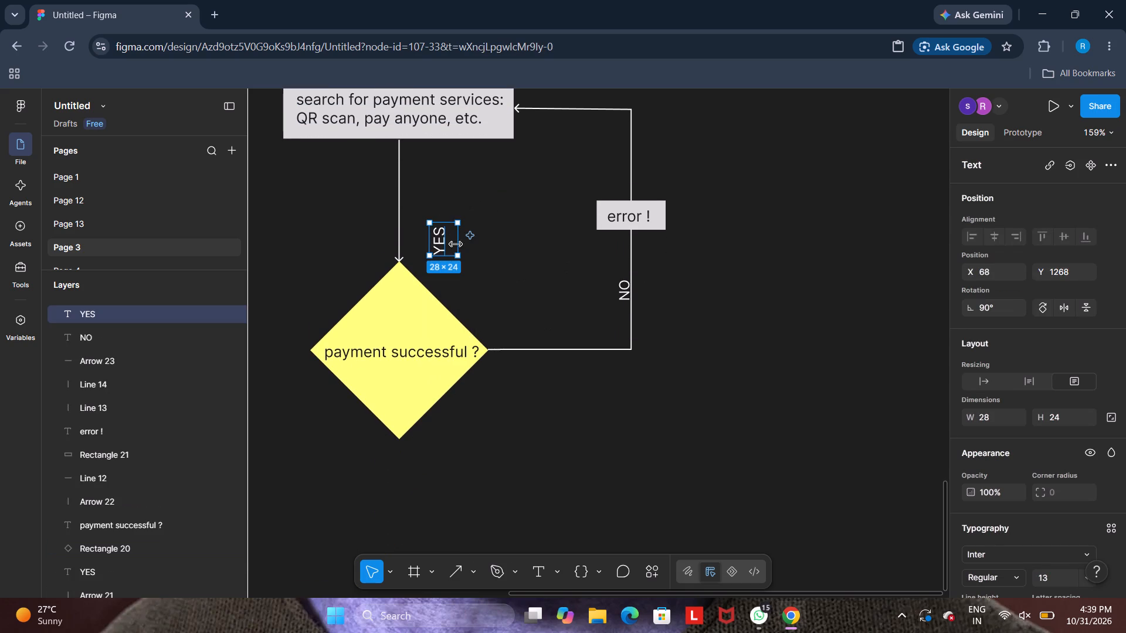
{"action": "left_click_drag", "start_coordinate": [446, 243], "coordinate": [397, 219]}
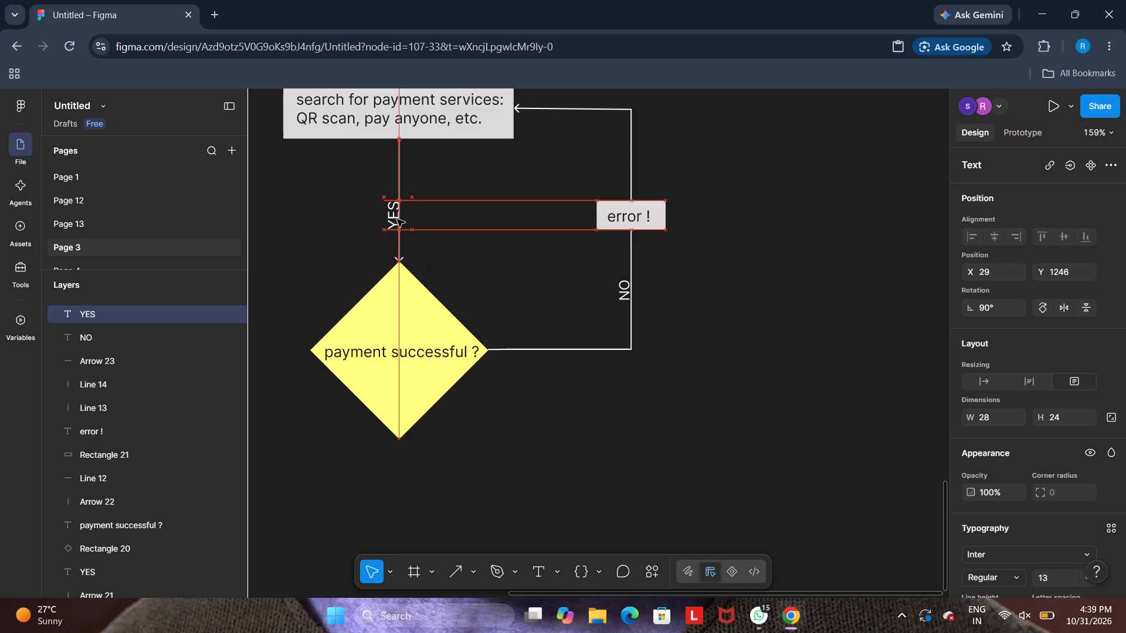
{"action": "left_click_drag", "start_coordinate": [397, 219], "coordinate": [396, 212]}
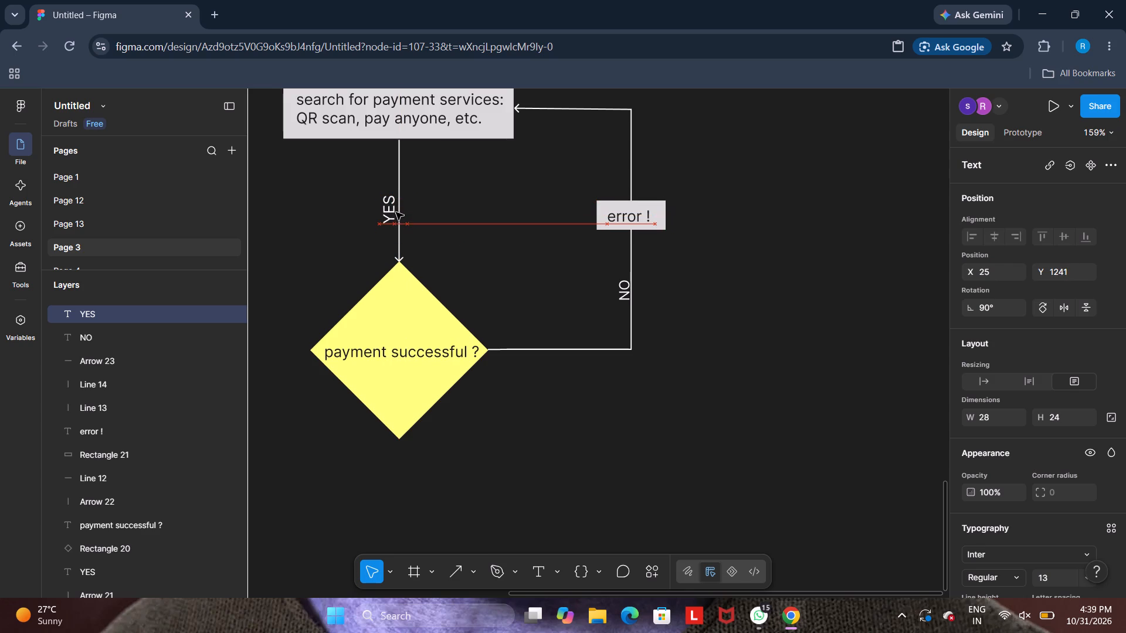
{"action": "left_click", "coordinate": [473, 198]}
Move the "YES" label above the "search for payment services" box to X 25, Y 1088, in line with the lower "YES" label.
{"action": "scroll", "coordinate": [473, 198], "scroll_direction": "up", "scroll_amount": 1}
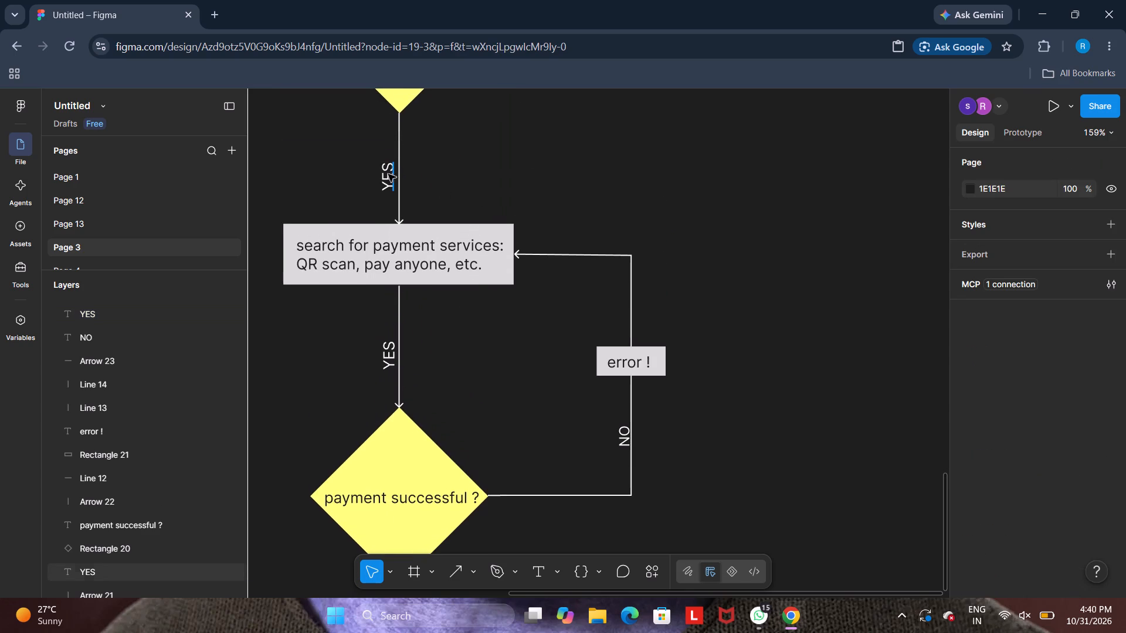
{"action": "left_click", "coordinate": [385, 173]}
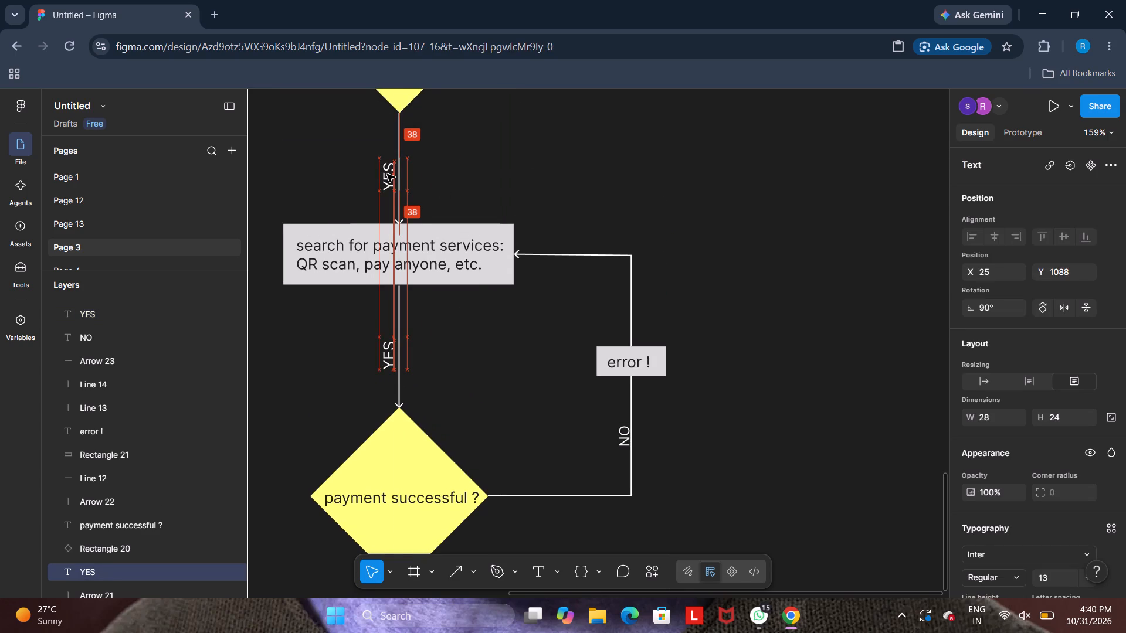
{"action": "left_click", "coordinate": [518, 178]}
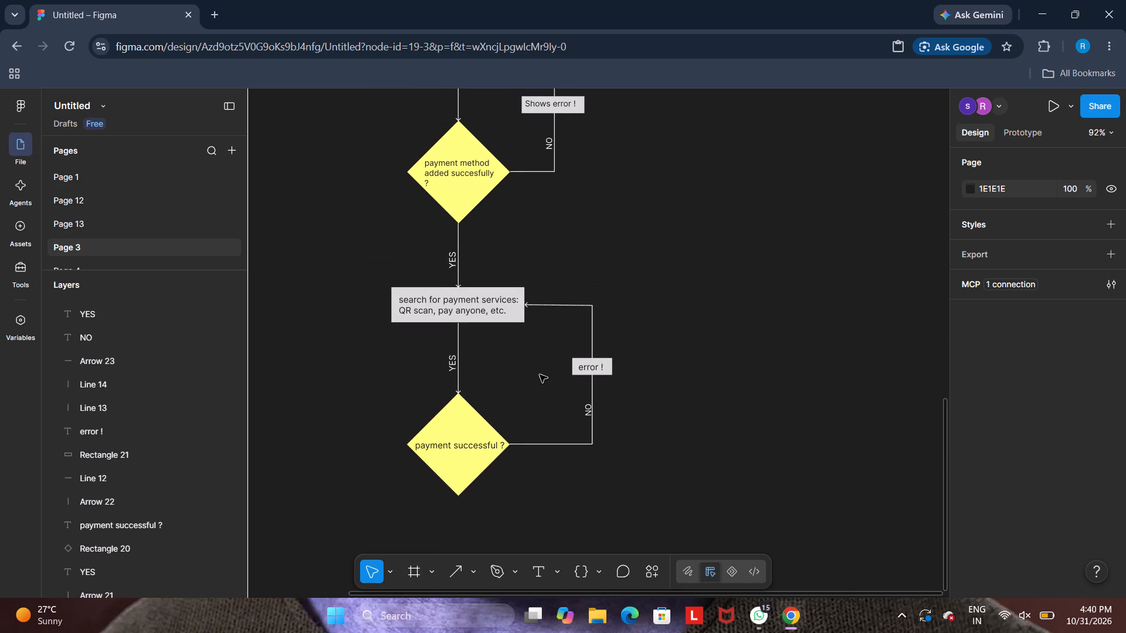
Copy the "search for payment services" rectangle below the "payment successful ?" diamond, centred under it at X -57, Y 1566.
{"action": "scroll", "coordinate": [540, 375], "scroll_direction": "down", "scroll_amount": 2}
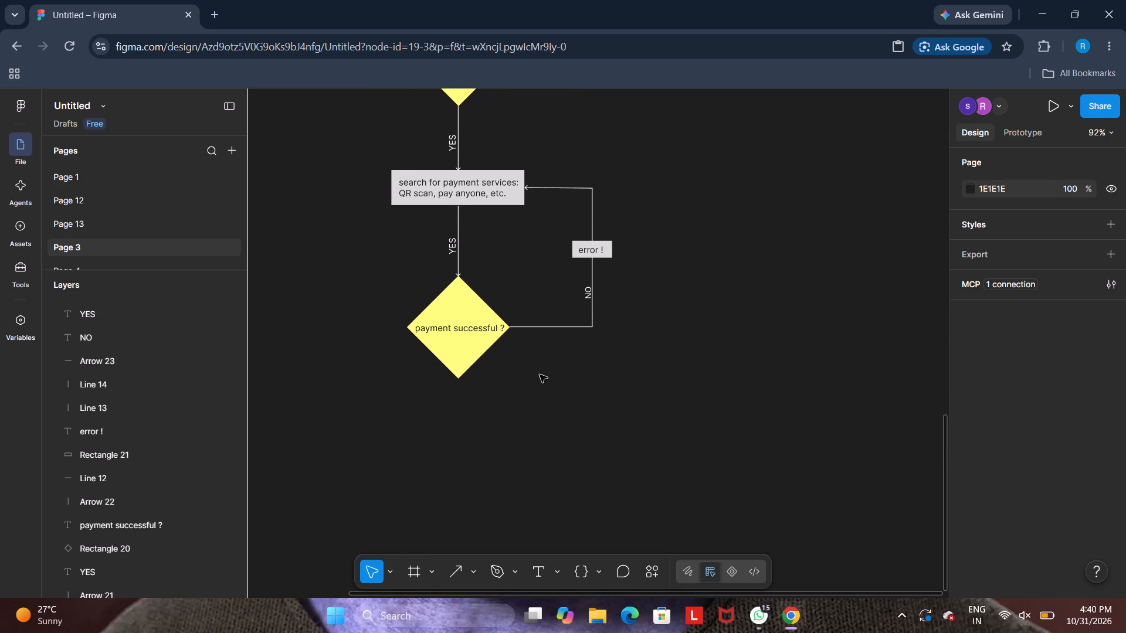
{"action": "scroll", "coordinate": [463, 382], "scroll_direction": "down", "scroll_amount": 1}
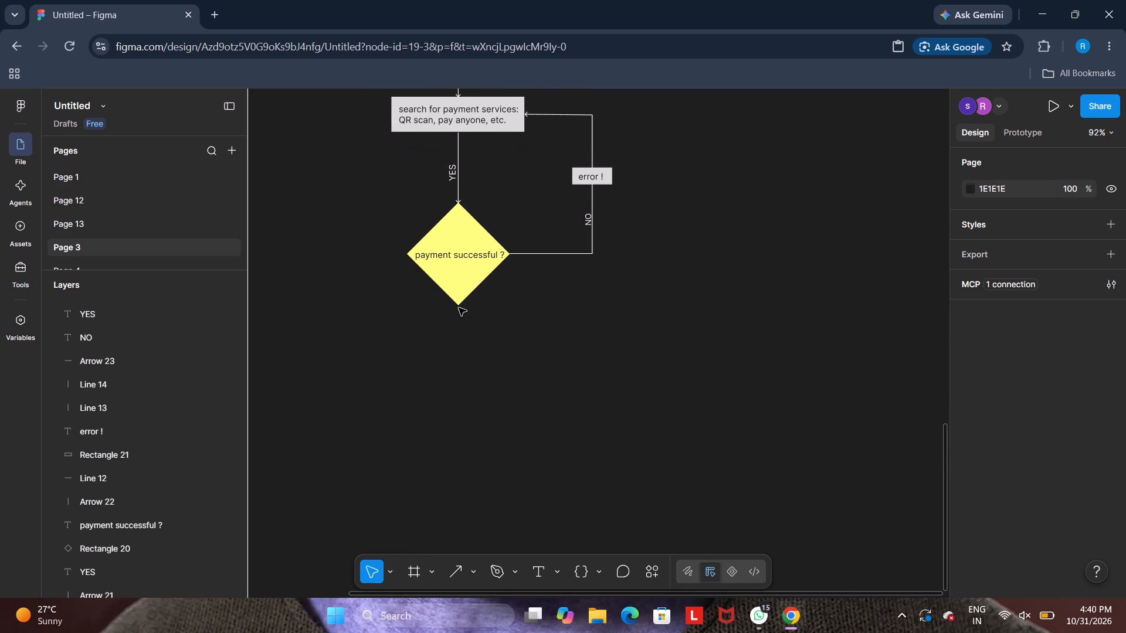
{"action": "left_click", "coordinate": [544, 577]}
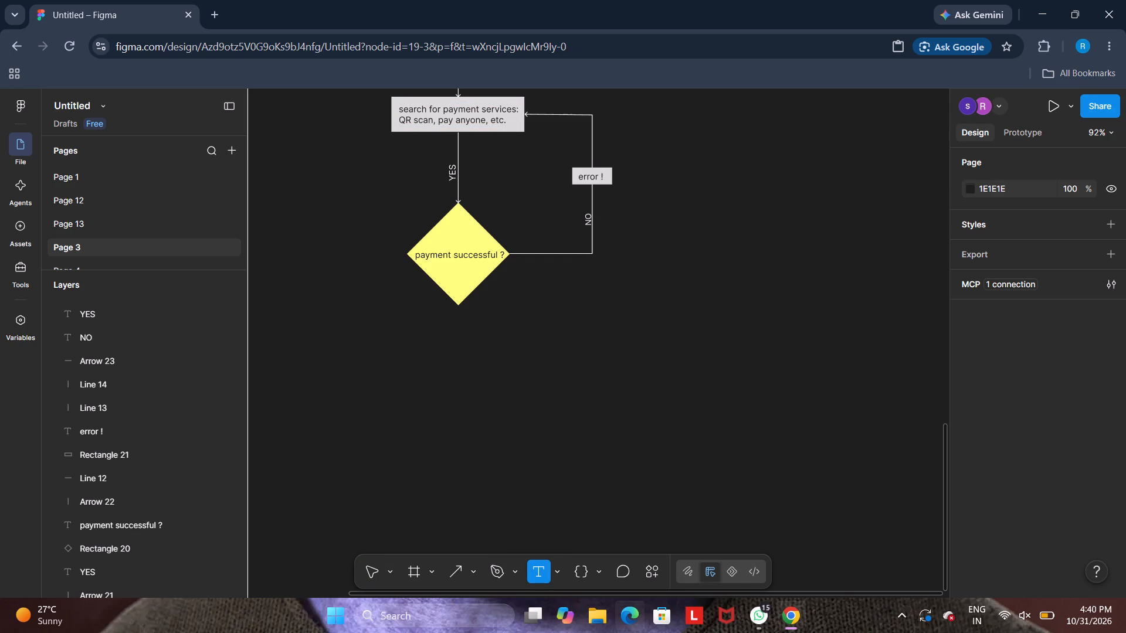
{"action": "left_click", "coordinate": [372, 564]}
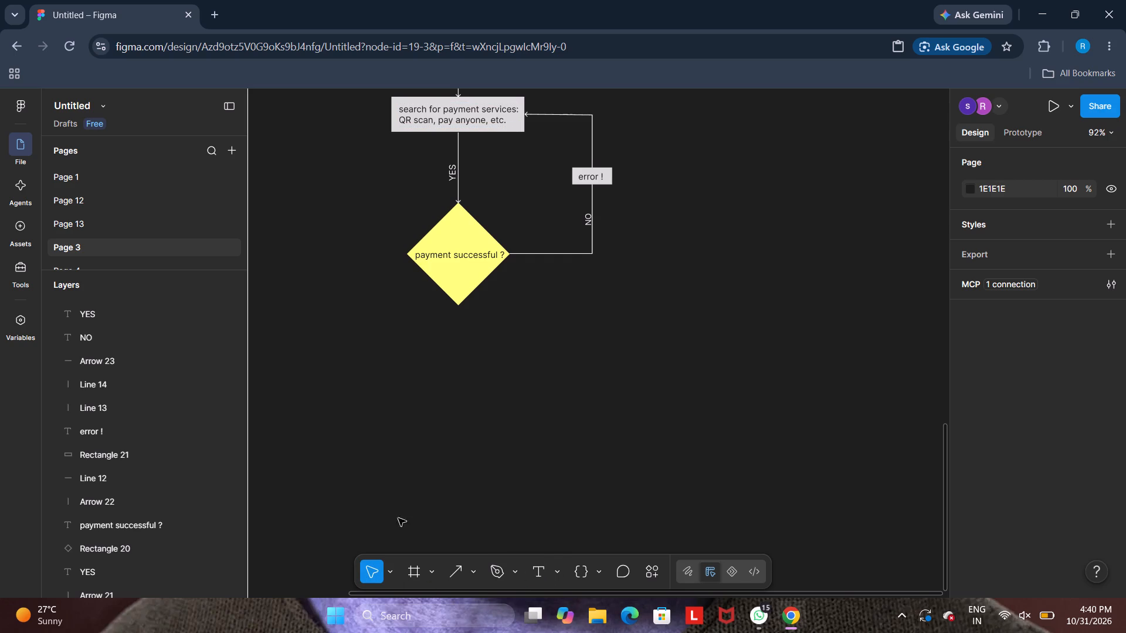
{"action": "left_click", "coordinate": [514, 130]}
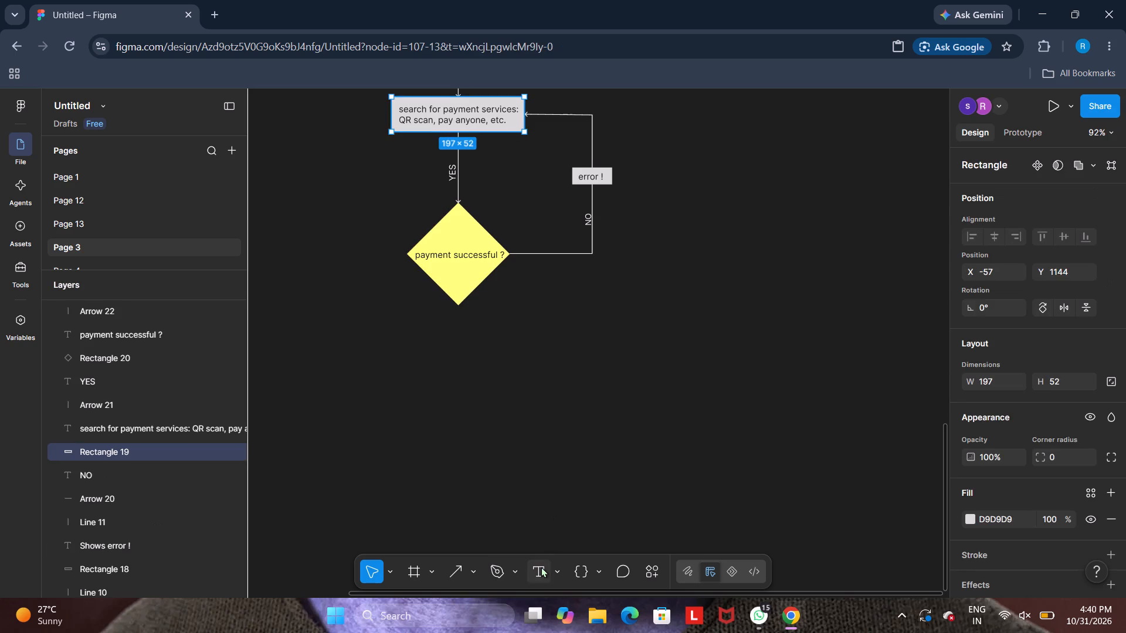
{"action": "key", "text": "ctrl+c"}
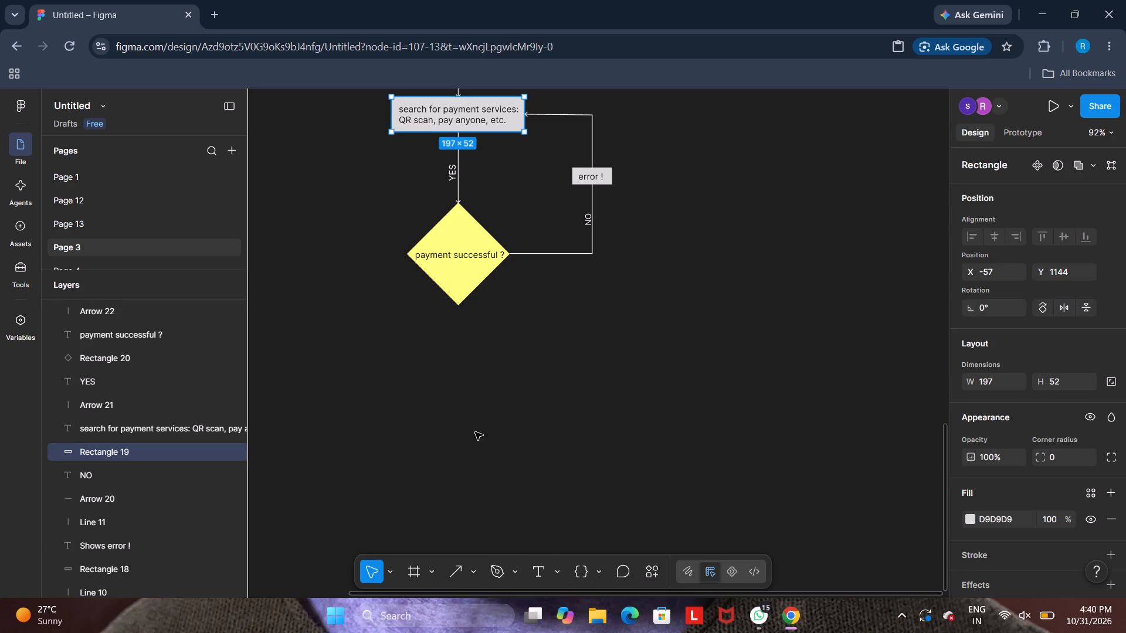
{"action": "right_click", "coordinate": [472, 420]}
{"action": "left_click", "coordinate": [493, 398]}
{"action": "left_click_drag", "start_coordinate": [518, 433], "coordinate": [446, 395]}
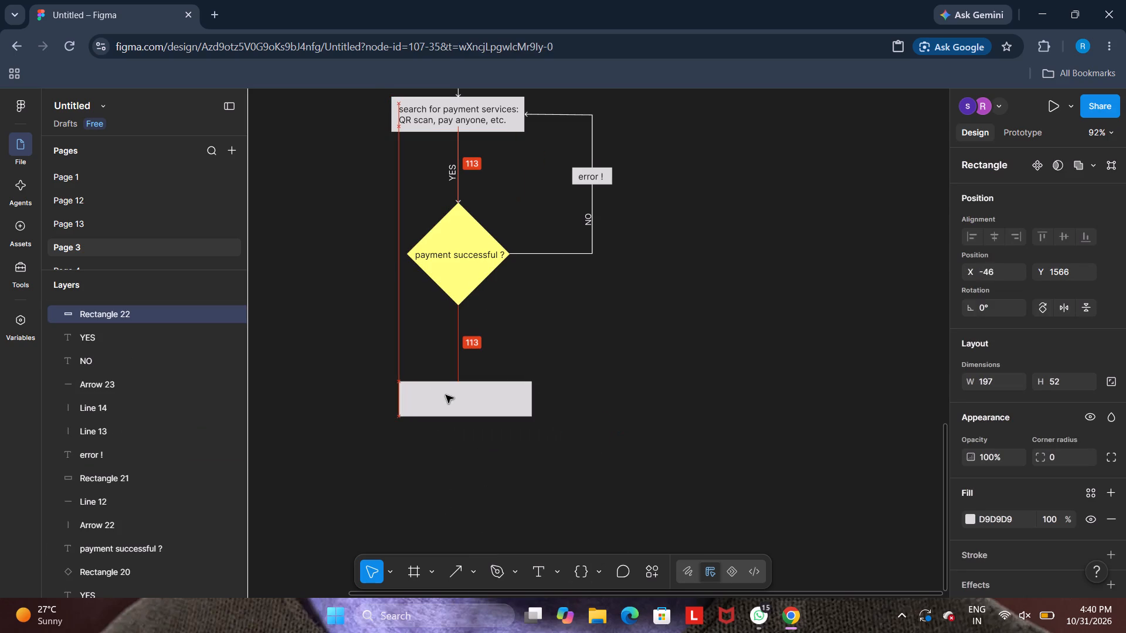
{"action": "left_click_drag", "start_coordinate": [446, 395], "coordinate": [441, 394]}
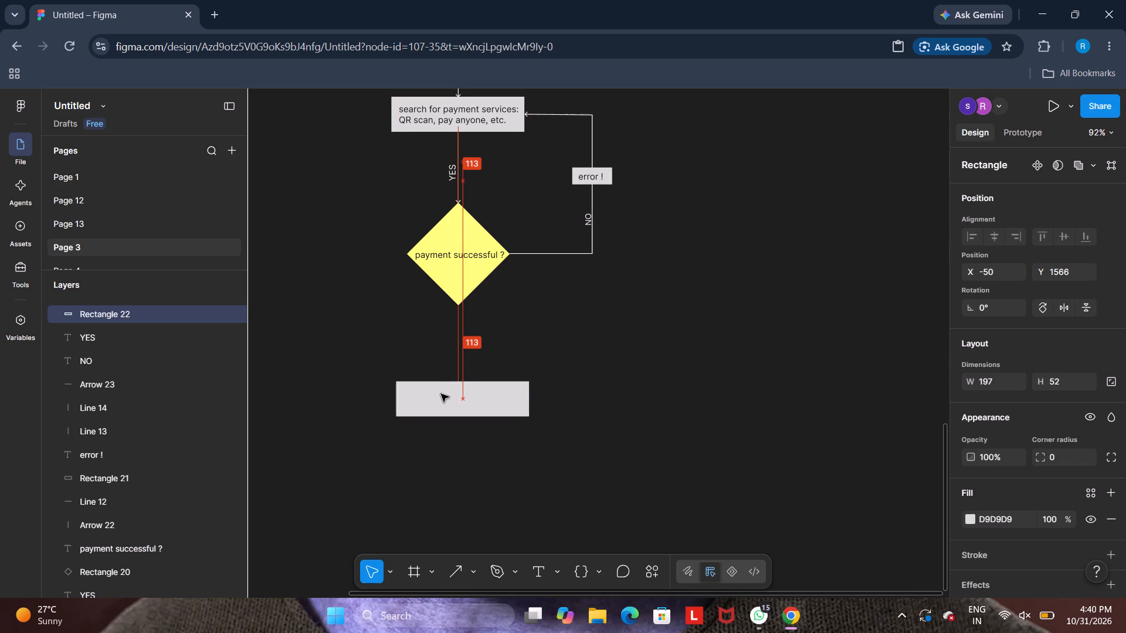
{"action": "left_click_drag", "start_coordinate": [441, 394], "coordinate": [436, 394]}
{"action": "left_click", "coordinate": [470, 469]}
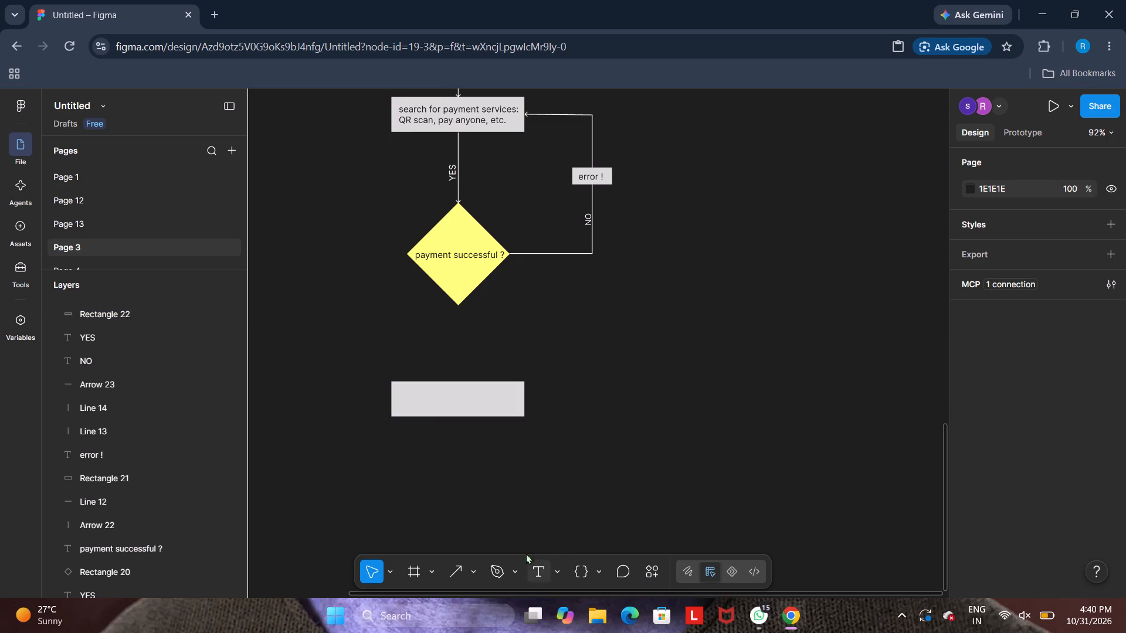
Copy the "search for payment services" text into the new empty box, at about X -45, Y 1575.
{"action": "double_click", "coordinate": [447, 117]}
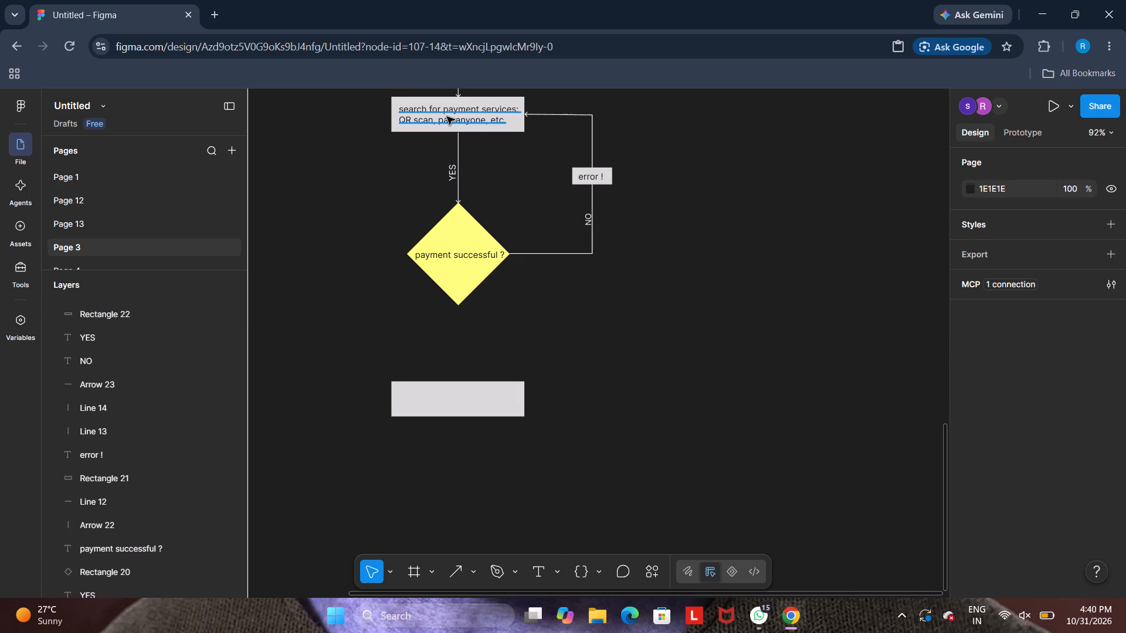
{"action": "key", "text": "ctrl+c"}
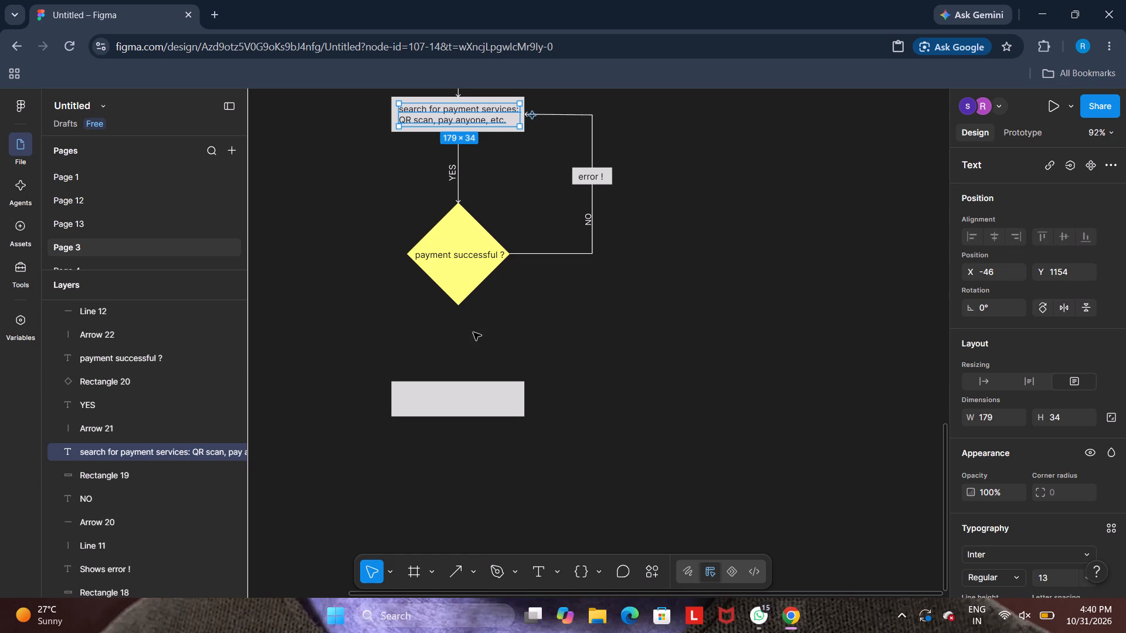
{"action": "right_click", "coordinate": [429, 390]}
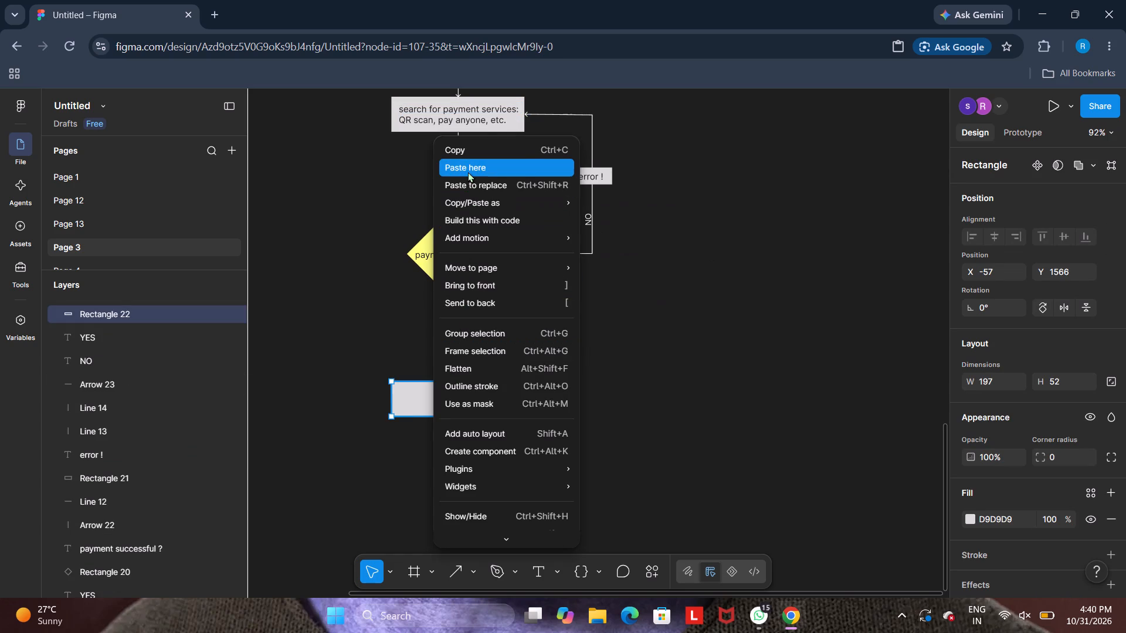
{"action": "left_click", "coordinate": [467, 172]}
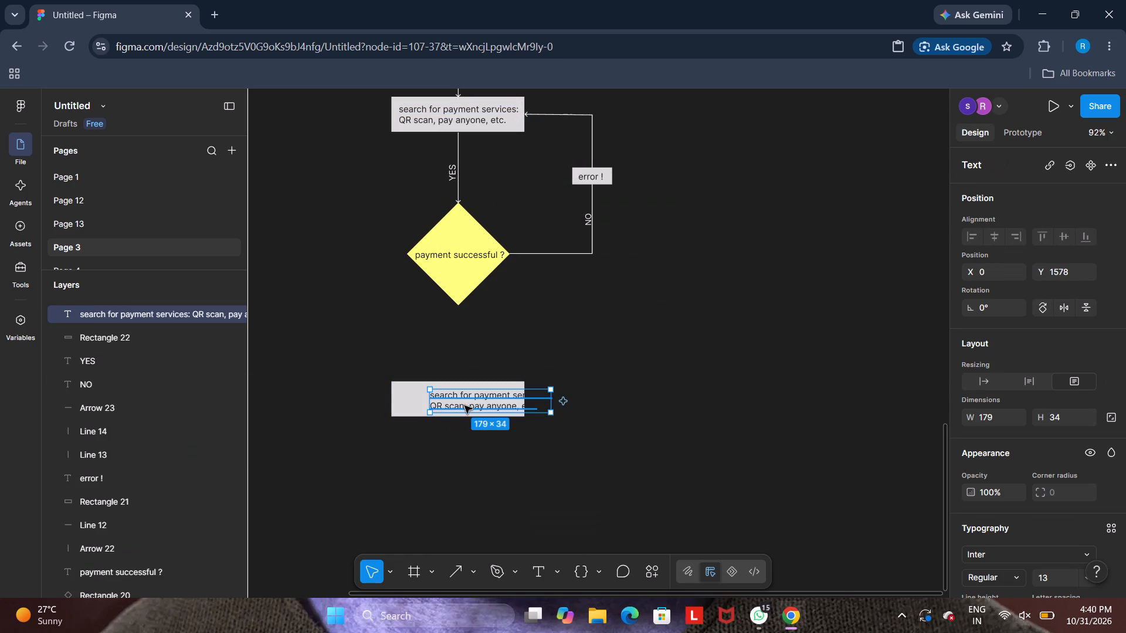
{"action": "left_click_drag", "start_coordinate": [464, 406], "coordinate": [435, 403]}
Clear the wording of the copied text inside the new box.
{"action": "double_click", "coordinate": [484, 406]}
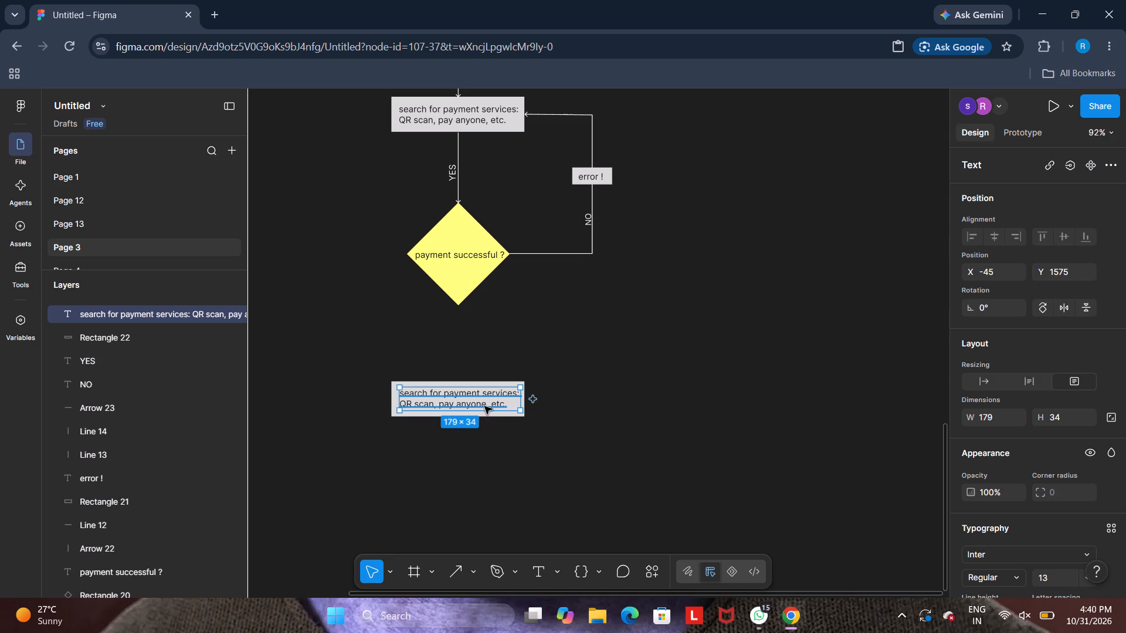
{"action": "key", "text": "BackSpace"}
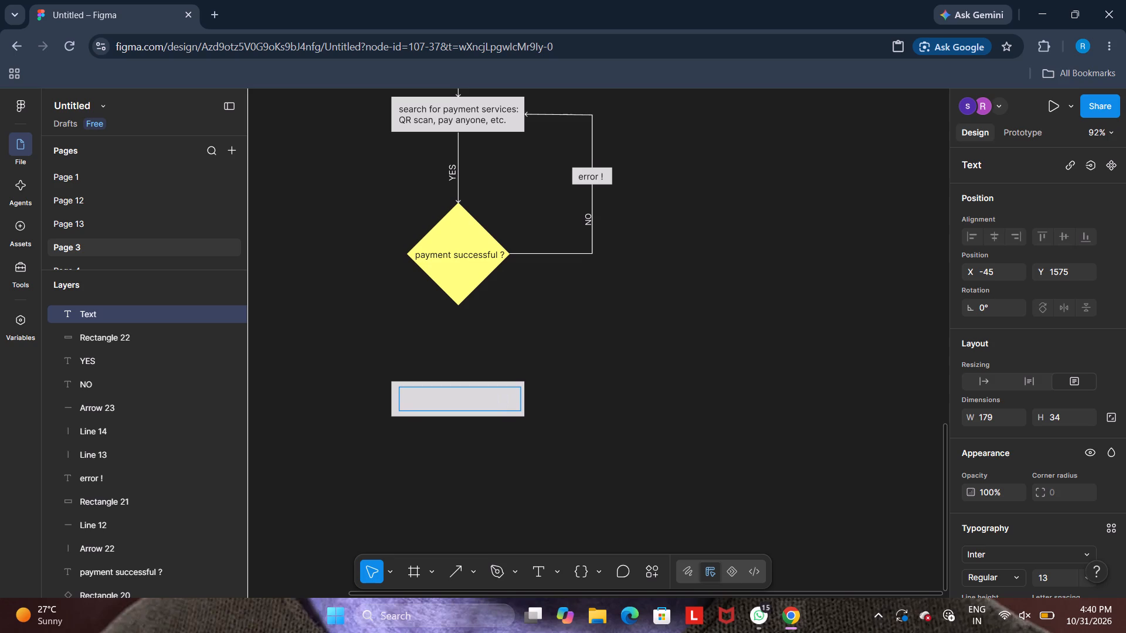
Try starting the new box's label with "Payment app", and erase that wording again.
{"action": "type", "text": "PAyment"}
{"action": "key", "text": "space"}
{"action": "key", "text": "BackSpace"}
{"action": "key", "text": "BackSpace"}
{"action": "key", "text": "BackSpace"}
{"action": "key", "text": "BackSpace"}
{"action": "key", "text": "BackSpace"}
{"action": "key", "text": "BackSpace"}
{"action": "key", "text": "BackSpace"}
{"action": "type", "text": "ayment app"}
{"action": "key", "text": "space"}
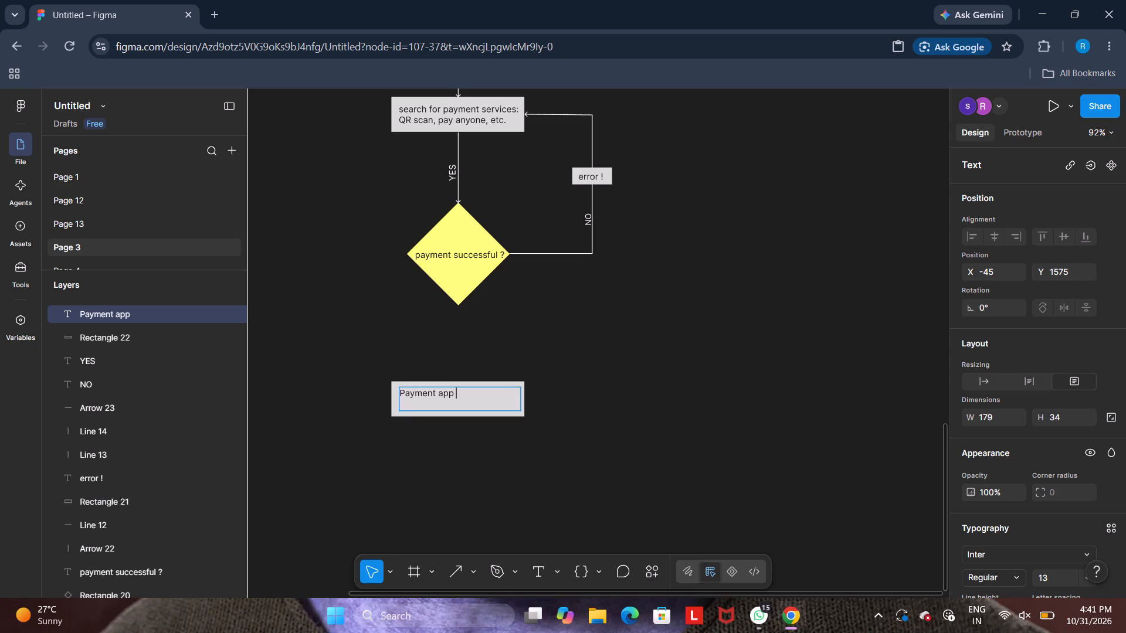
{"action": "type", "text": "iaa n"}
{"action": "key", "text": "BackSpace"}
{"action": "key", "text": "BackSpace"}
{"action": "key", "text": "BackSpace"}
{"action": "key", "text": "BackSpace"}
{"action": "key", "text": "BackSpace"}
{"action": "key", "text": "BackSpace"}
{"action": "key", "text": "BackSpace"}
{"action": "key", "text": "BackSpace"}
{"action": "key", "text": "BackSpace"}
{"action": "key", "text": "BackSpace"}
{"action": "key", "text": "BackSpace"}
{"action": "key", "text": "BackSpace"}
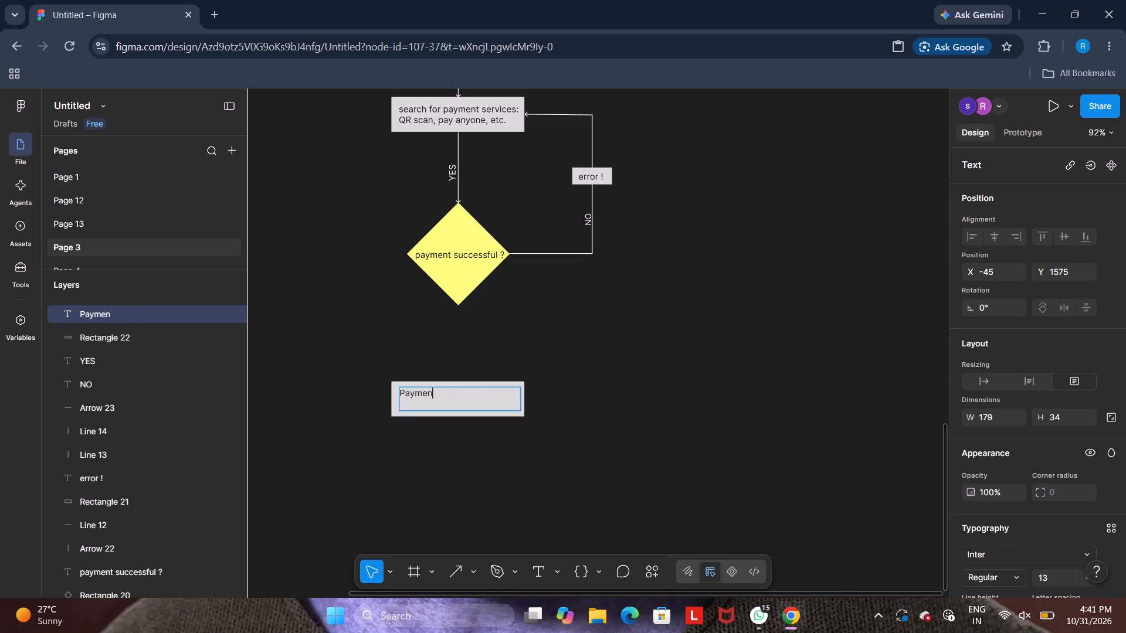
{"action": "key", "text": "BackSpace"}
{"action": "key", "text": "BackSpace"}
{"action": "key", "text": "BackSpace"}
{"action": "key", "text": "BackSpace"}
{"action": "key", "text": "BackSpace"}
Enter the new box's label below the diamond, starting with "All".
{"action": "key", "text": "a"}
{"action": "type", "text": "ll"}
{"action": "key", "text": "BackSpace"}
{"action": "key", "text": "BackSpace"}
{"action": "key", "text": "BackSpace"}
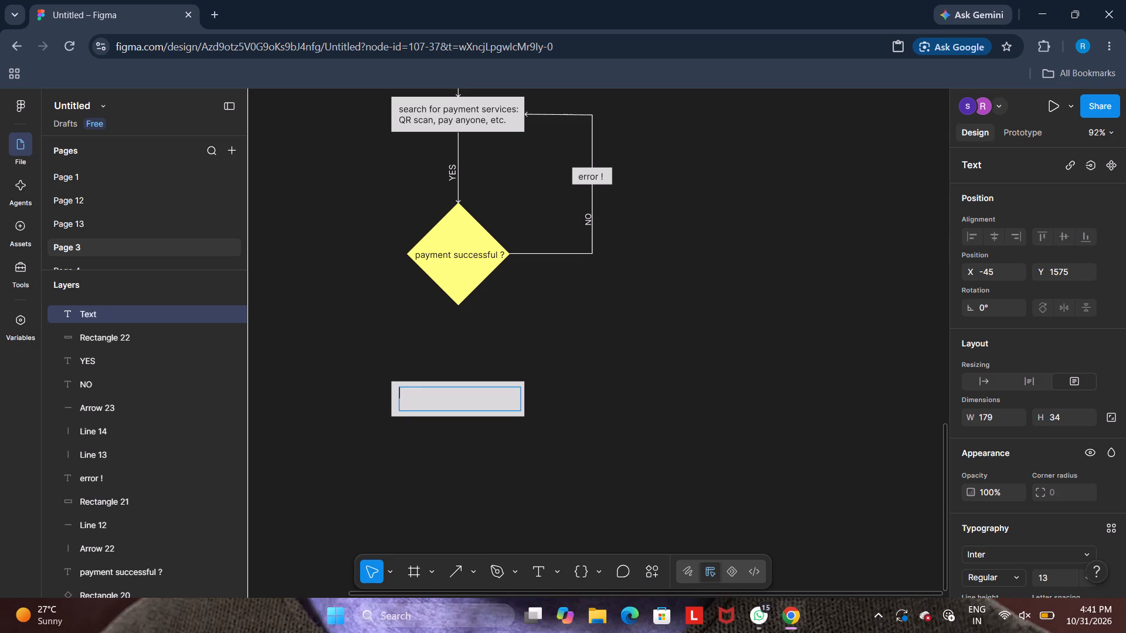
{"action": "type", "text": "All"}
{"action": "key", "text": "space"}
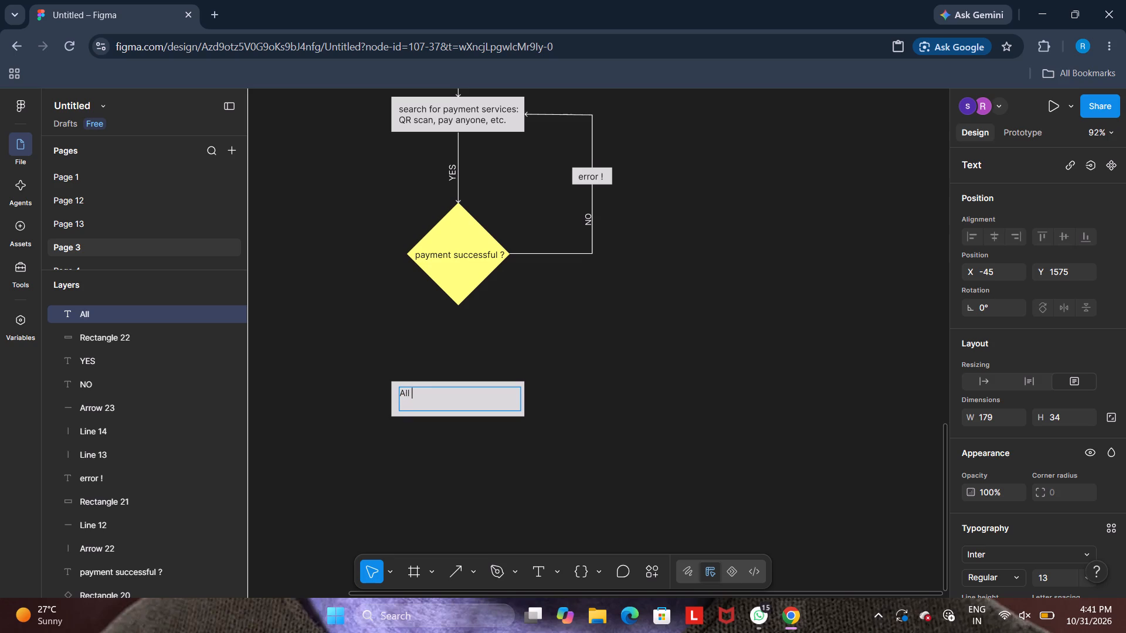
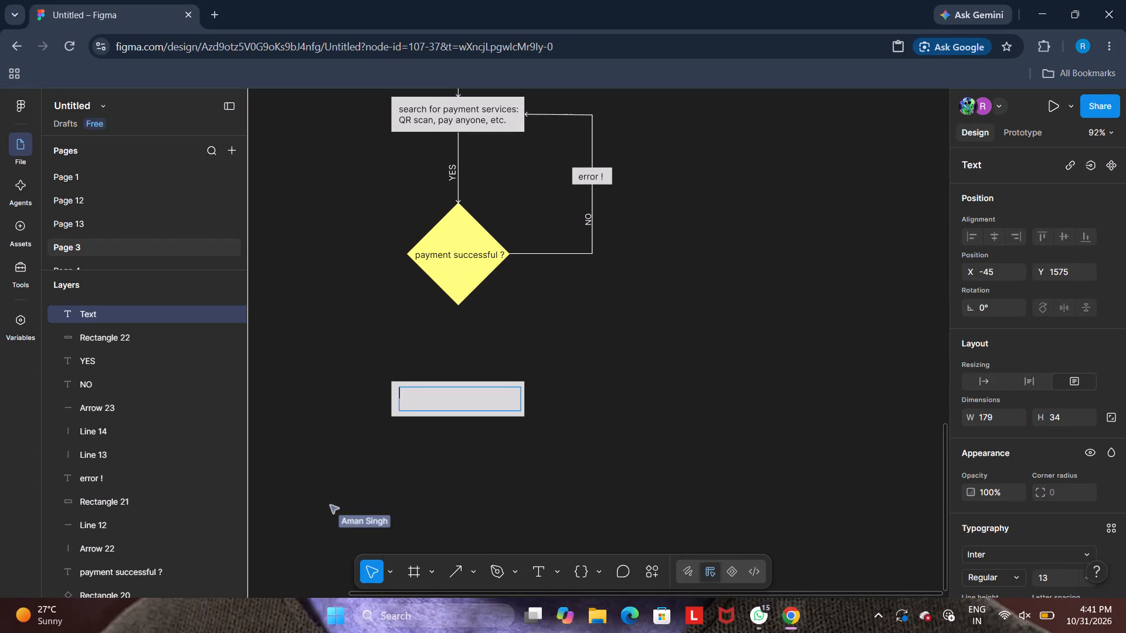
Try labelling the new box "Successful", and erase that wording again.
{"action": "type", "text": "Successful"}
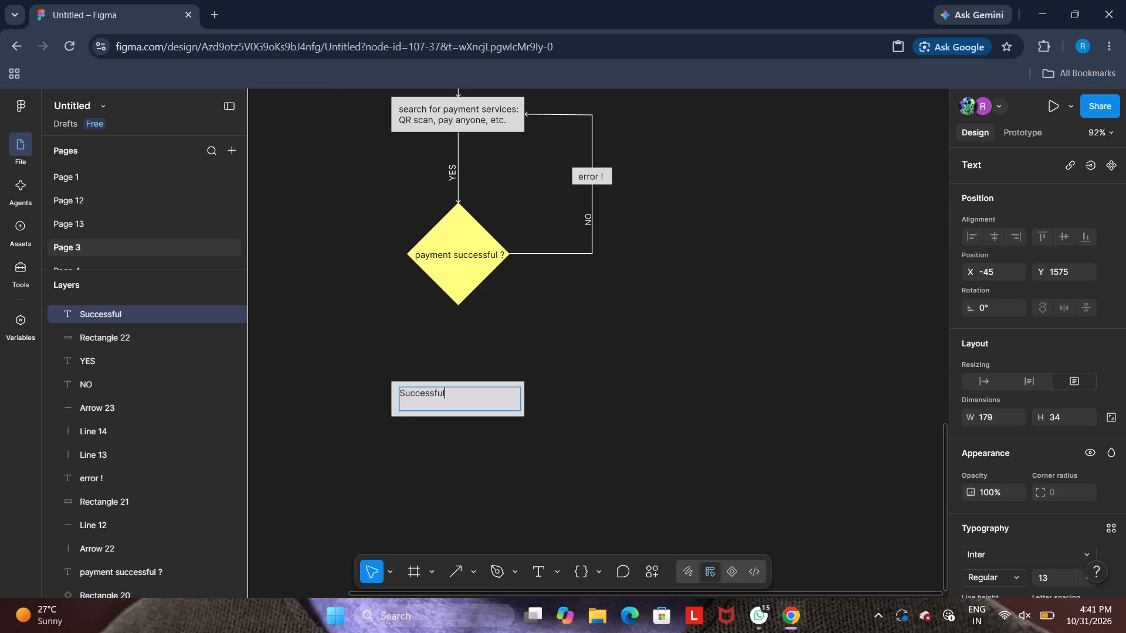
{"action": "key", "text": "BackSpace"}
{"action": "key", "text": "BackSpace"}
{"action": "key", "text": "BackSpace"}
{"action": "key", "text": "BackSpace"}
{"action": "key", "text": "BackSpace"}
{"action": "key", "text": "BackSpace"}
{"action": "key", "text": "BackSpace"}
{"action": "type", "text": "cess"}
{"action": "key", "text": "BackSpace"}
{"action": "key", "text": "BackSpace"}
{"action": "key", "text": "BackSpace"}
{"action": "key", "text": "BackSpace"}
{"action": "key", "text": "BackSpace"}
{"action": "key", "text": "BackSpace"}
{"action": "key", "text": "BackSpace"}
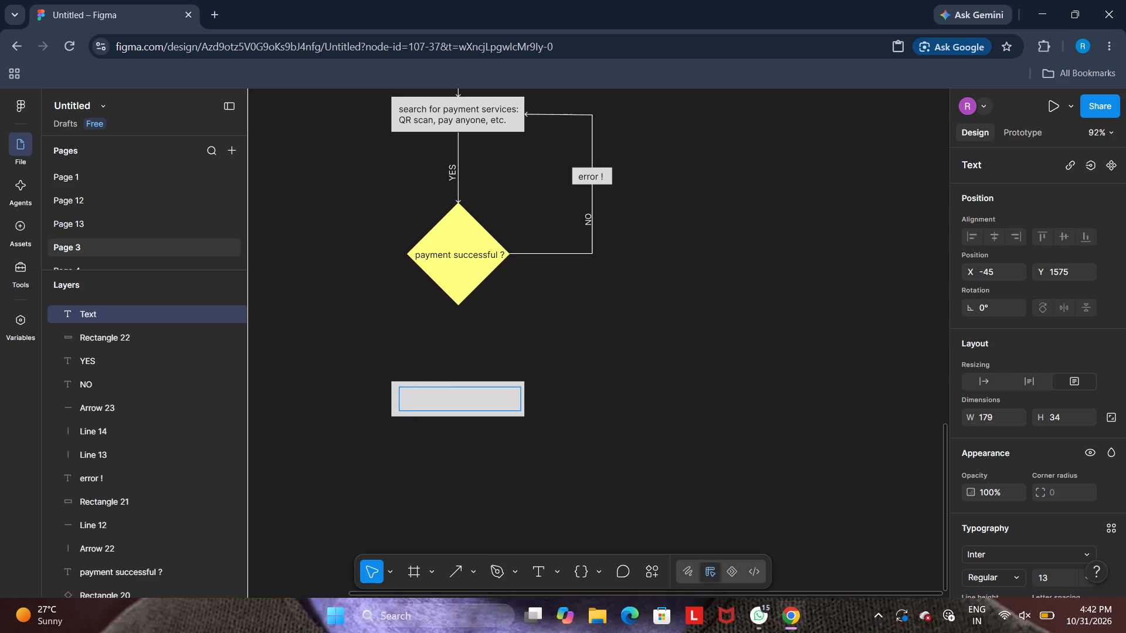
Enter "Show Success Method" as the label of the box below the diamond.
{"action": "type", "text": "sh"}
{"action": "key", "text": "BackSpace"}
{"action": "key", "text": "BackSpace"}
{"action": "type", "text": "Shioe"}
{"action": "key", "text": "BackSpace"}
{"action": "key", "text": "BackSpace"}
{"action": "key", "text": "BackSpace"}
{"action": "type", "text": "ow"}
{"action": "key", "text": "space"}
{"action": "type", "text": "Success"}
{"action": "key", "text": "space"}
{"action": "type", "text": "Meth"}
{"action": "type", "text": "od"}
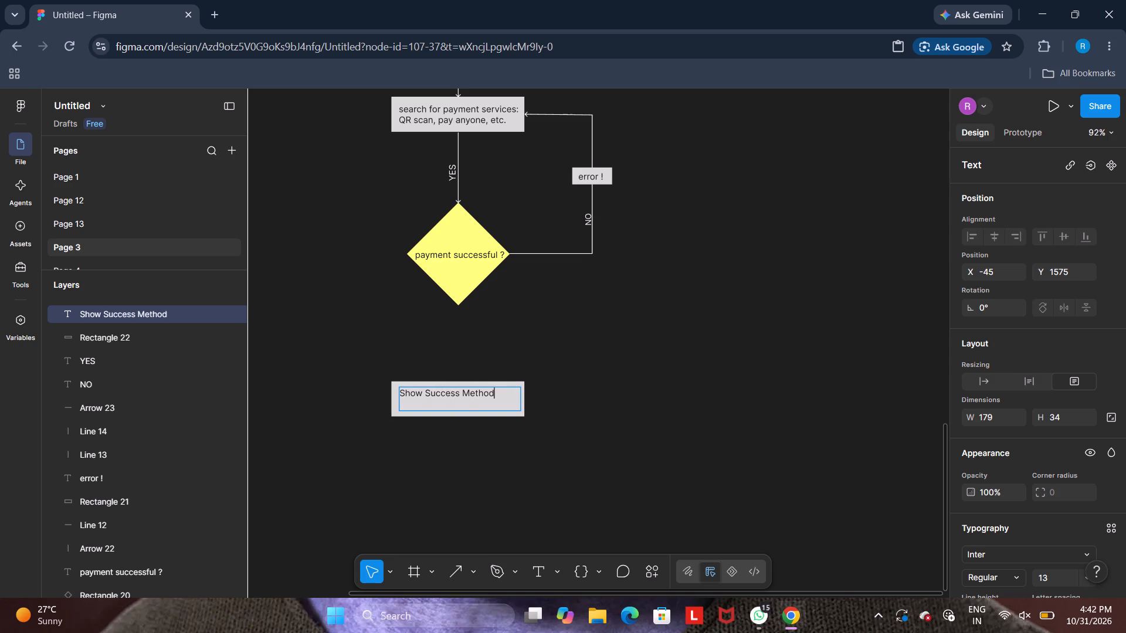
Replace the last word of the new box's label with "message".
{"action": "key", "text": "BackSpace"}
{"action": "key", "text": "BackSpace"}
{"action": "key", "text": "BackSpace"}
{"action": "key", "text": "BackSpace"}
{"action": "key", "text": "BackSpace"}
{"action": "key", "text": "BackSpace"}
{"action": "type", "text": "me"}
{"action": "type", "text": "ssage"}
{"action": "left_click", "coordinate": [578, 419]}
{"action": "left_click", "coordinate": [547, 438]}
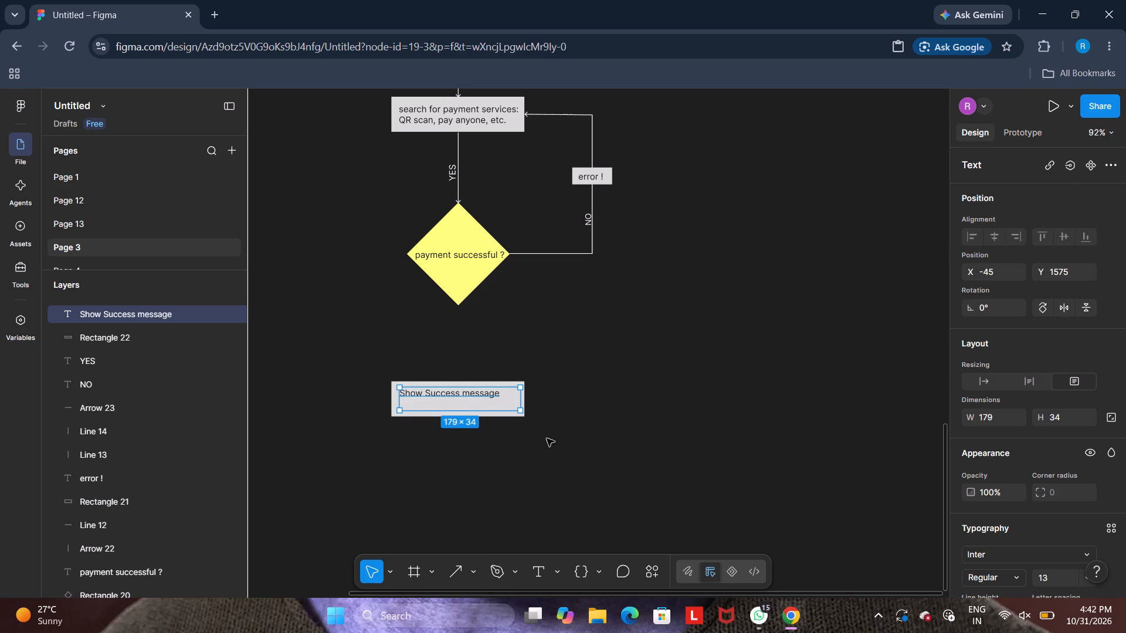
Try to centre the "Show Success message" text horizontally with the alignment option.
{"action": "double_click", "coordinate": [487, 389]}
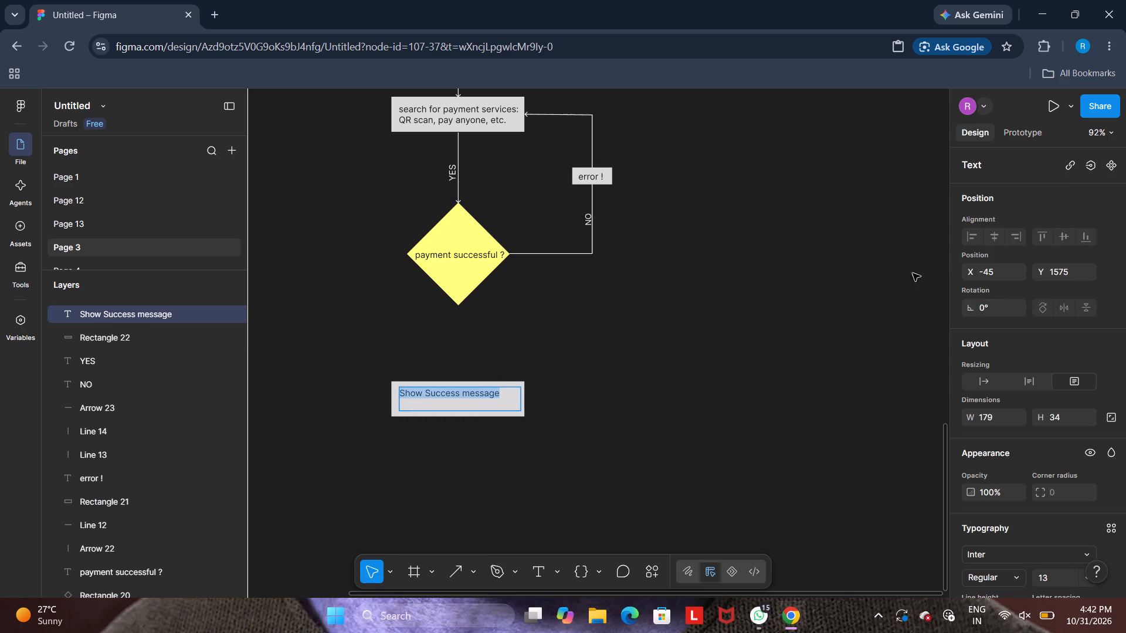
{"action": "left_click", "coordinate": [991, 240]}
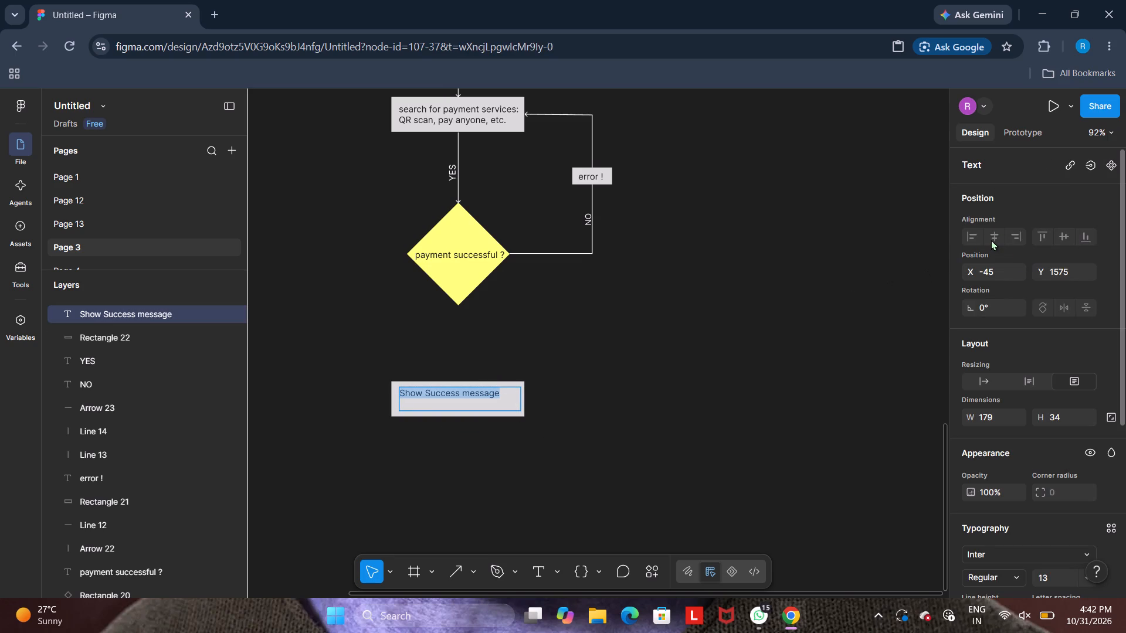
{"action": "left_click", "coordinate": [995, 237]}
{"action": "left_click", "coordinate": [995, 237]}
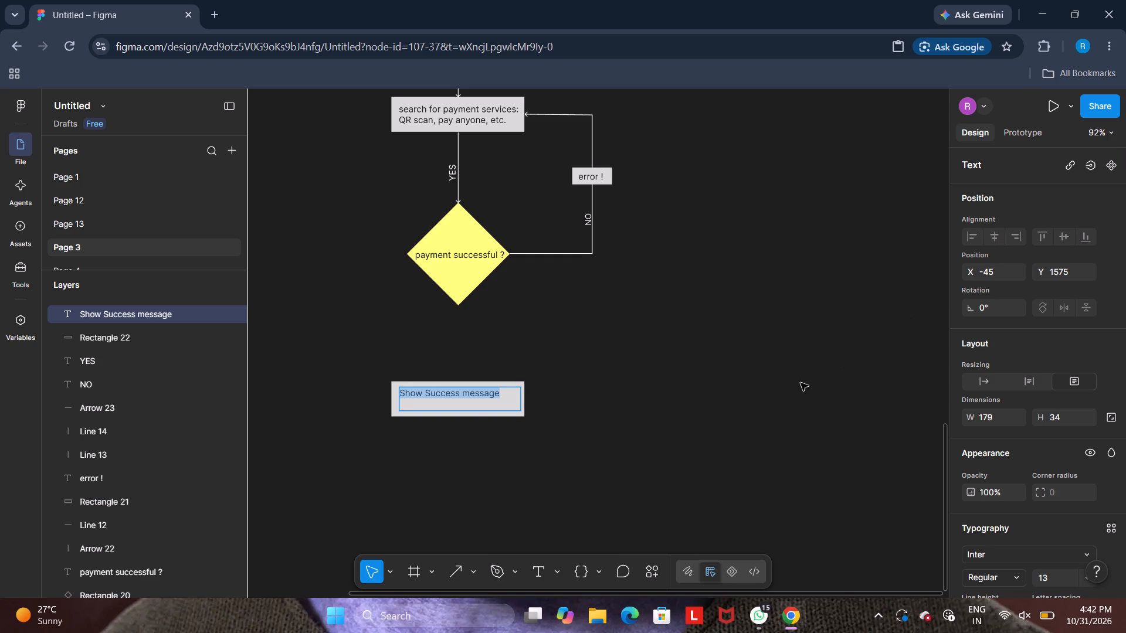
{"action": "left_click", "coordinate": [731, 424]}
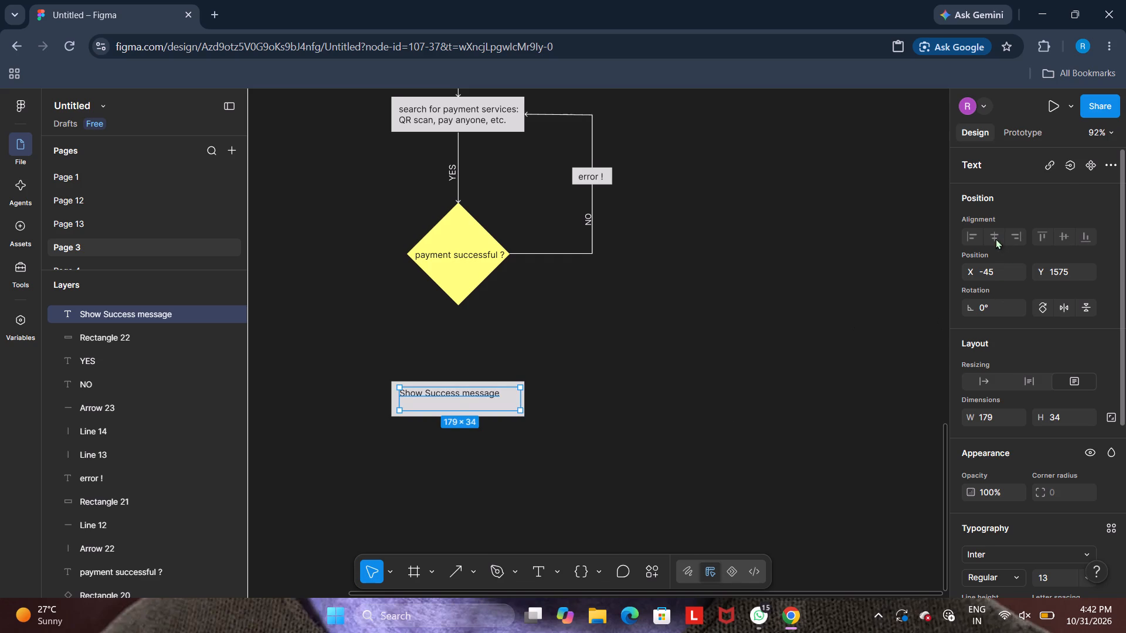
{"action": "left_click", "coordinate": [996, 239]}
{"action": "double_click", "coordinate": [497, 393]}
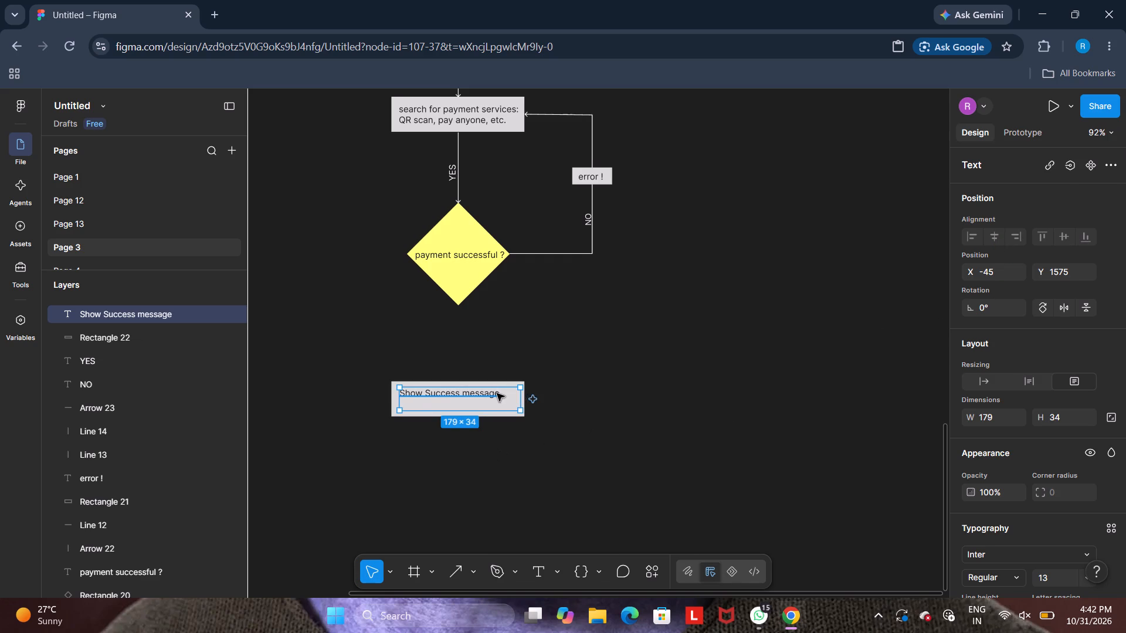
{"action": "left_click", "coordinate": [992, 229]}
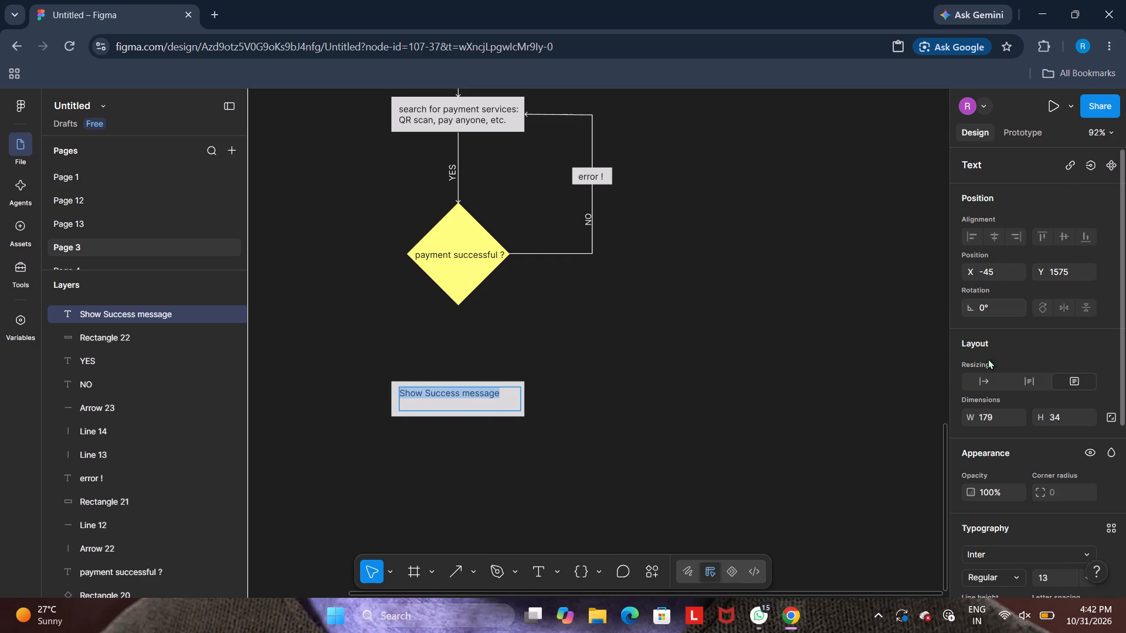
Set the "Show Success message" text to font size 15 and make it bold.
{"action": "scroll", "coordinate": [1027, 486], "scroll_direction": "down", "scroll_amount": 1}
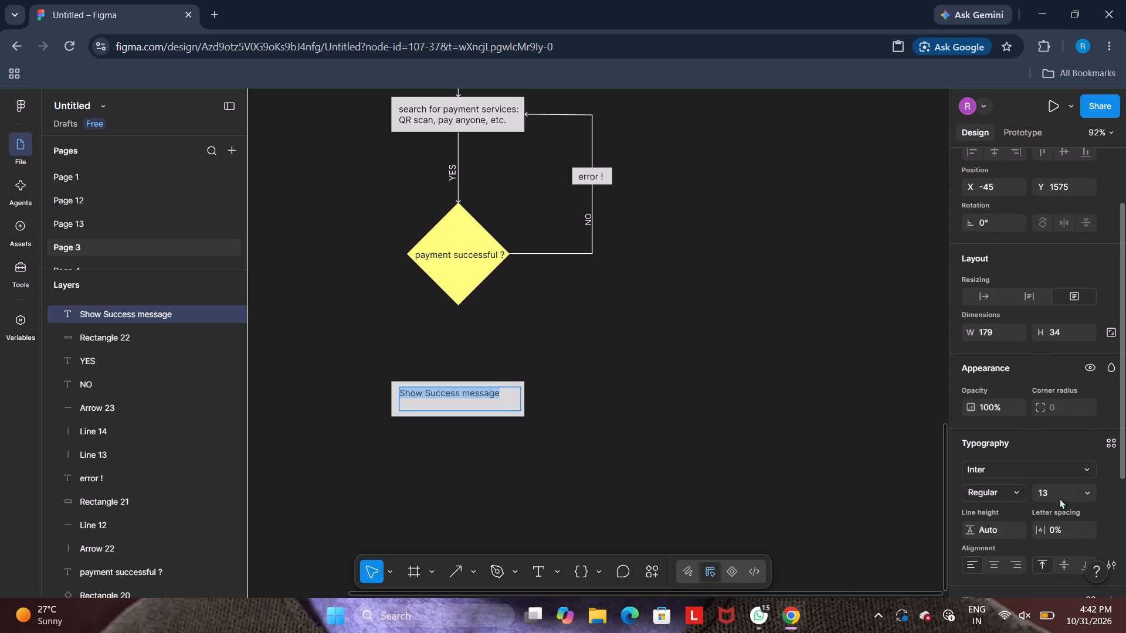
{"action": "left_click", "coordinate": [1061, 498]}
{"action": "left_click", "coordinate": [1085, 495]}
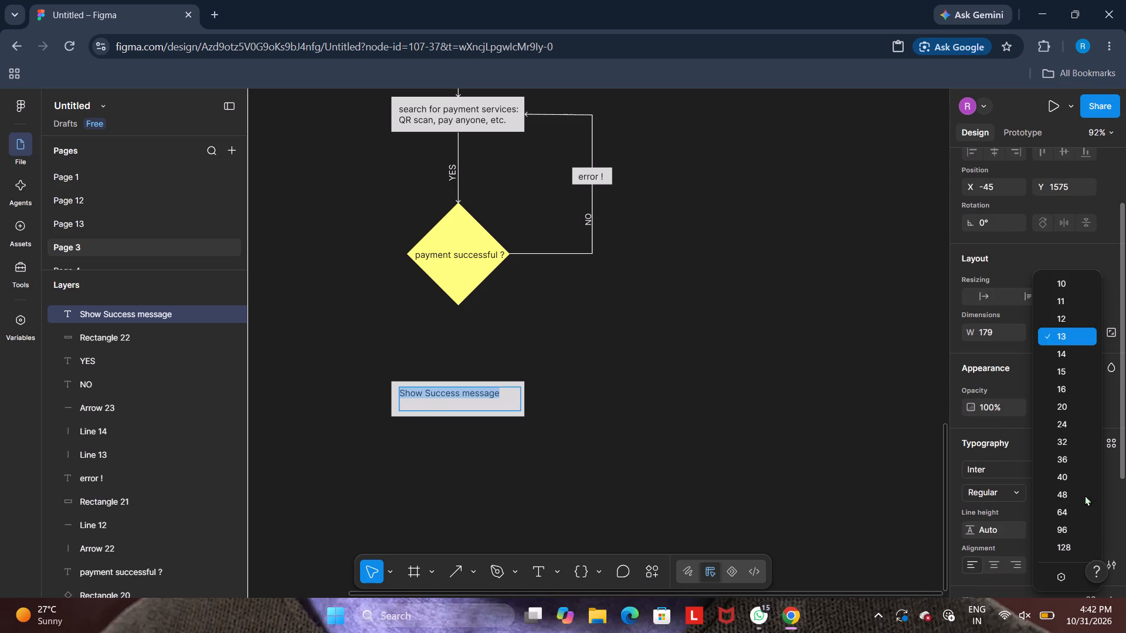
{"action": "left_click", "coordinate": [1061, 370]}
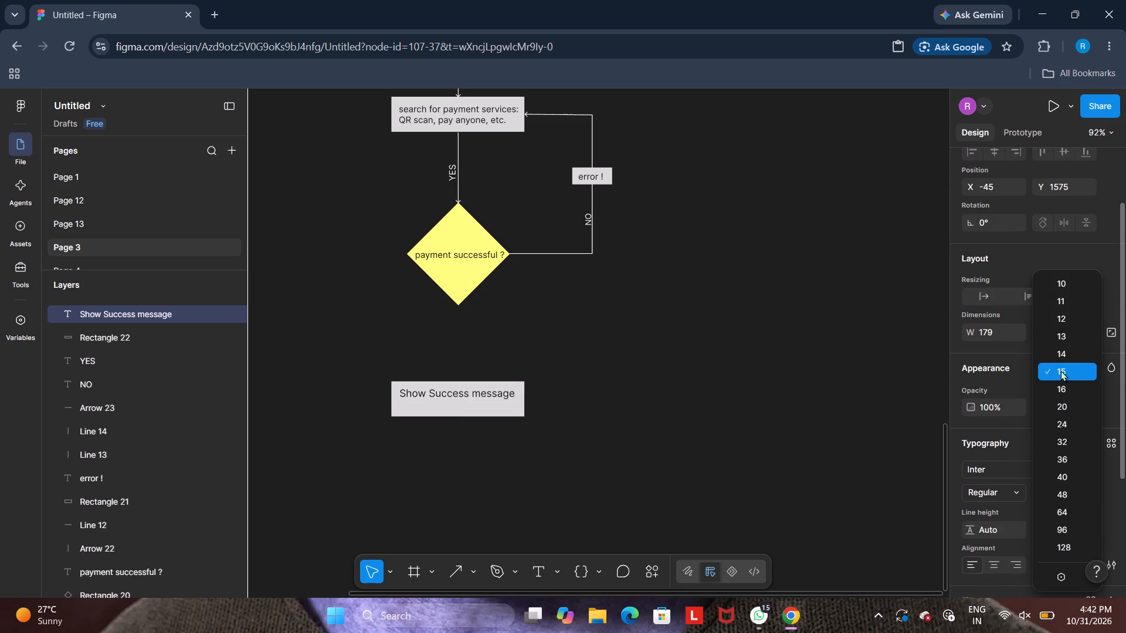
{"action": "left_click", "coordinate": [744, 445]}
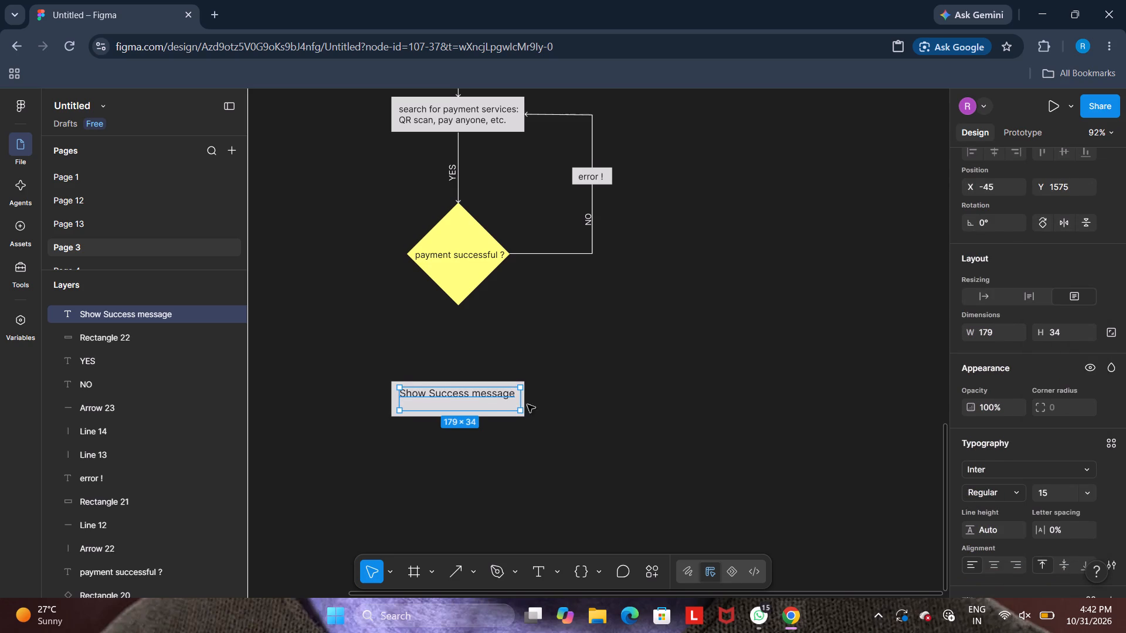
{"action": "double_click", "coordinate": [502, 396]}
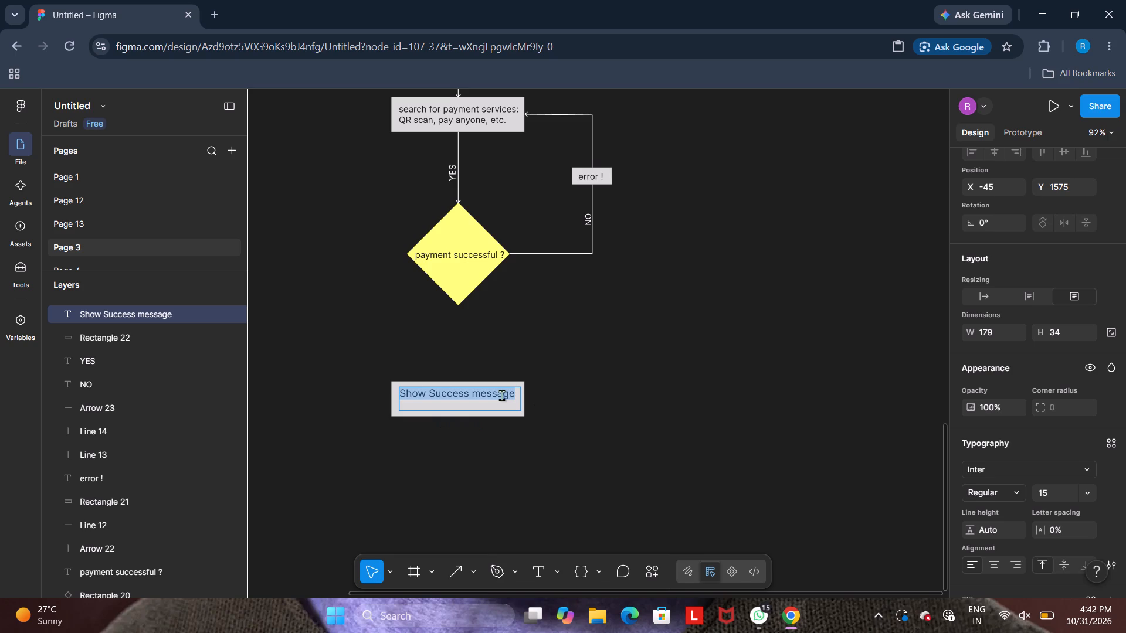
{"action": "key", "text": "ctrl+b"}
{"action": "left_click", "coordinate": [639, 414]}
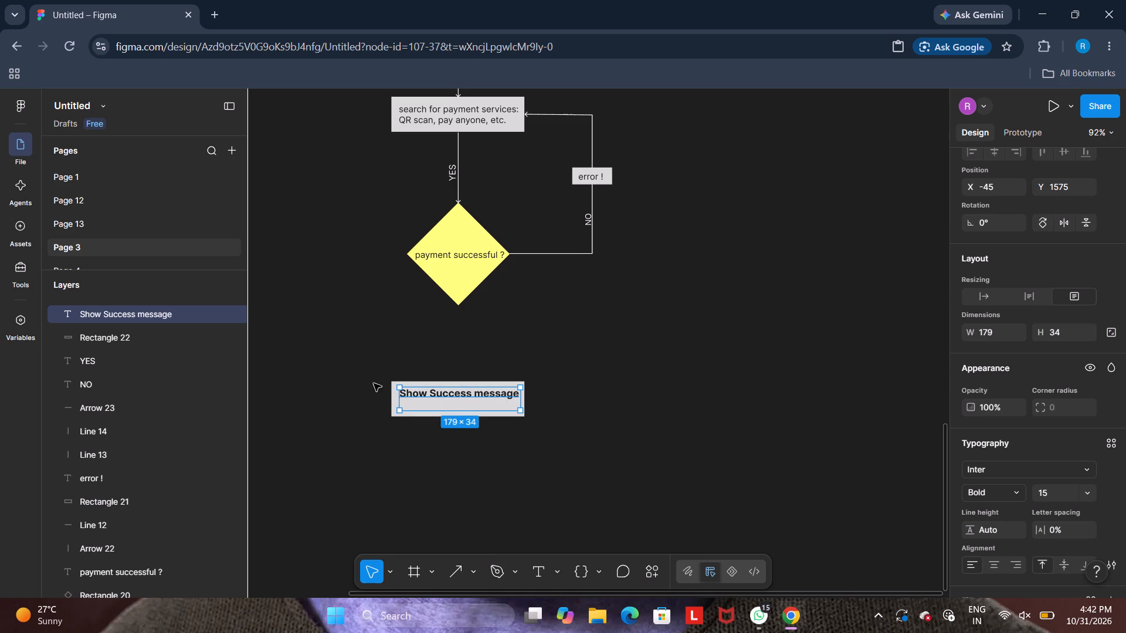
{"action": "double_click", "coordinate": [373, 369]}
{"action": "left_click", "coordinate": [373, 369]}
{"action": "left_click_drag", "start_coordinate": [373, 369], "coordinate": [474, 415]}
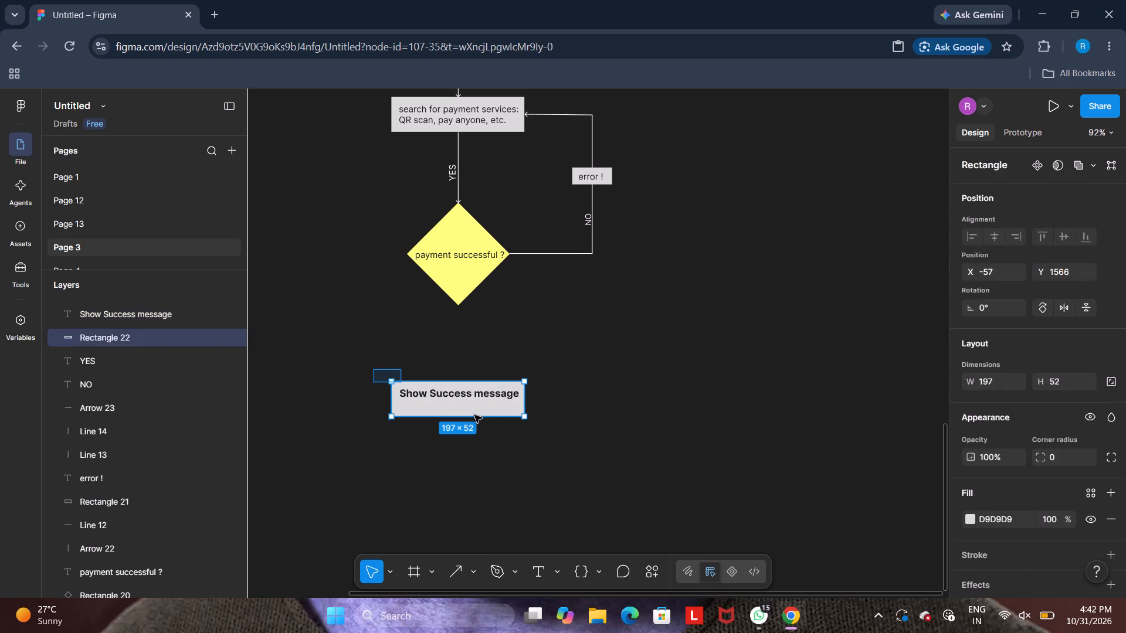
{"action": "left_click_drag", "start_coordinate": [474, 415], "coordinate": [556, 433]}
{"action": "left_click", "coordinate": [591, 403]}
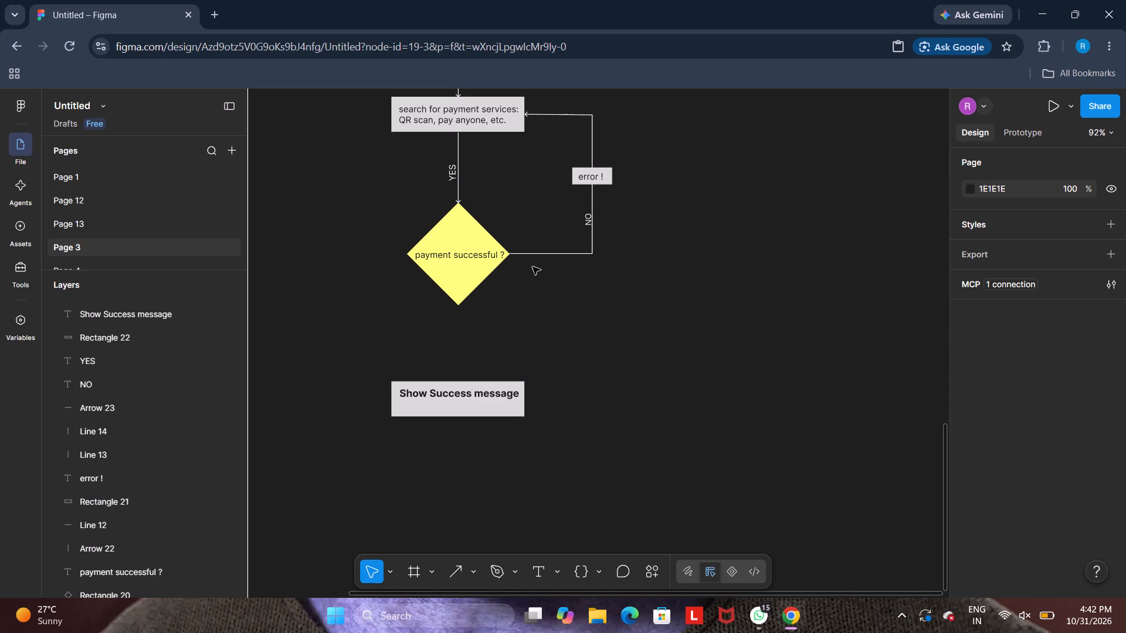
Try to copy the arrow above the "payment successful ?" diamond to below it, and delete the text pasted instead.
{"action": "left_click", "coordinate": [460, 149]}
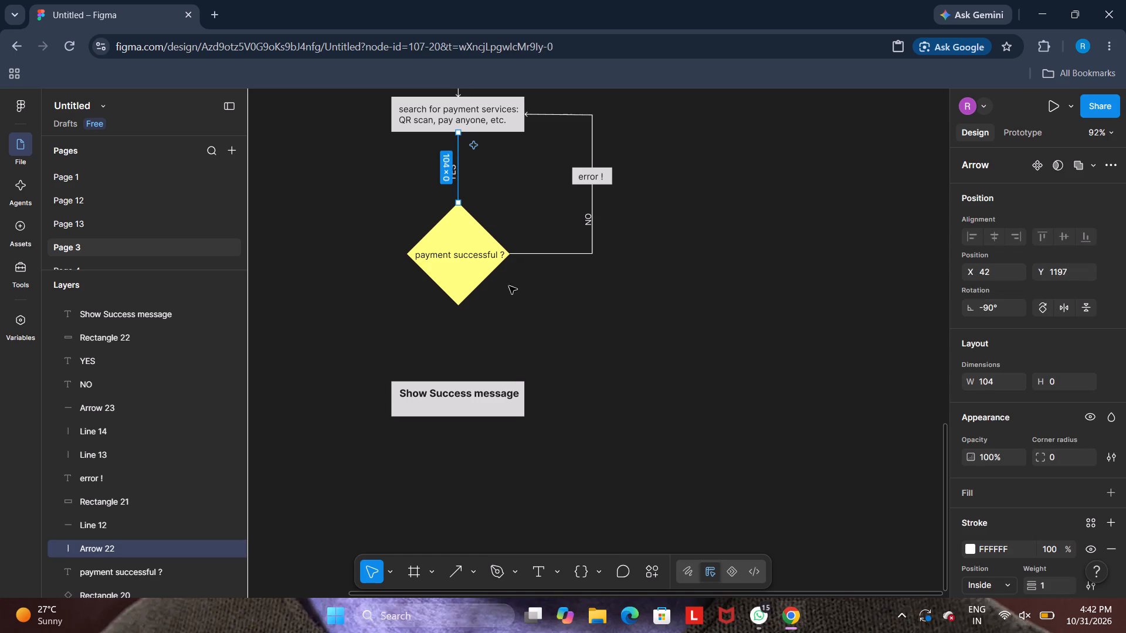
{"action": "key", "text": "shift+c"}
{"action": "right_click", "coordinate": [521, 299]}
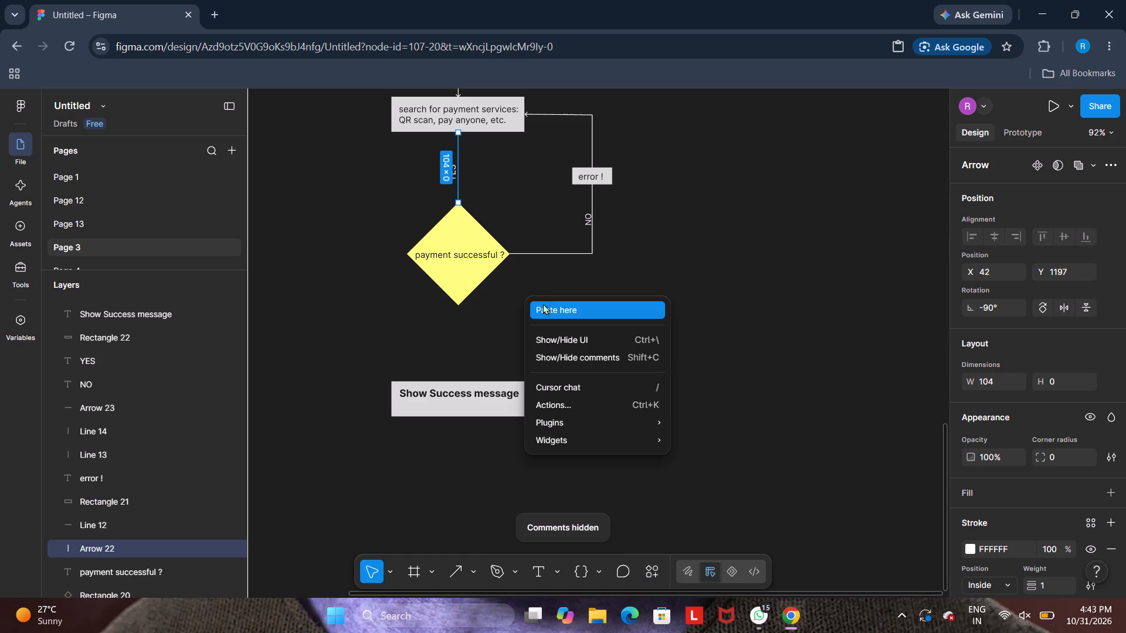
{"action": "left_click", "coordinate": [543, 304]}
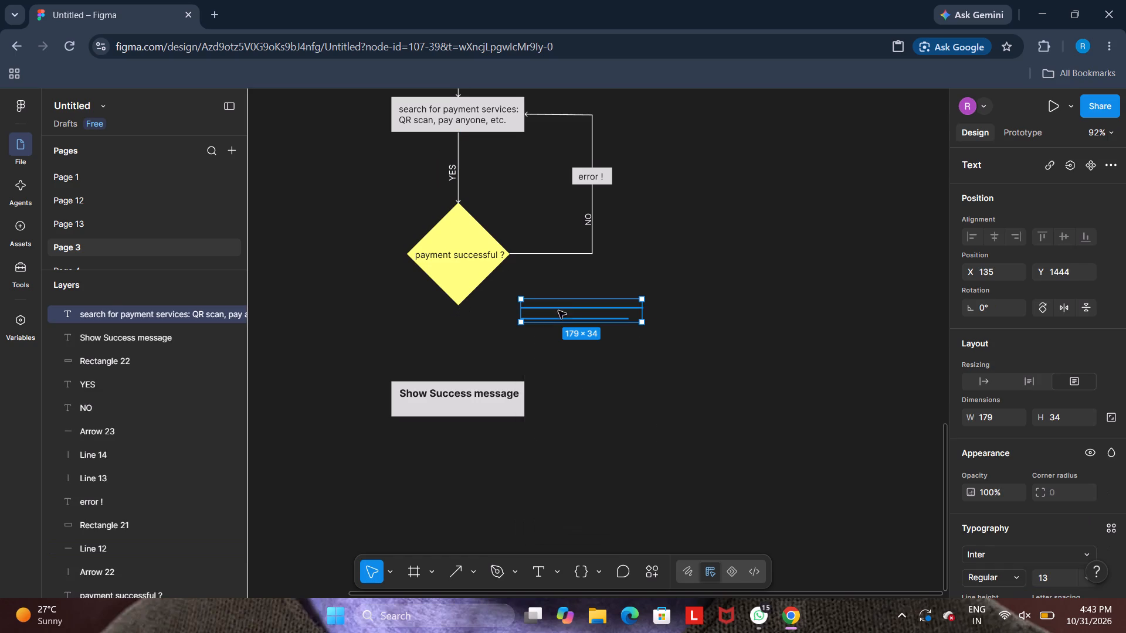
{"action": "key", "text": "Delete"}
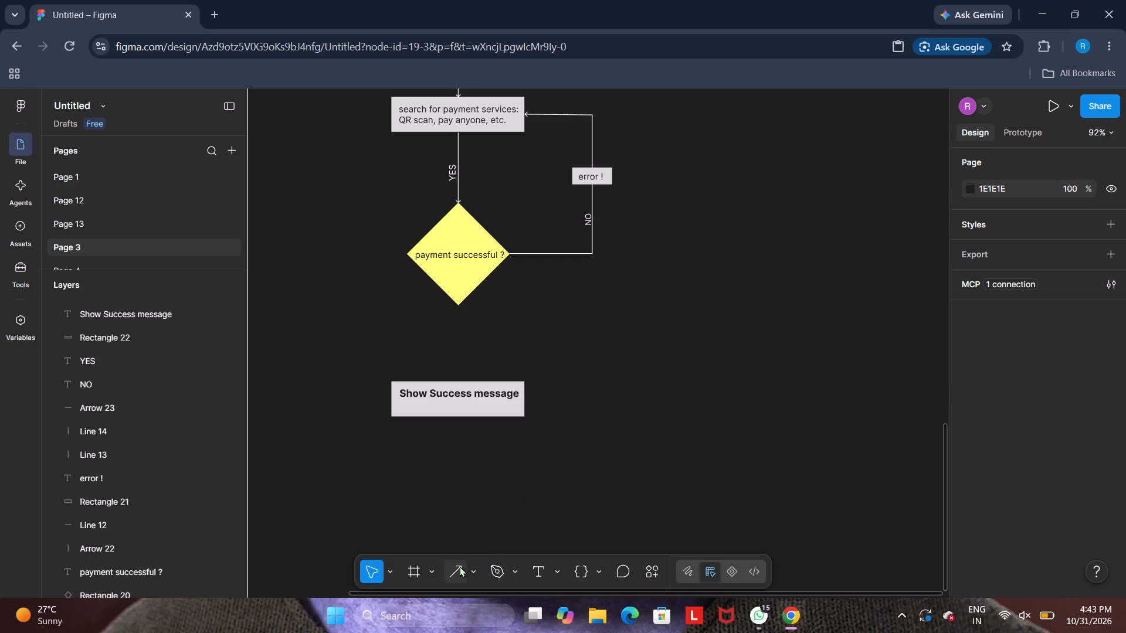
Draw a vertical arrow about 113 long from the diamond's bottom corner down to the "Show Success message" box.
{"action": "key", "text": "shift+l"}
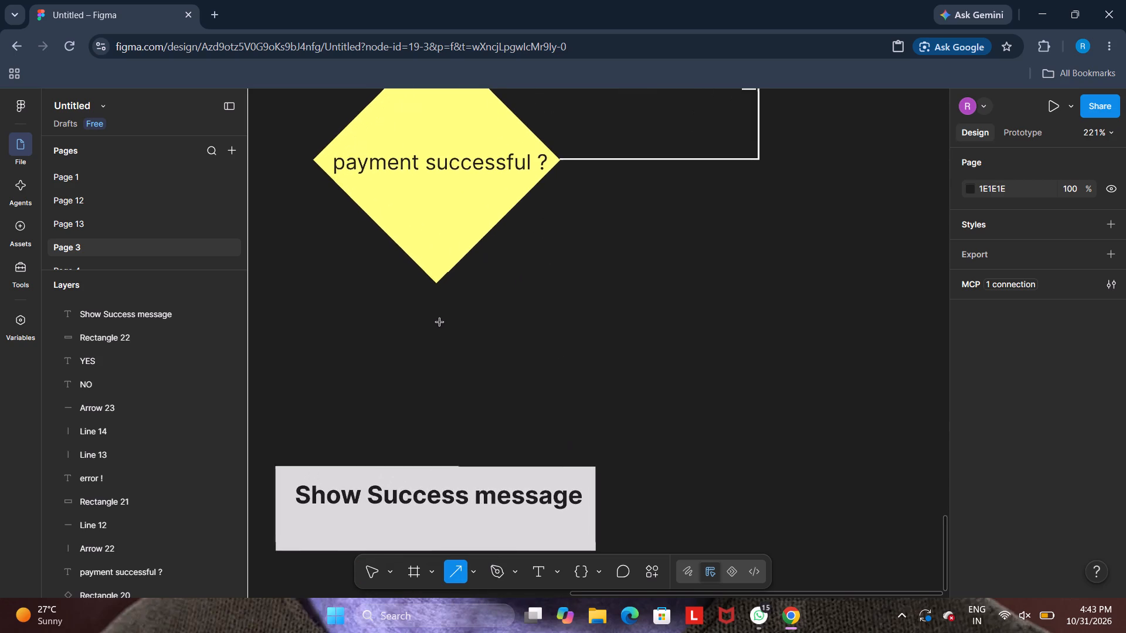
{"action": "scroll", "coordinate": [440, 322], "scroll_direction": "right", "scroll_amount": 1}
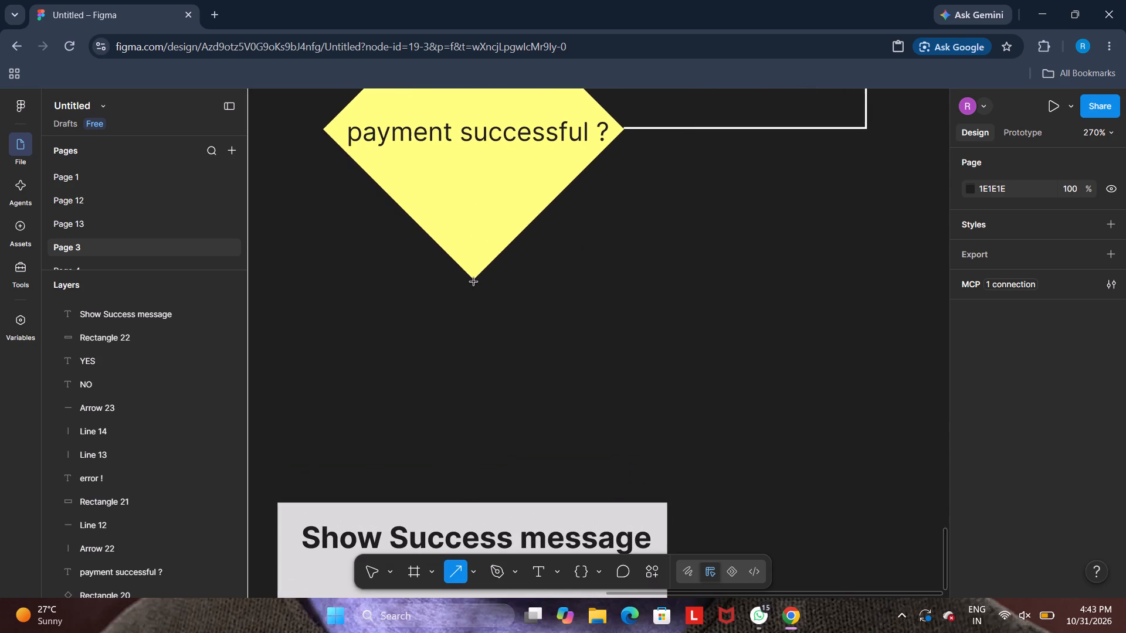
{"action": "left_click_drag", "start_coordinate": [474, 280], "coordinate": [474, 284]}
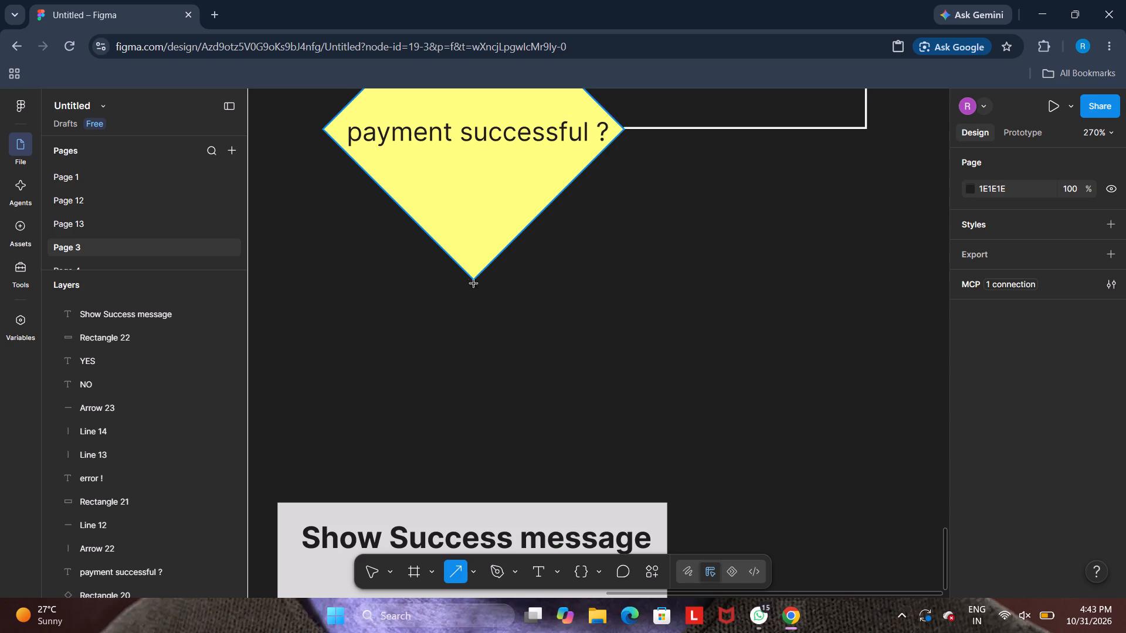
{"action": "left_click_drag", "start_coordinate": [474, 284], "coordinate": [469, 496]}
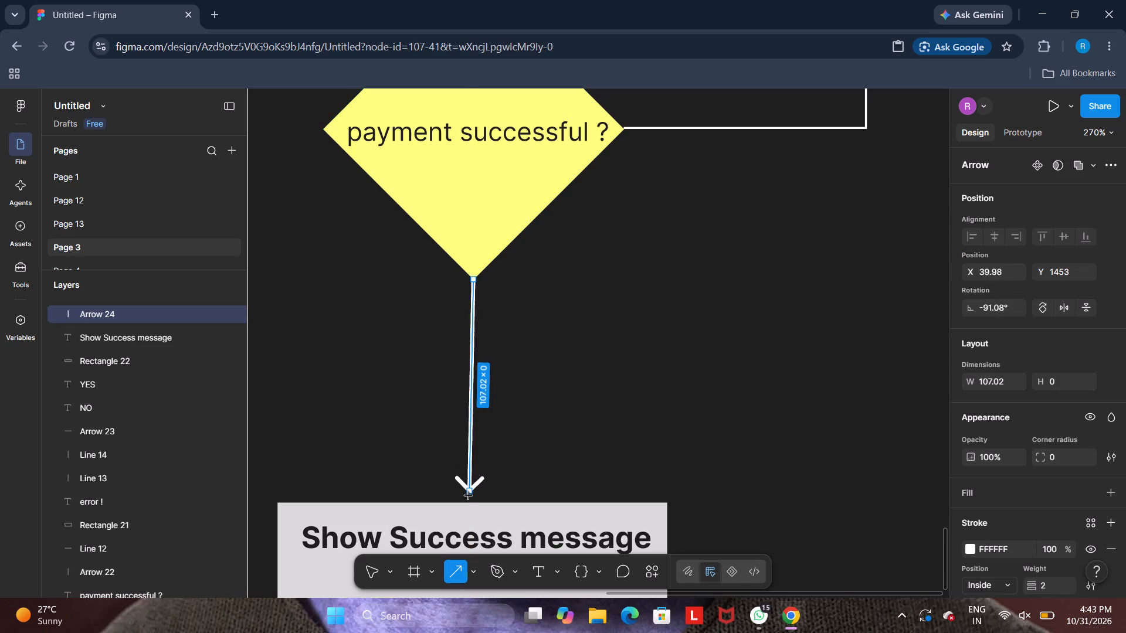
{"action": "left_click_drag", "start_coordinate": [469, 496], "coordinate": [474, 501]}
Set the new arrow's stroke weight to 1.
{"action": "left_click", "coordinate": [1045, 583]}
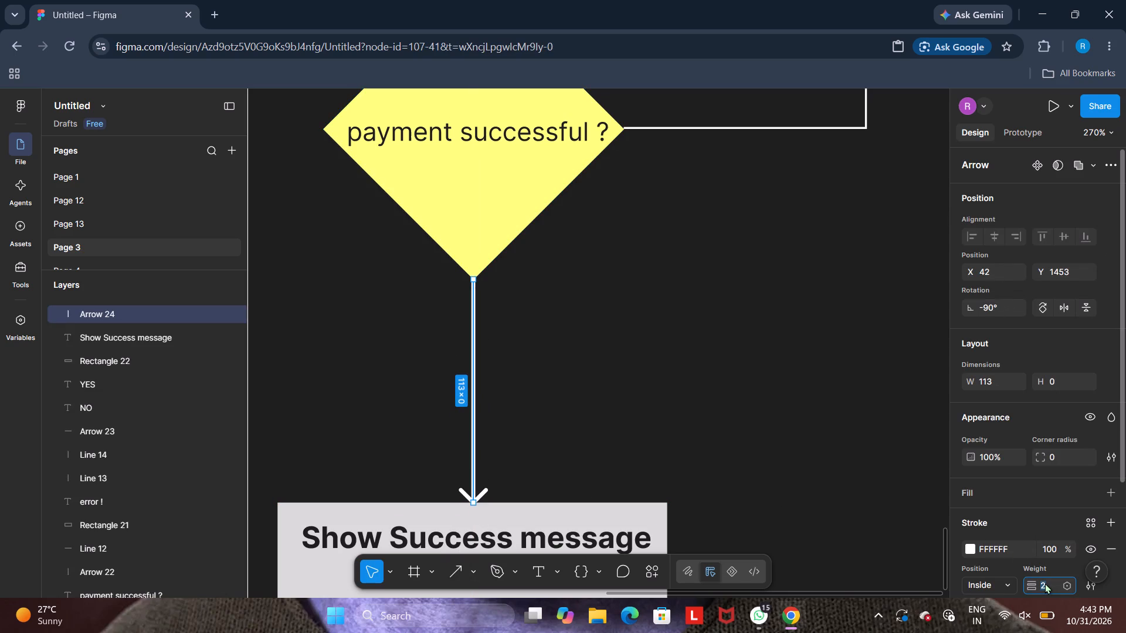
{"action": "key", "text": "1"}
{"action": "key", "text": "Return"}
{"action": "left_click", "coordinate": [807, 397]}
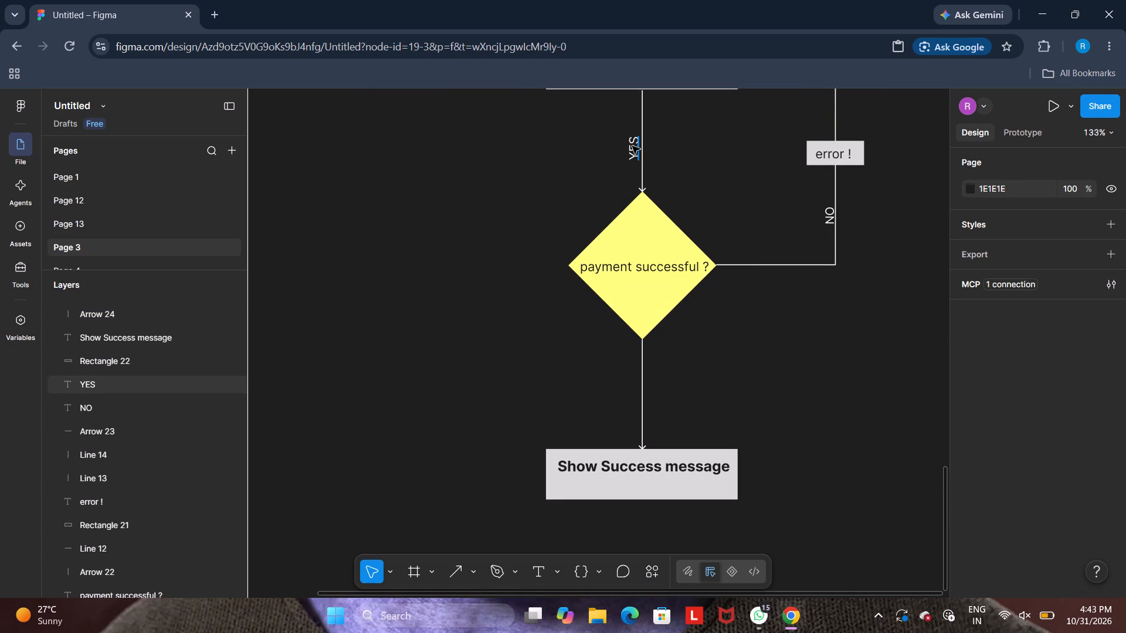
Copy the YES label above the "payment successful ?" diamond onto the arrow below it, at X 25, Y 1500.
{"action": "left_click", "coordinate": [632, 151]}
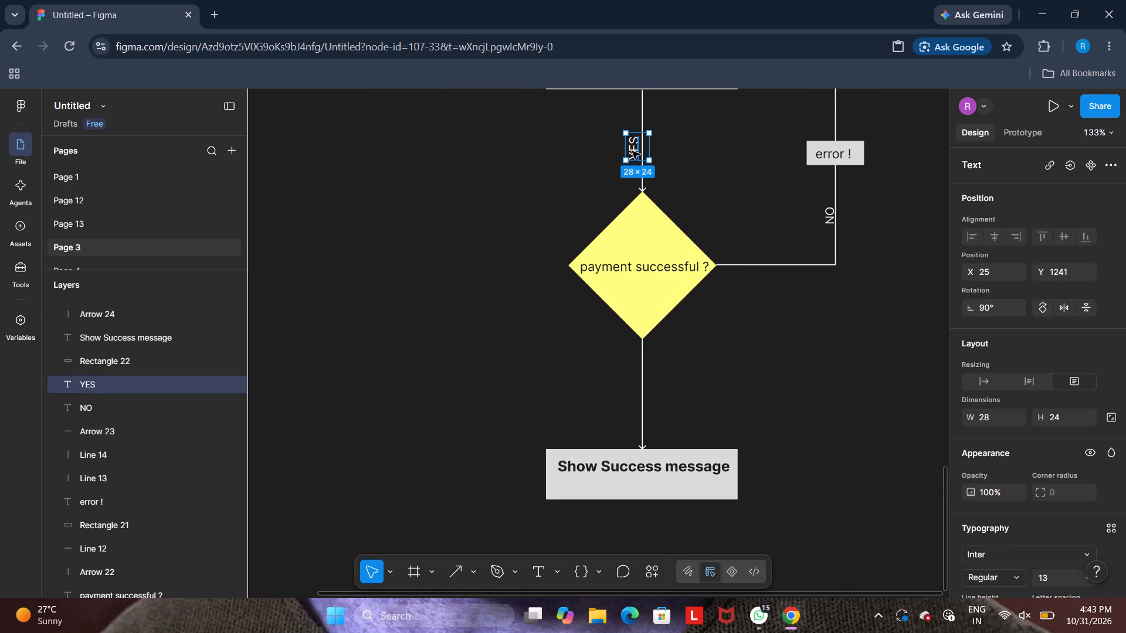
{"action": "key", "text": "ctrl+c"}
{"action": "right_click", "coordinate": [588, 382]}
{"action": "left_click", "coordinate": [607, 388]}
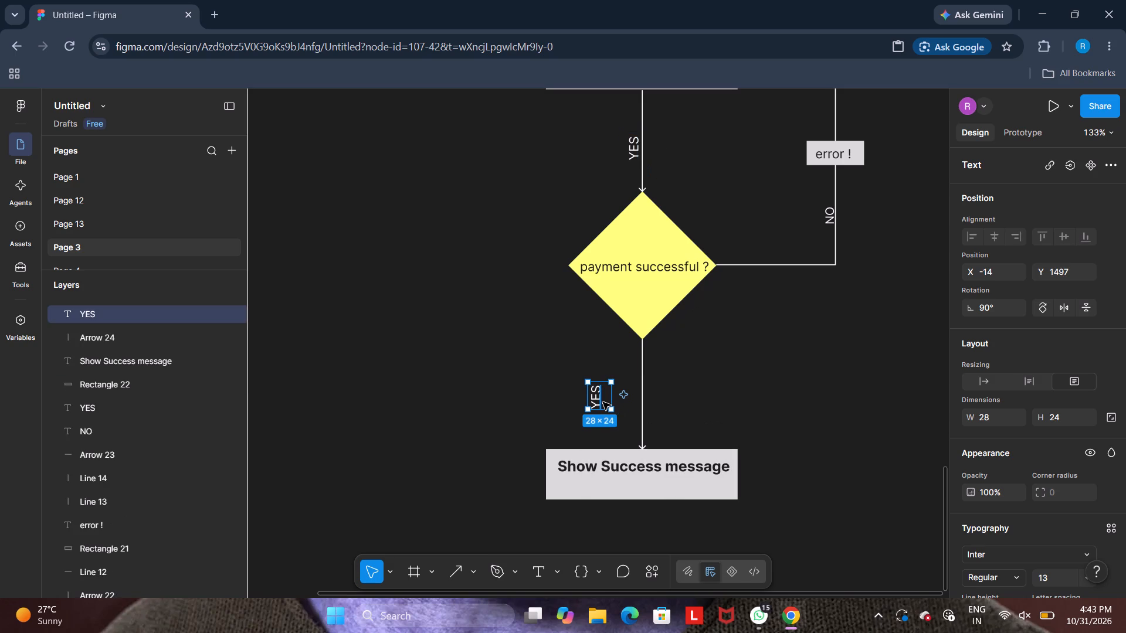
{"action": "left_click_drag", "start_coordinate": [603, 402], "coordinate": [639, 406]}
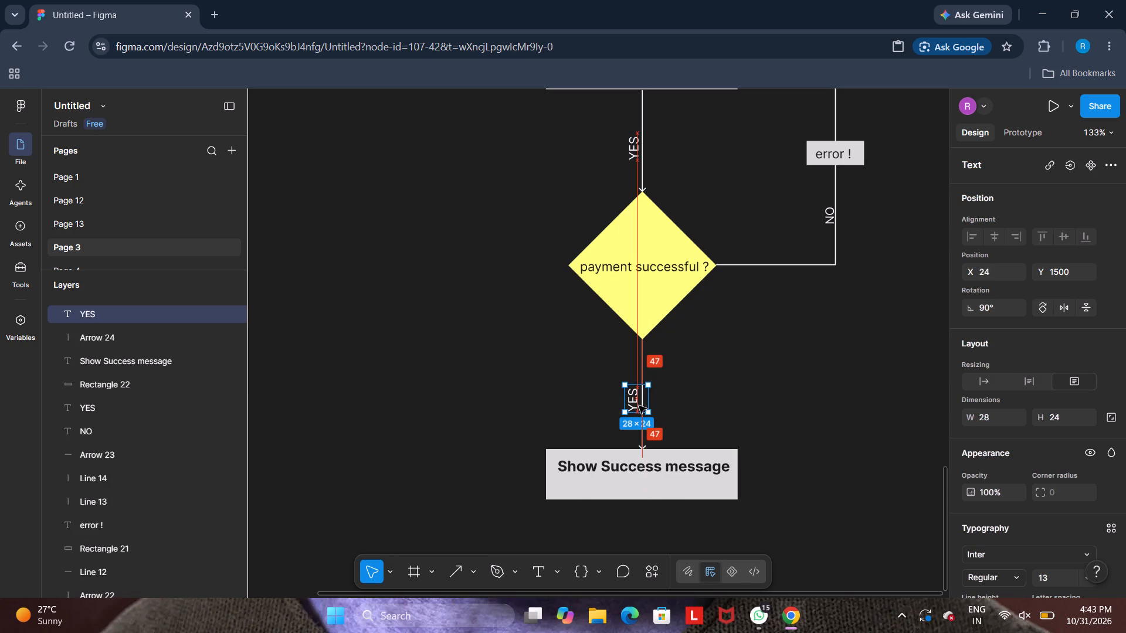
{"action": "left_click_drag", "start_coordinate": [639, 406], "coordinate": [640, 406]}
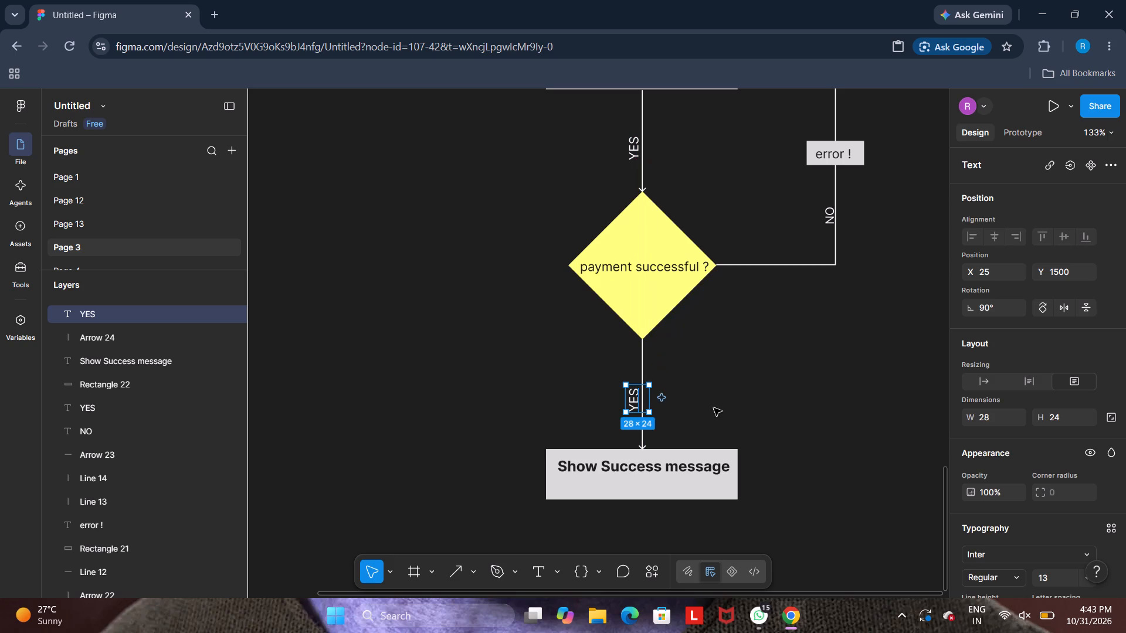
{"action": "left_click", "coordinate": [714, 408]}
Copy the arrow below the diamond and place the copy pointing down from the "Show Success message" box's bottom edge, at X 42, Y 1618.
{"action": "scroll", "coordinate": [714, 408], "scroll_direction": "left", "scroll_amount": 1}
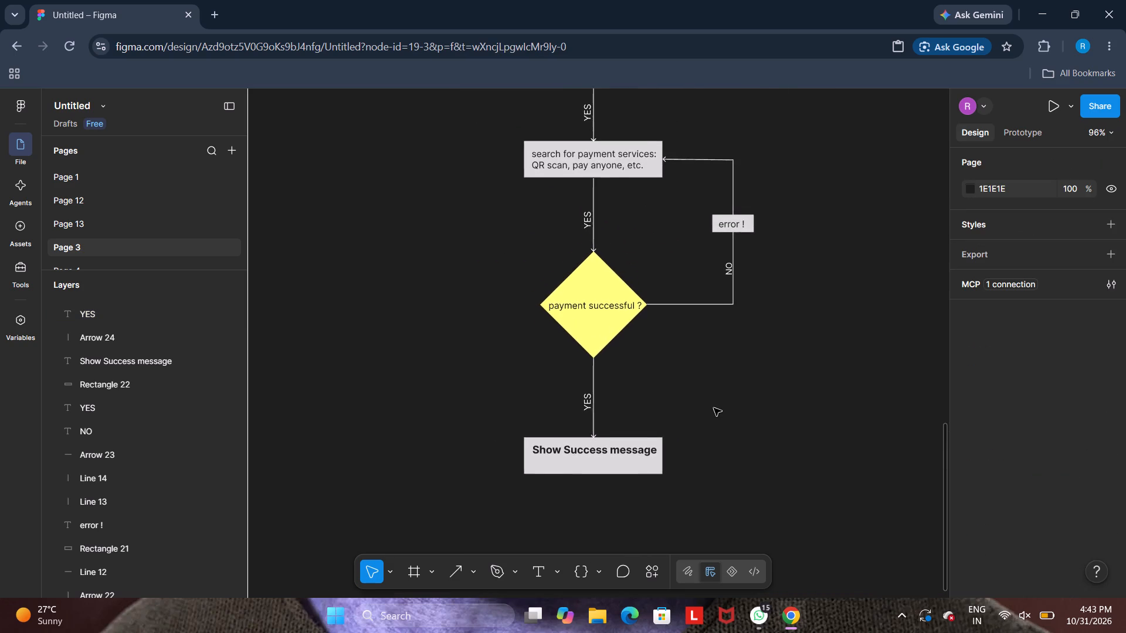
{"action": "scroll", "coordinate": [714, 408], "scroll_direction": "left", "scroll_amount": 1}
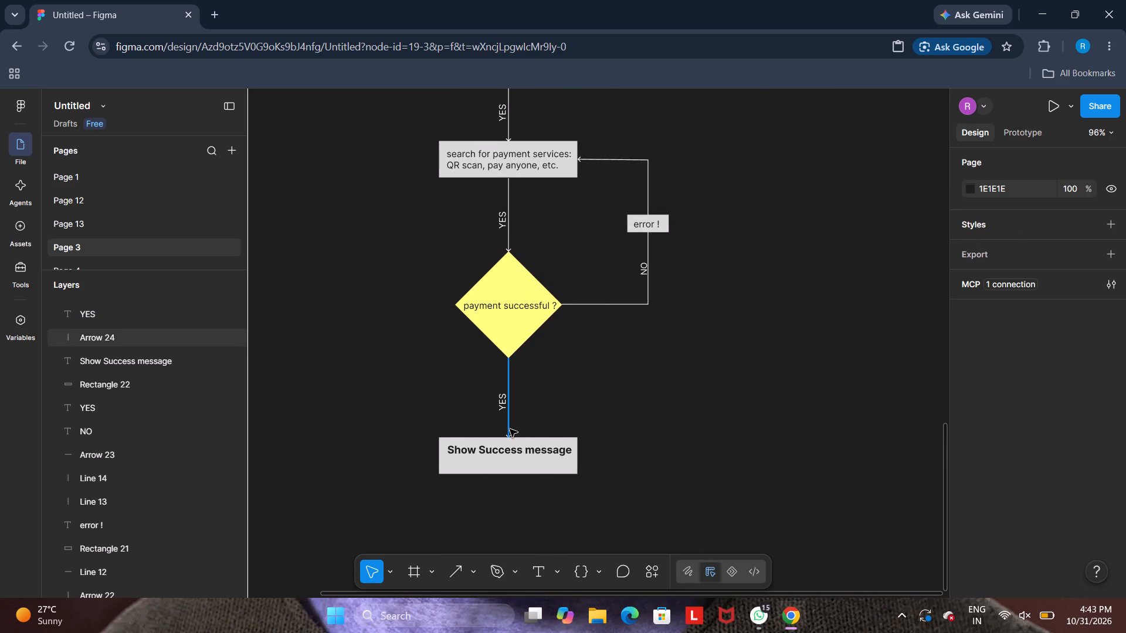
{"action": "left_click", "coordinate": [511, 429]}
{"action": "scroll", "coordinate": [619, 468], "scroll_direction": "down", "scroll_amount": 2}
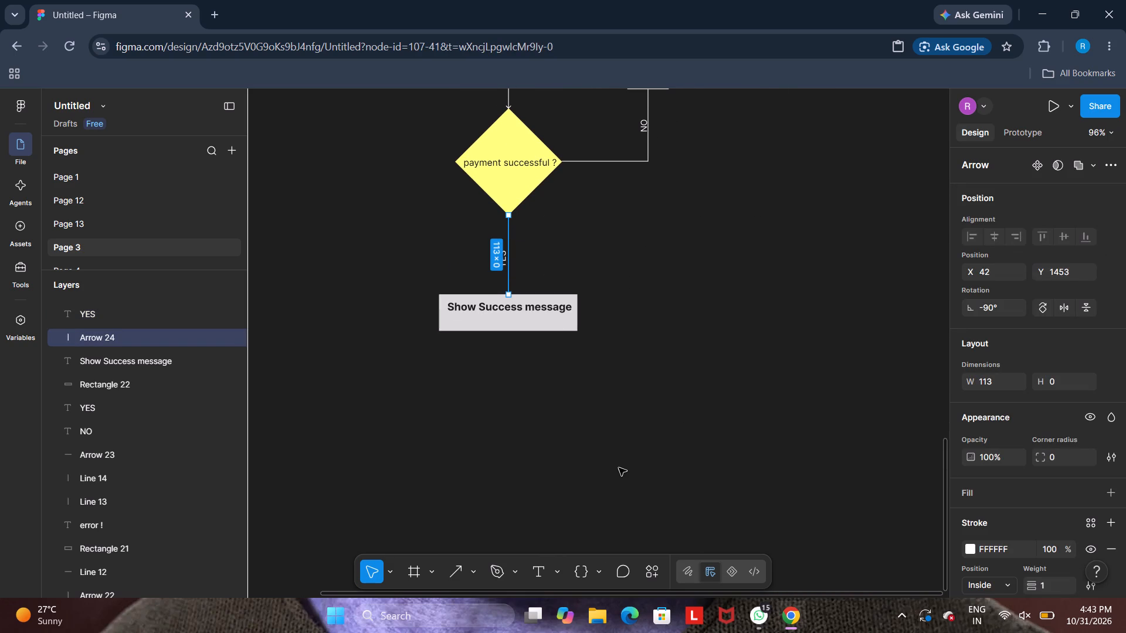
{"action": "key", "text": "ctrl+c"}
{"action": "right_click", "coordinate": [508, 339]}
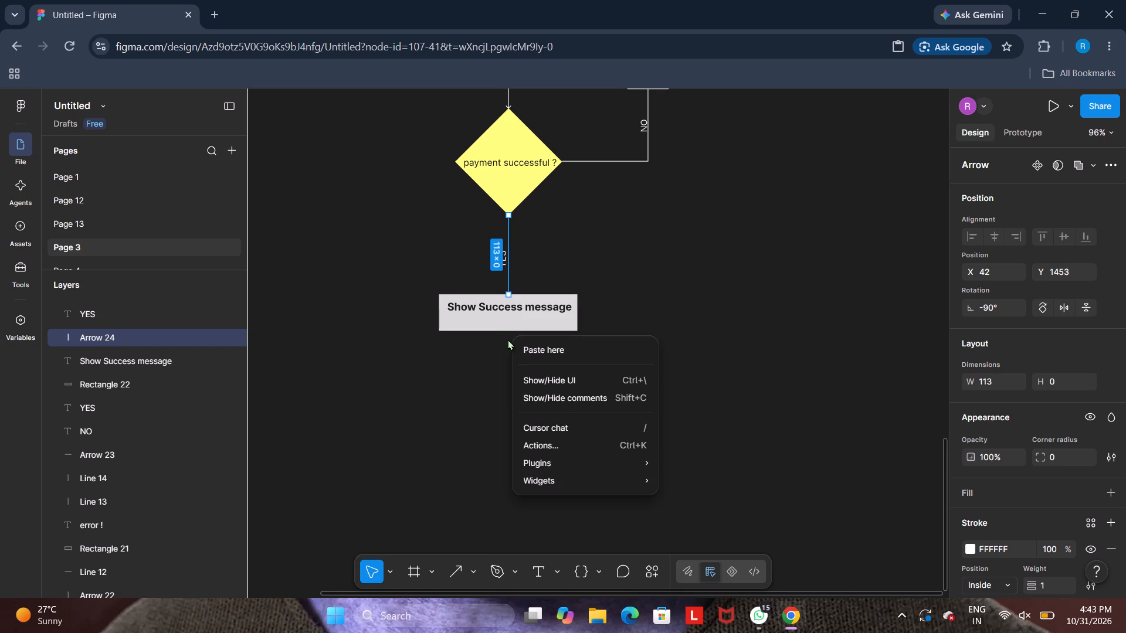
{"action": "left_click", "coordinate": [523, 344]}
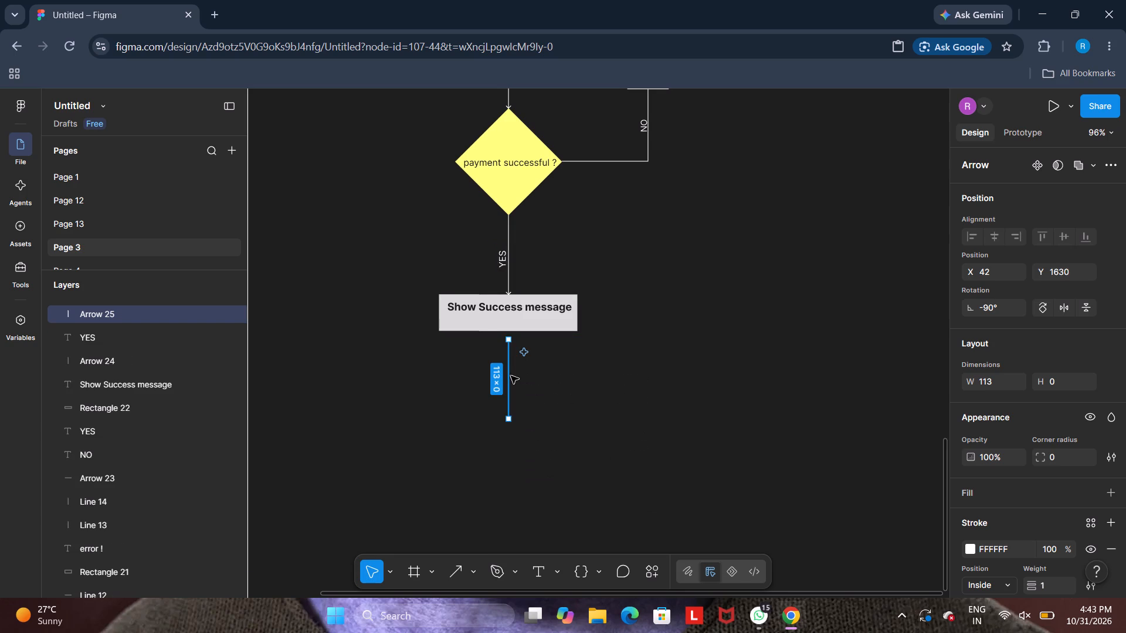
{"action": "left_click_drag", "start_coordinate": [510, 376], "coordinate": [508, 367]}
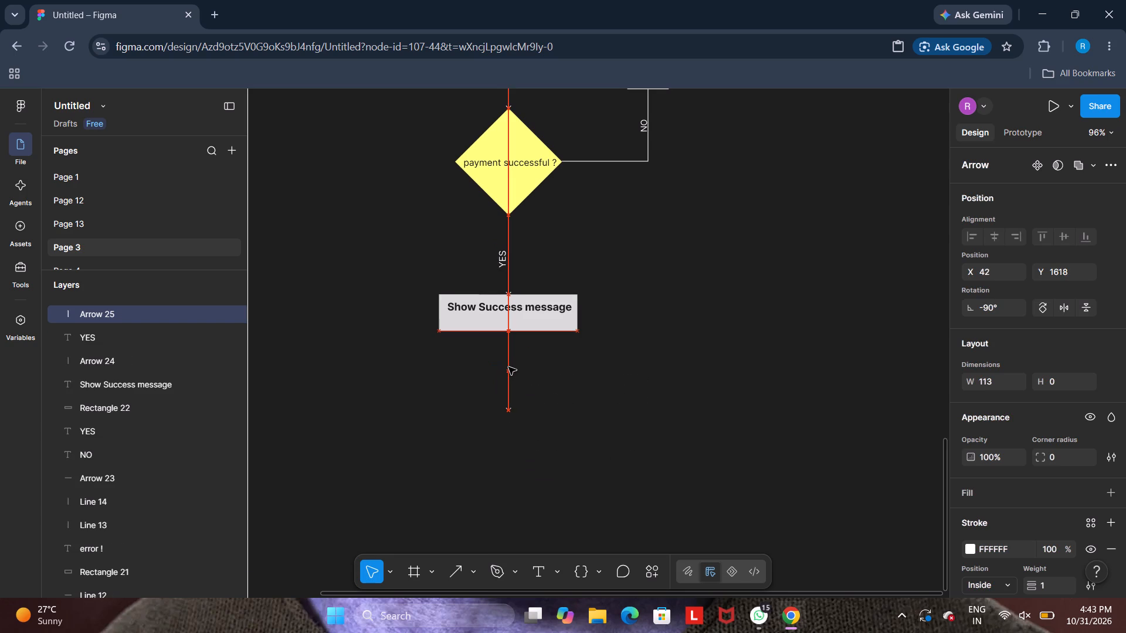
{"action": "left_click_drag", "start_coordinate": [508, 367], "coordinate": [508, 367]}
{"action": "left_click", "coordinate": [576, 388]}
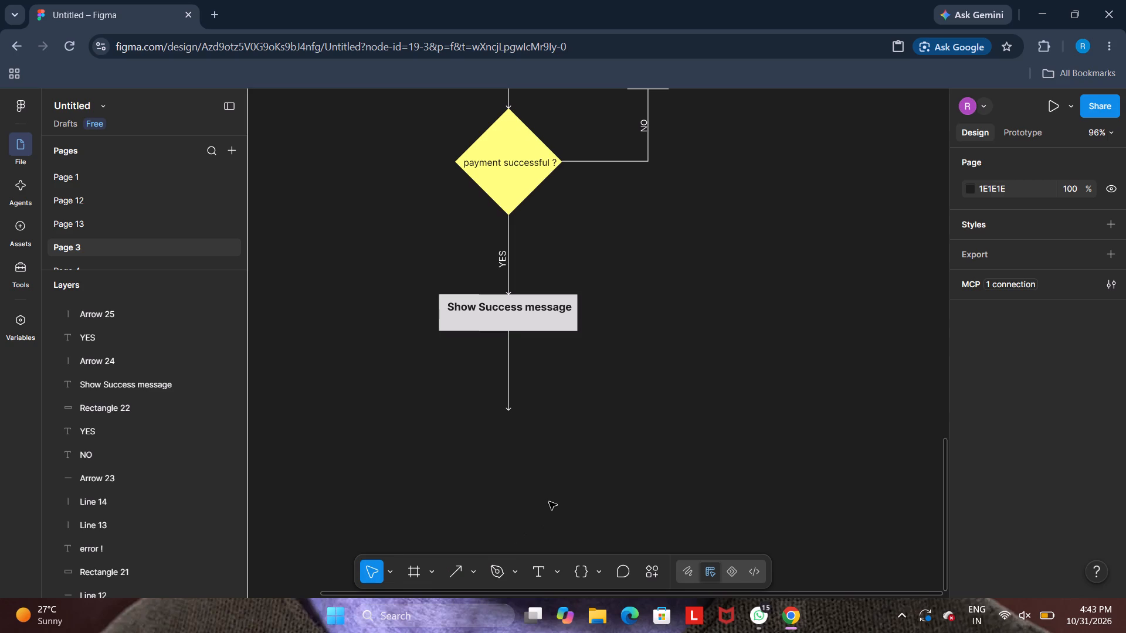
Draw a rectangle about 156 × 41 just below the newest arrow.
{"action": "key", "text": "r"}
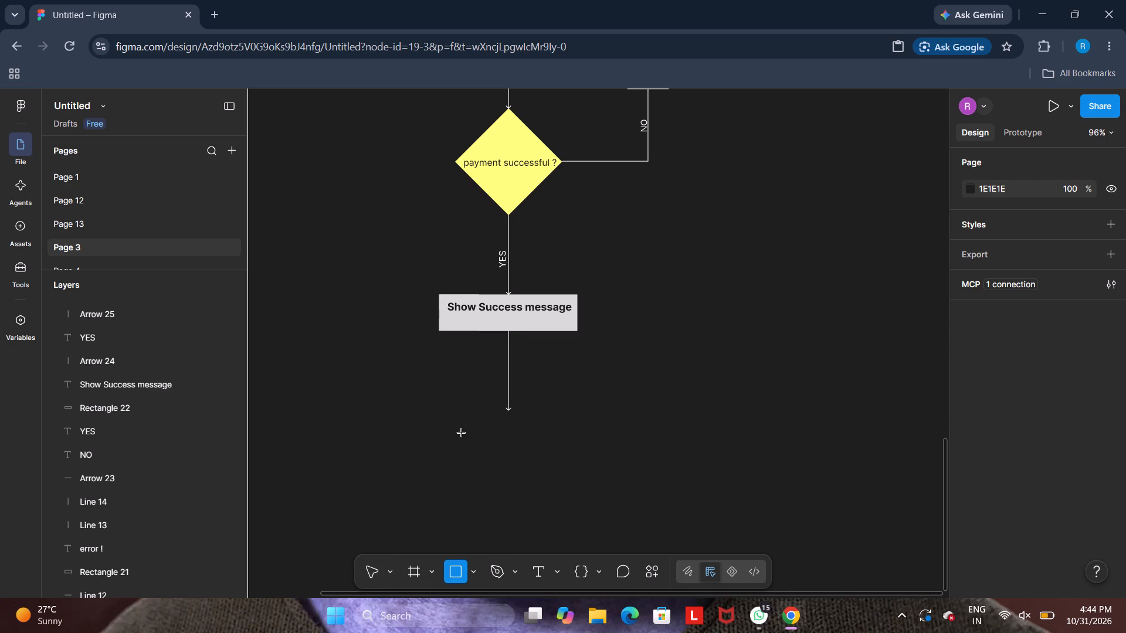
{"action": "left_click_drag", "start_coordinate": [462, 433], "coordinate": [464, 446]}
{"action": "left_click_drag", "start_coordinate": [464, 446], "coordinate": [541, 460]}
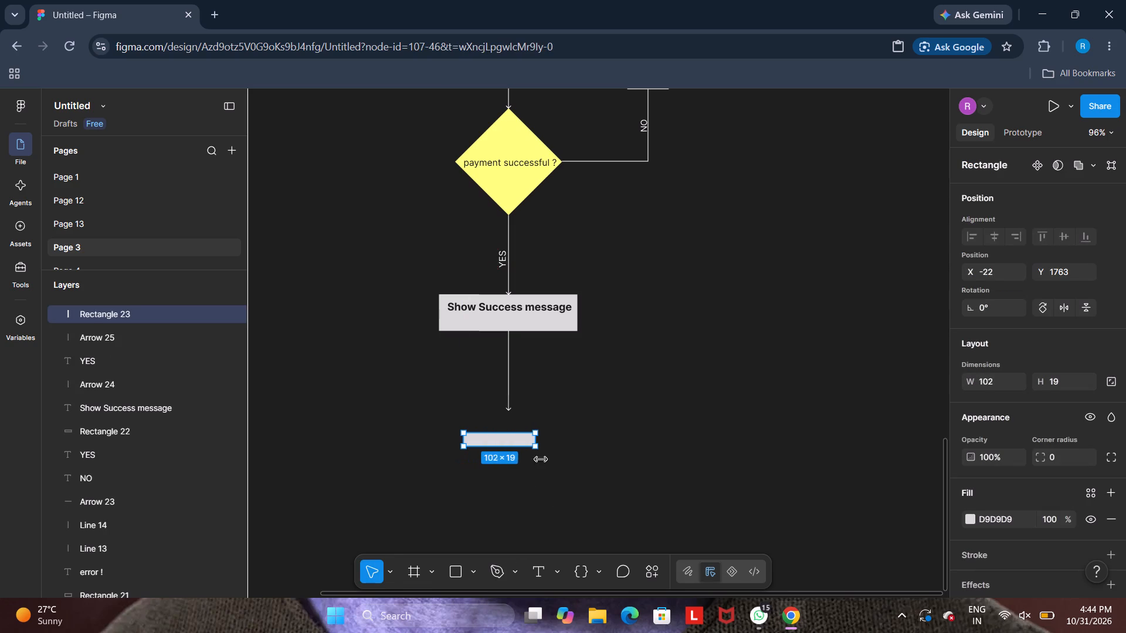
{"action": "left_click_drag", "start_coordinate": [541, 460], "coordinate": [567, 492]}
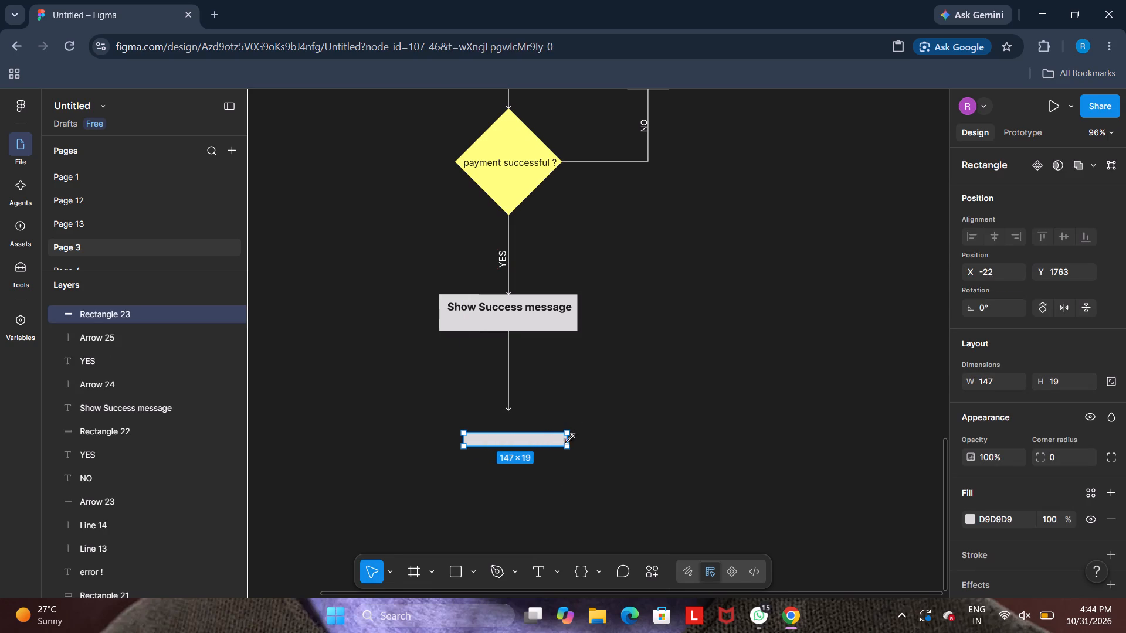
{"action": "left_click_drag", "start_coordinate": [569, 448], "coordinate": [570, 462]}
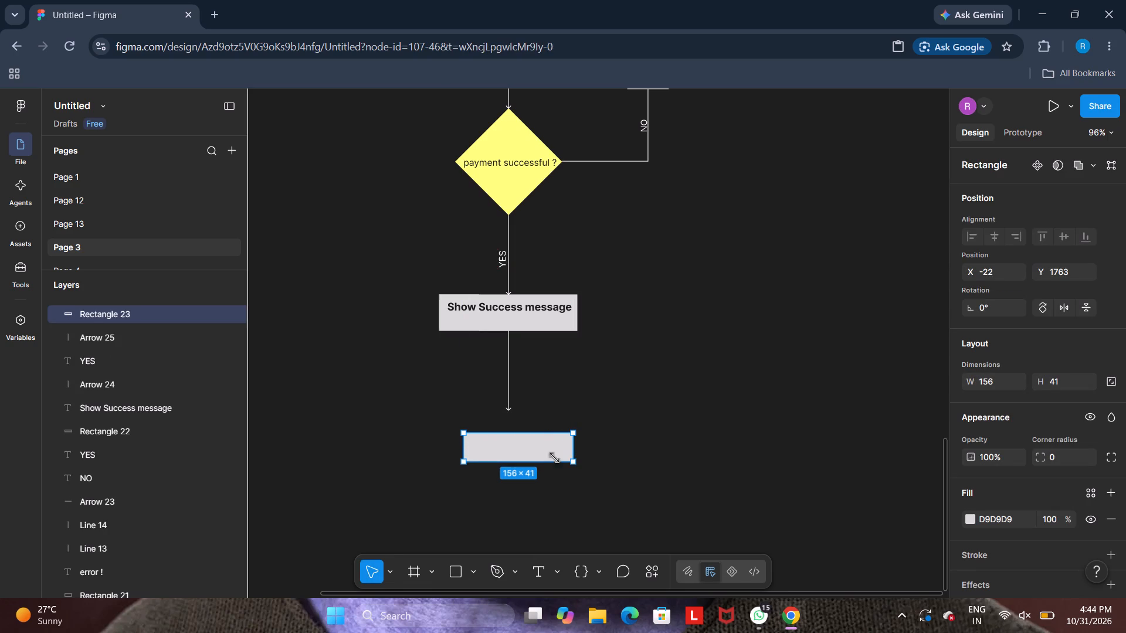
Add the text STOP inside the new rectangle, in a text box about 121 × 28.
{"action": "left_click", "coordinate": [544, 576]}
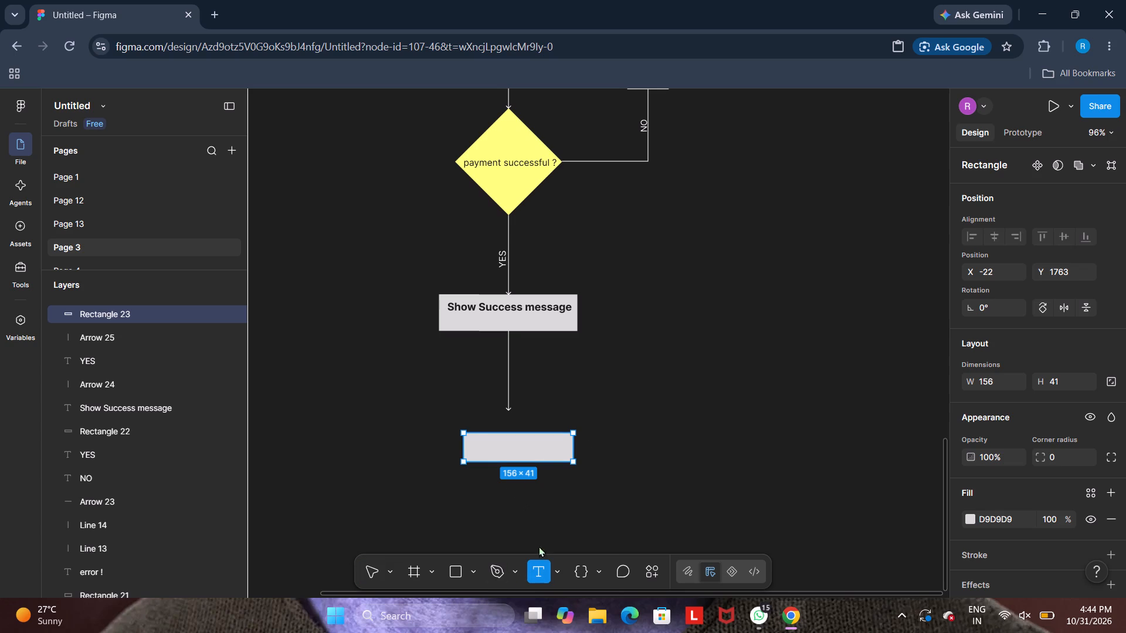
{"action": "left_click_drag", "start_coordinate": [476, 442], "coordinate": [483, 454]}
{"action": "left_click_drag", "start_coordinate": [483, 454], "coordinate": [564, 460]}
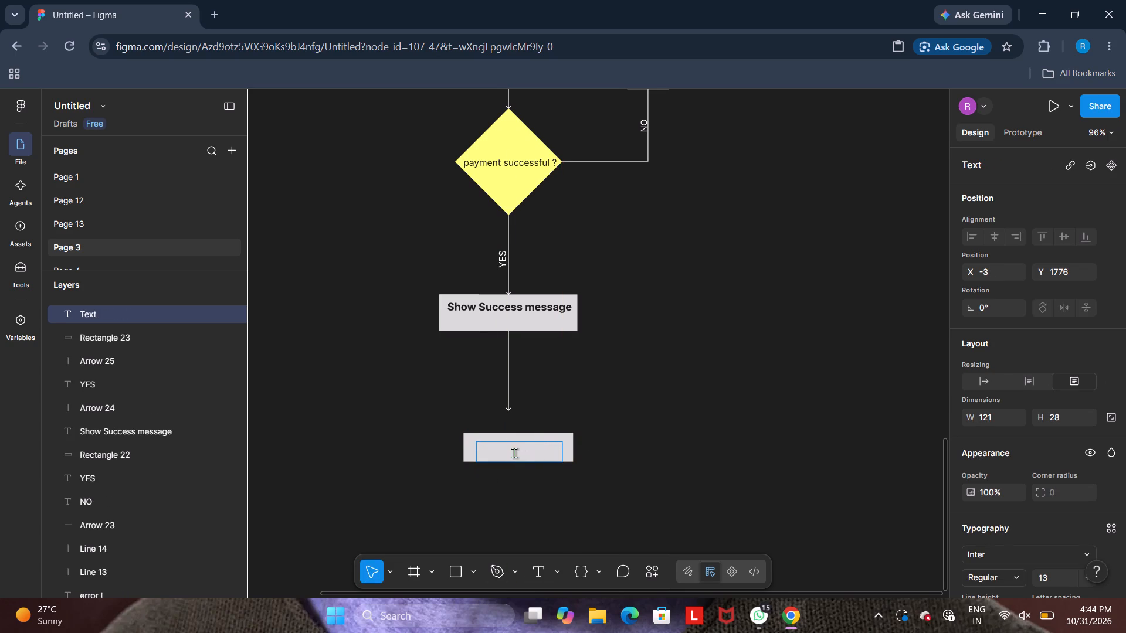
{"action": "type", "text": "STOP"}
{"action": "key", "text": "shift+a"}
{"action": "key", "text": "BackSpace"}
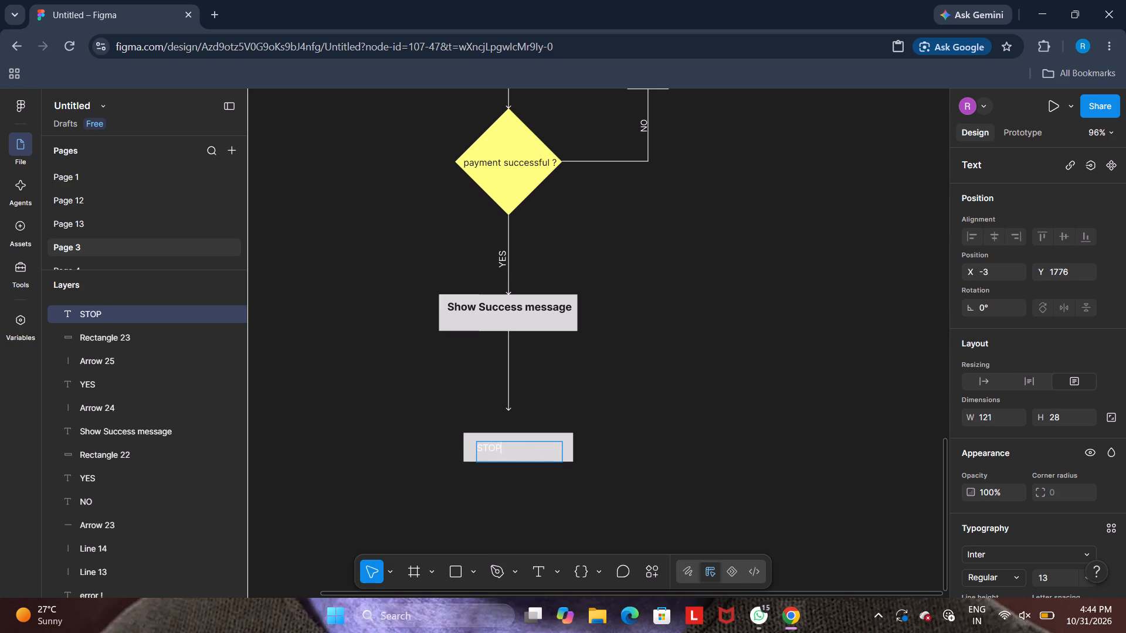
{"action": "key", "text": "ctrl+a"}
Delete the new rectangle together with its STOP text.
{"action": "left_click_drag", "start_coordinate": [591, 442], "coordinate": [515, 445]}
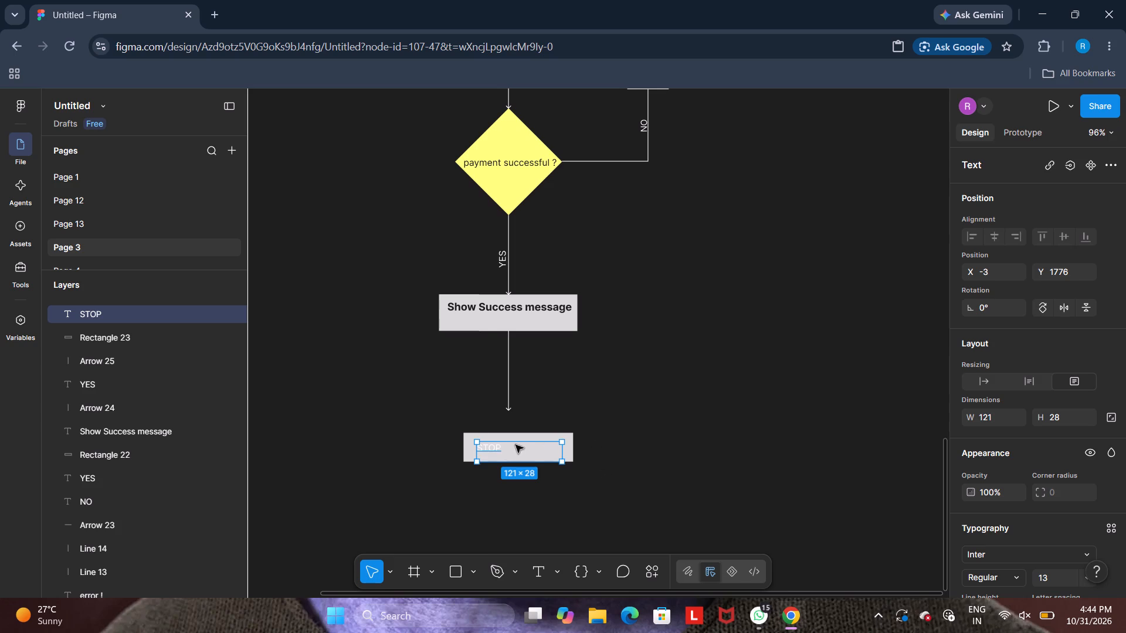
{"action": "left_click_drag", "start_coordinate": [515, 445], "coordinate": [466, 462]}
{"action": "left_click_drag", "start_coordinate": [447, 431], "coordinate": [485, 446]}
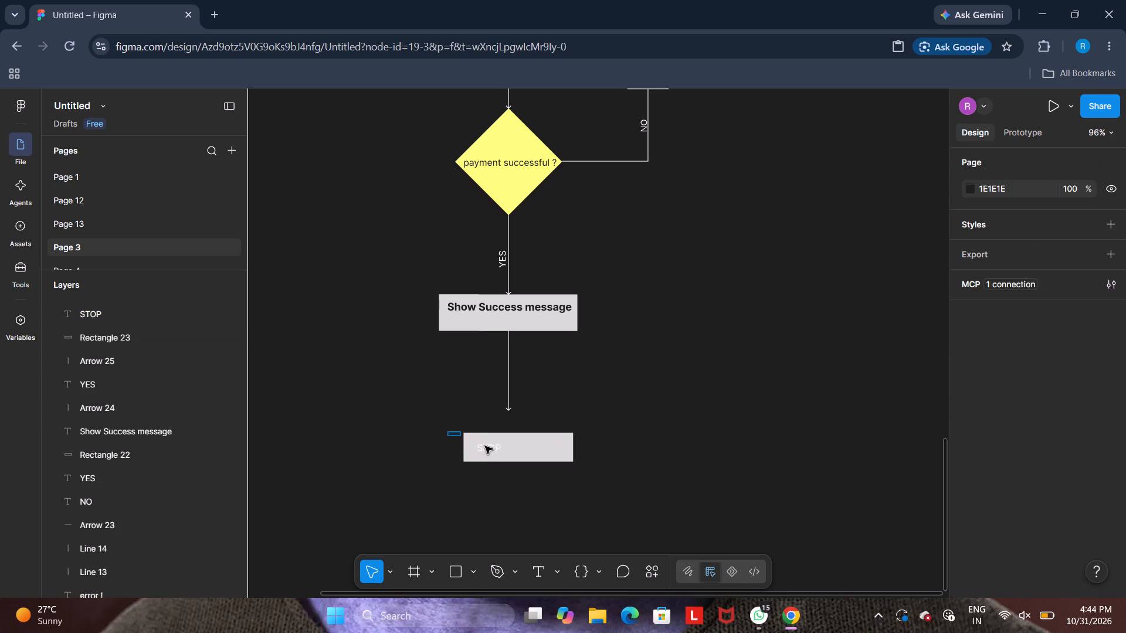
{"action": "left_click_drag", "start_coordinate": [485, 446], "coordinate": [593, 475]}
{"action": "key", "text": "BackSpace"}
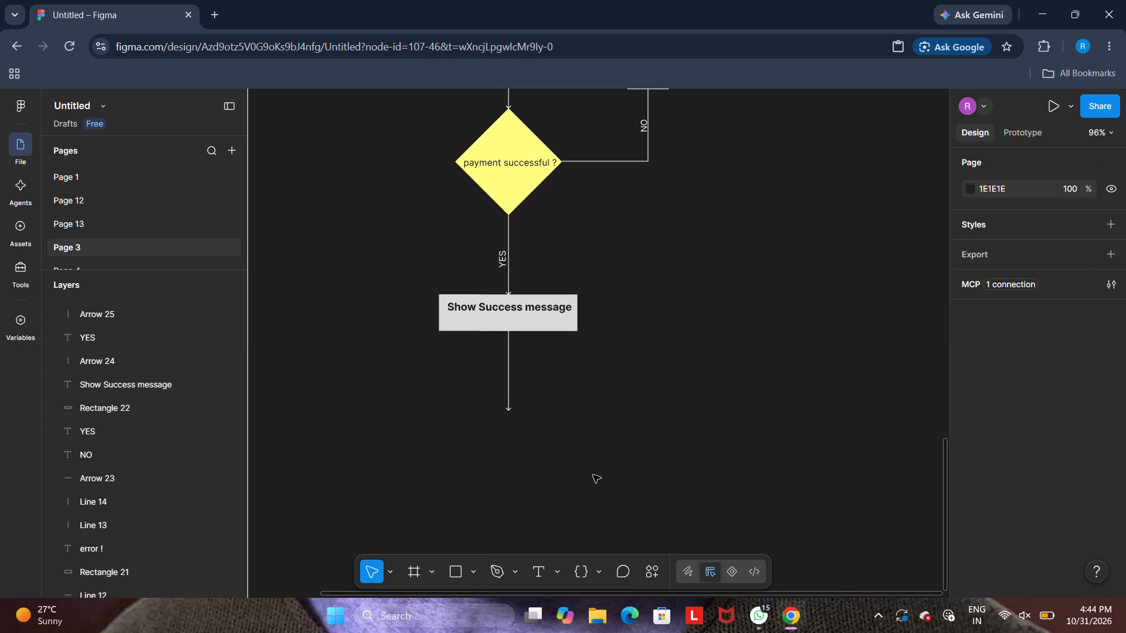
Copy the green Start terminator with its text and place the copy centred at the tip of the arrow below "Show Success message".
{"action": "scroll", "coordinate": [629, 318], "scroll_direction": "up", "scroll_amount": 5}
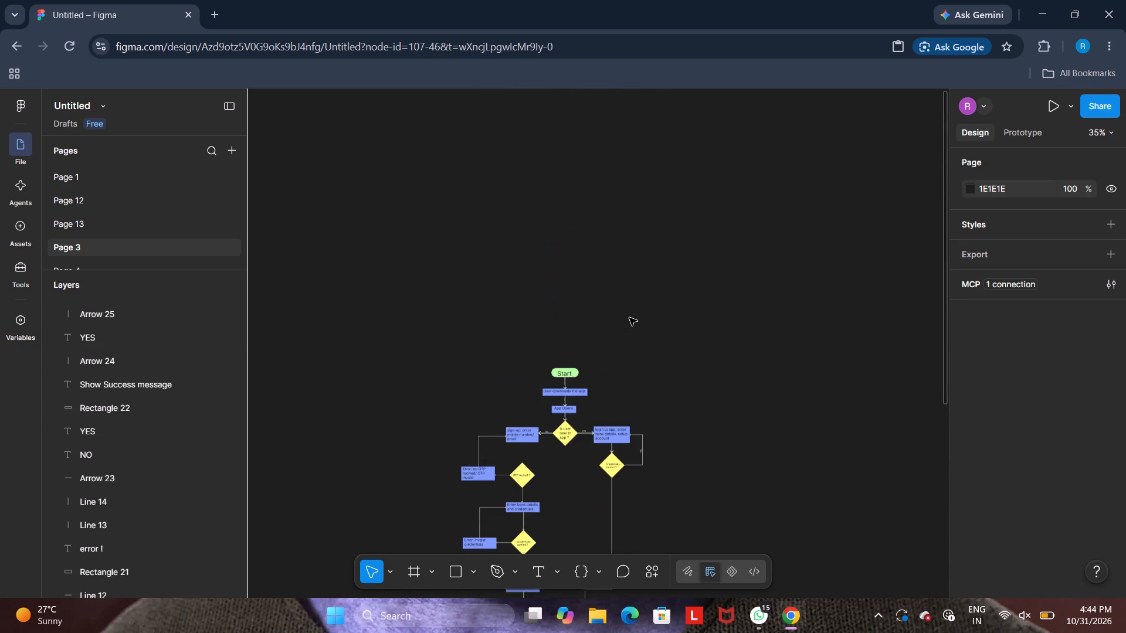
{"action": "scroll", "coordinate": [629, 318], "scroll_direction": "up", "scroll_amount": 1}
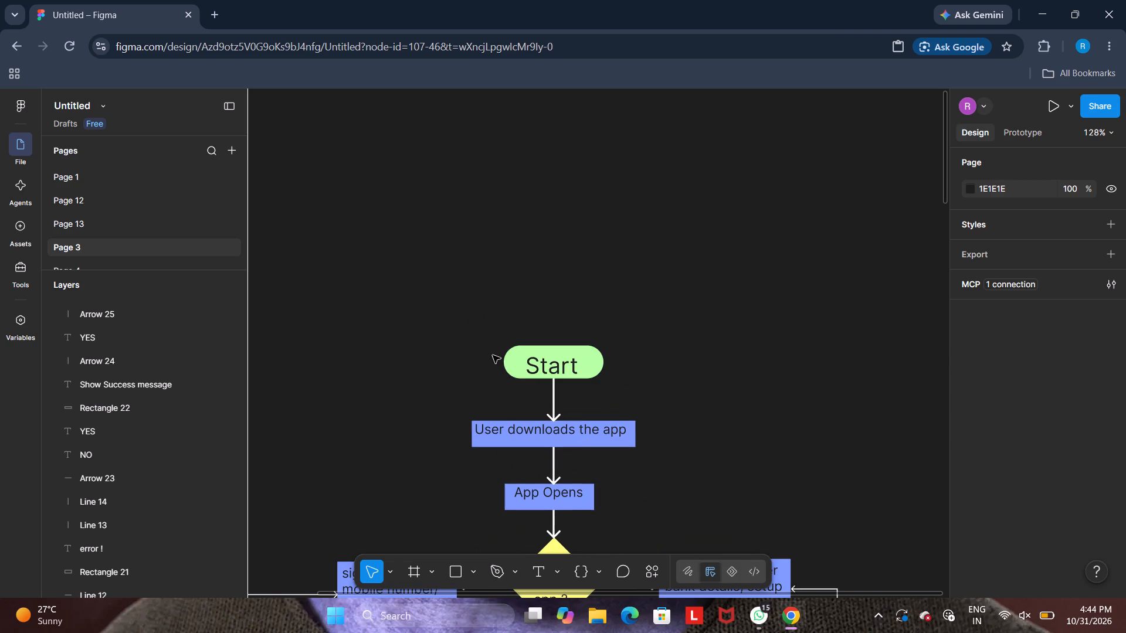
{"action": "left_click_drag", "start_coordinate": [493, 355], "coordinate": [611, 373]}
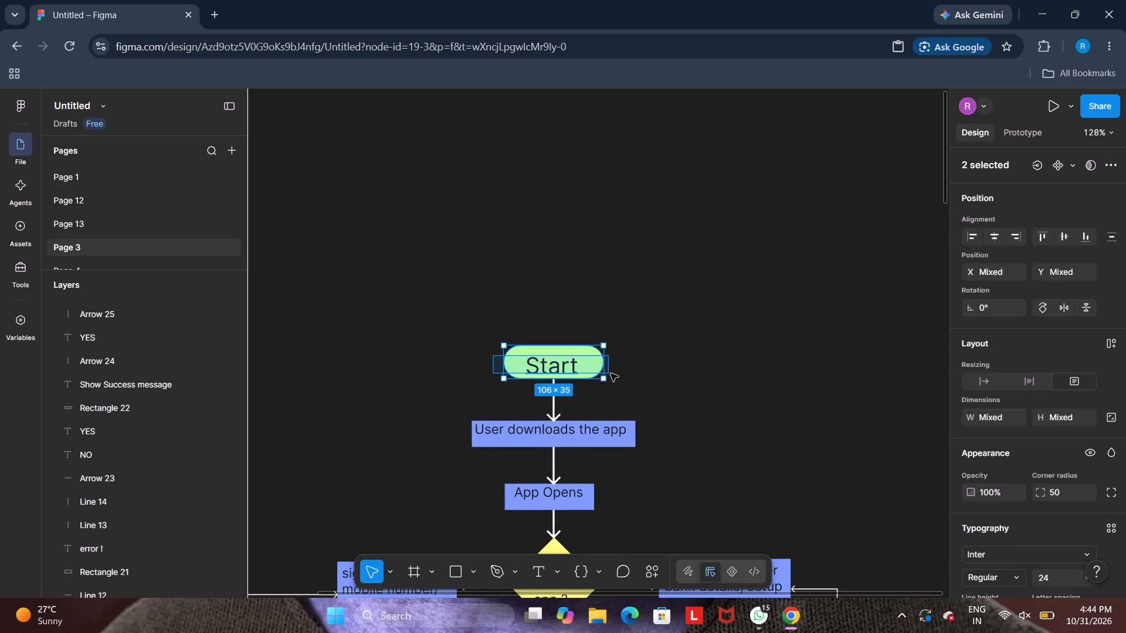
{"action": "left_click_drag", "start_coordinate": [611, 373], "coordinate": [629, 373]}
{"action": "key", "text": "ctrl+c"}
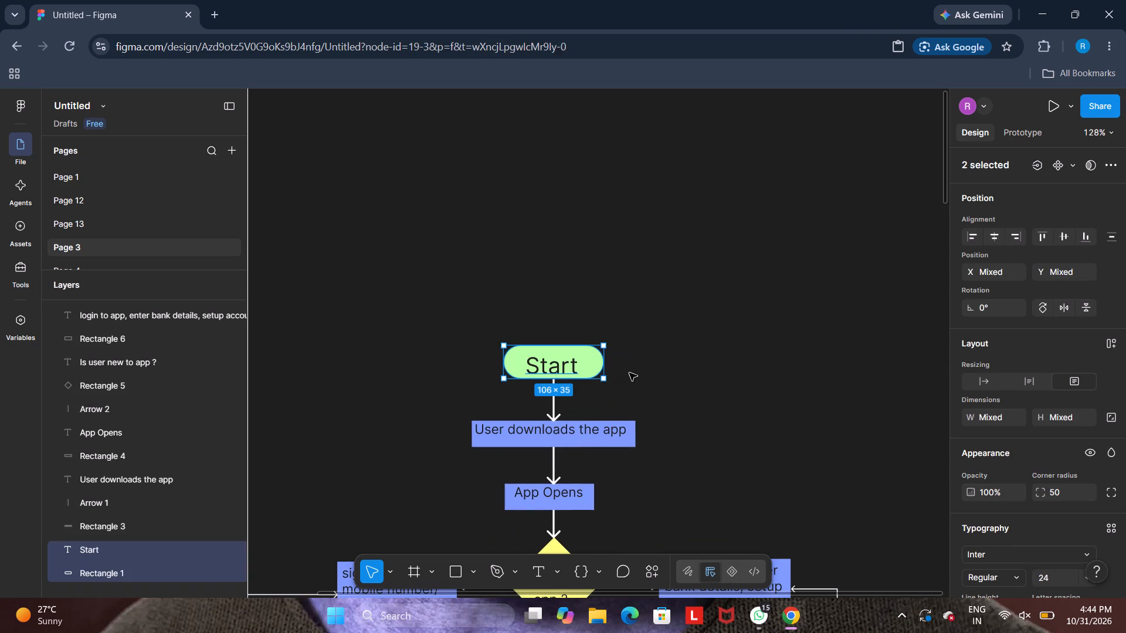
{"action": "scroll", "coordinate": [629, 373], "scroll_direction": "down", "scroll_amount": 15}
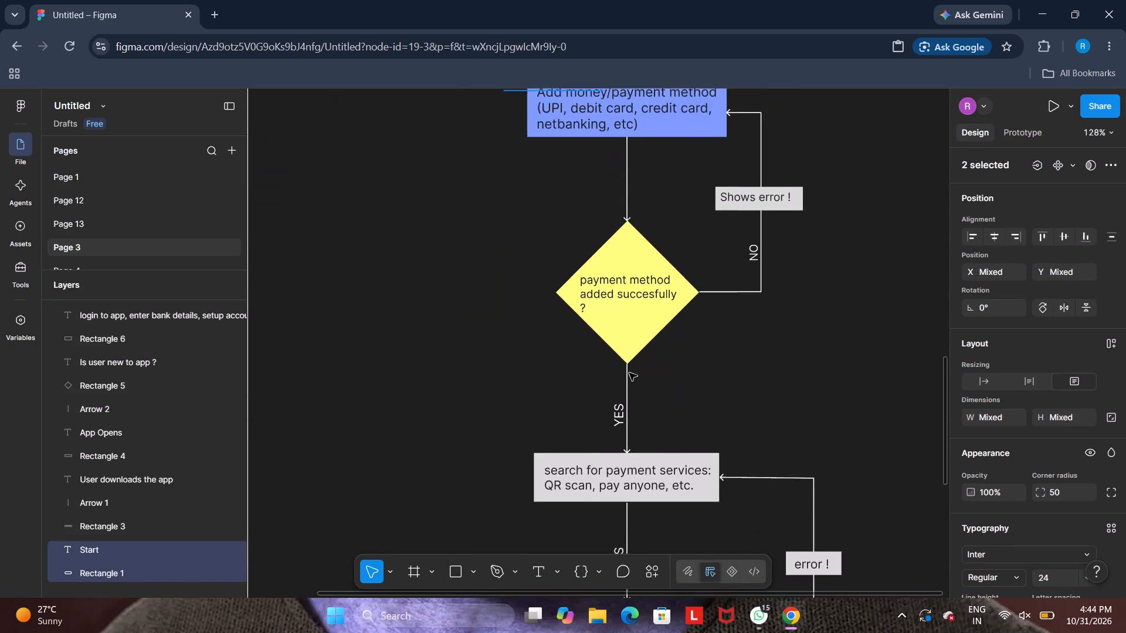
{"action": "scroll", "coordinate": [629, 373], "scroll_direction": "down", "scroll_amount": 9}
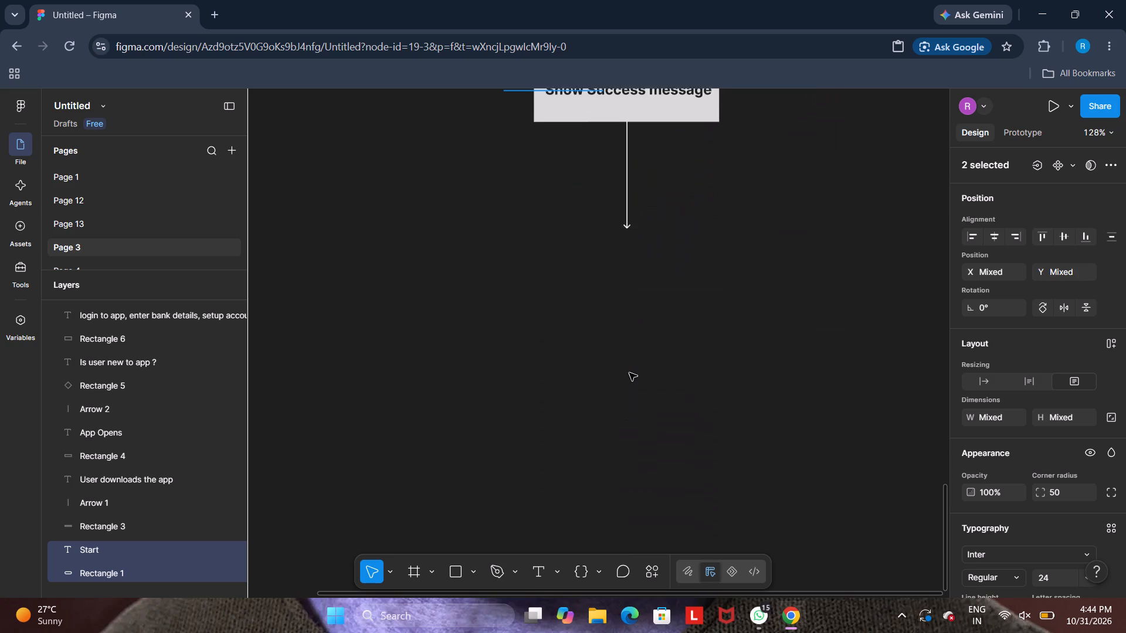
{"action": "scroll", "coordinate": [629, 373], "scroll_direction": "down", "scroll_amount": 1}
{"action": "right_click", "coordinate": [577, 256]}
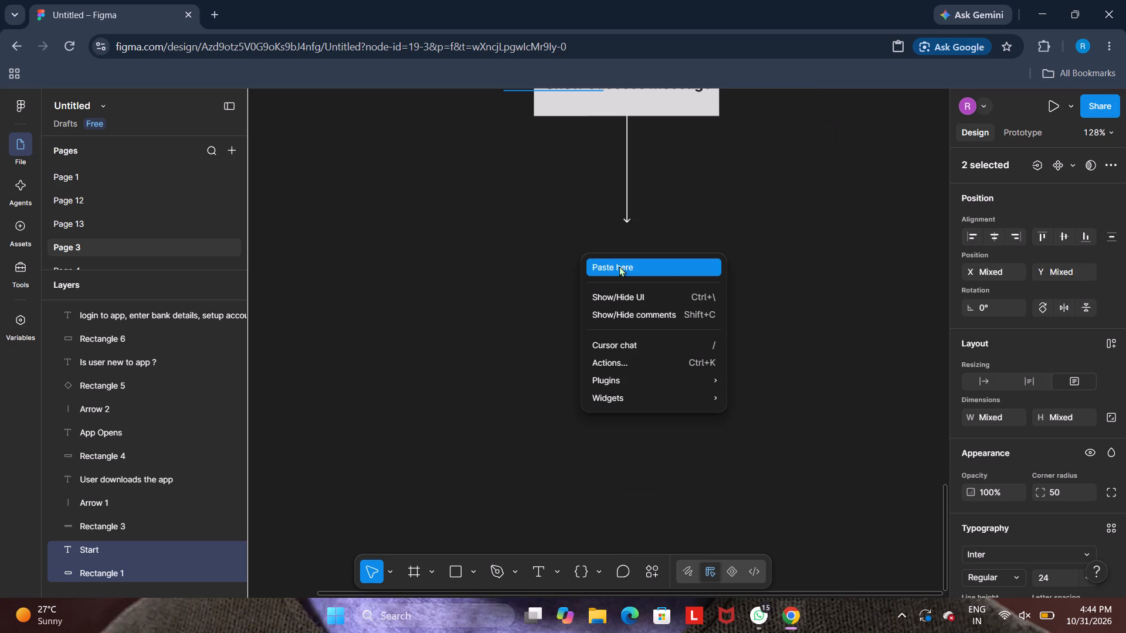
{"action": "left_click", "coordinate": [619, 266]}
{"action": "left_click_drag", "start_coordinate": [633, 267], "coordinate": [637, 260]}
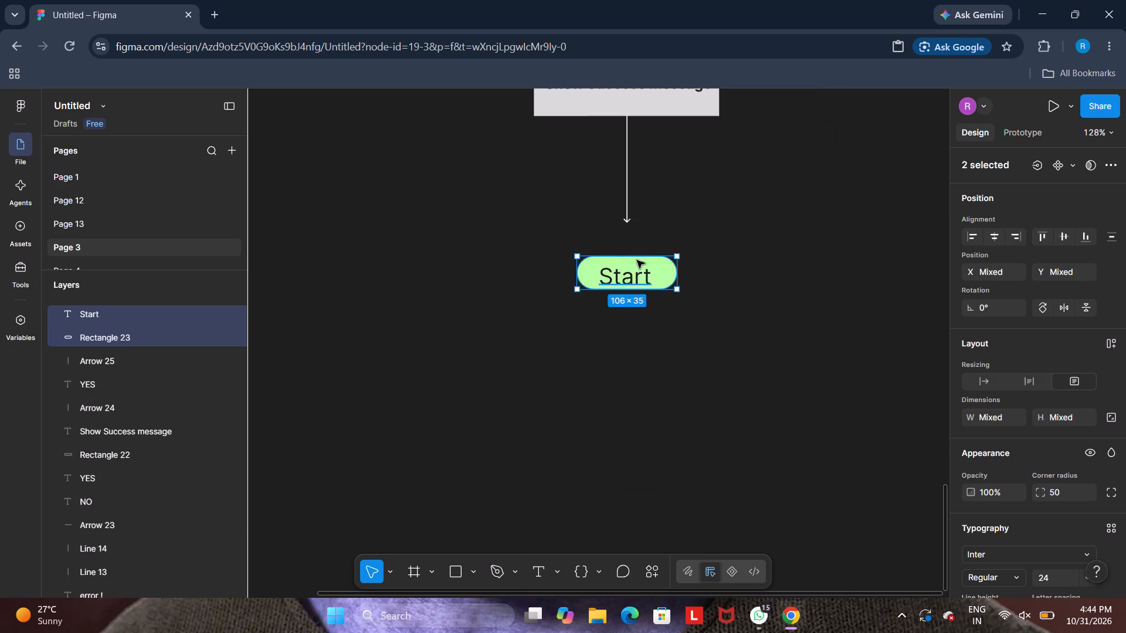
{"action": "left_click_drag", "start_coordinate": [637, 260], "coordinate": [636, 235]}
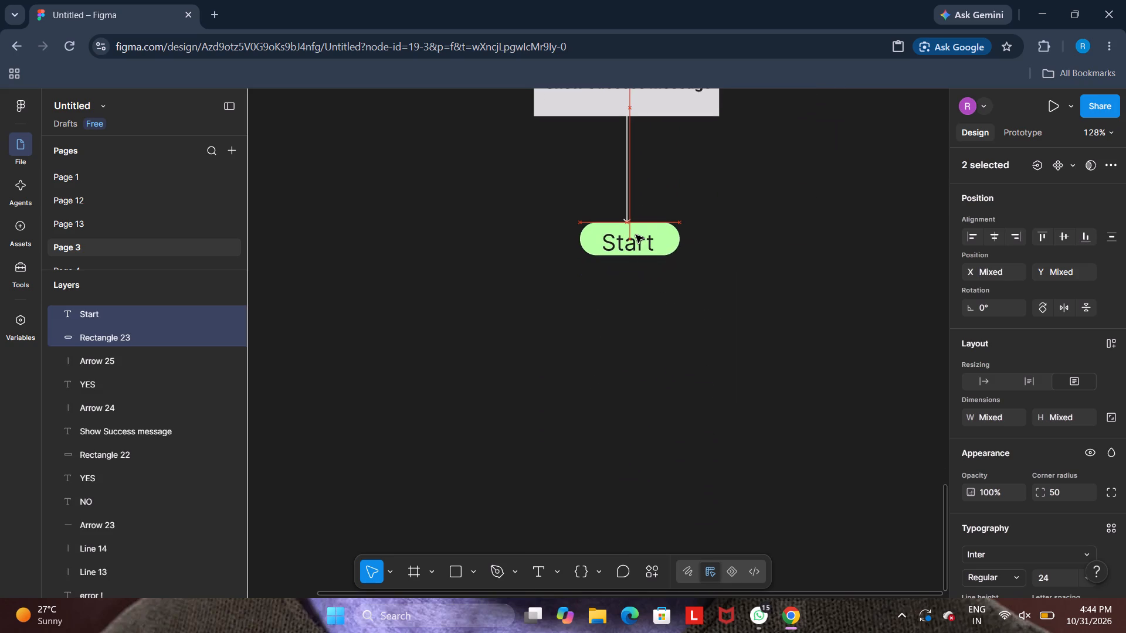
{"action": "left_click_drag", "start_coordinate": [636, 235], "coordinate": [632, 236]}
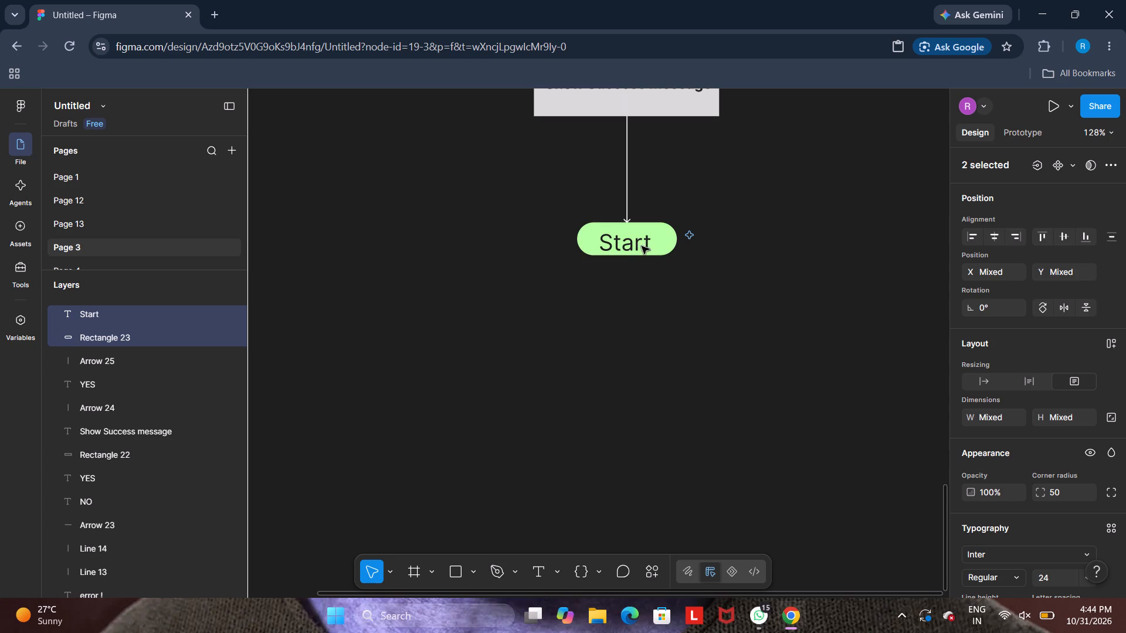
Change the copied terminator's text to STOP.
{"action": "double_click", "coordinate": [644, 247]}
{"action": "key", "text": "BackSpace"}
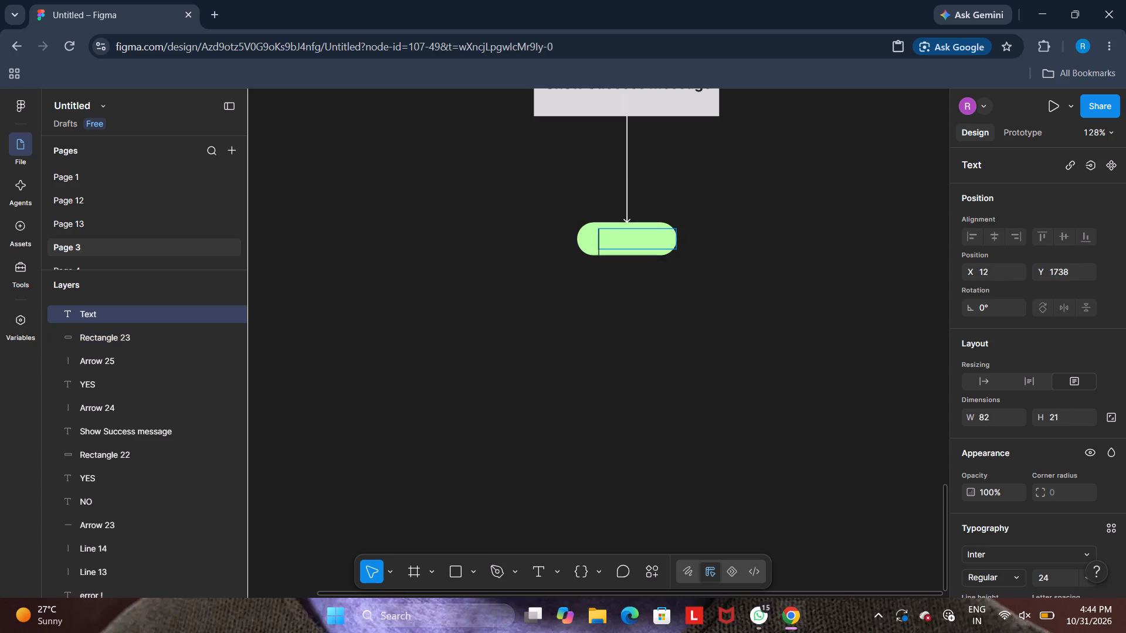
{"action": "type", "text": "STOP"}
{"action": "left_click", "coordinate": [755, 252]}
{"action": "left_click", "coordinate": [755, 252]}
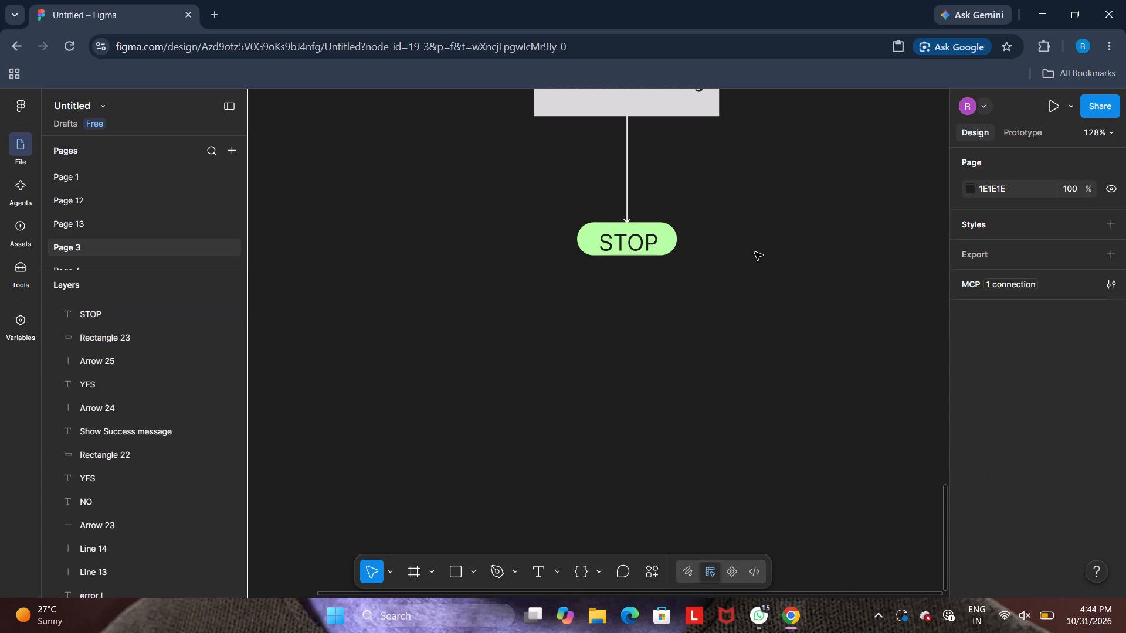
Change the text of the terminator at the top of the flowchart to START.
{"action": "scroll", "coordinate": [755, 252], "scroll_direction": "up", "scroll_amount": 7}
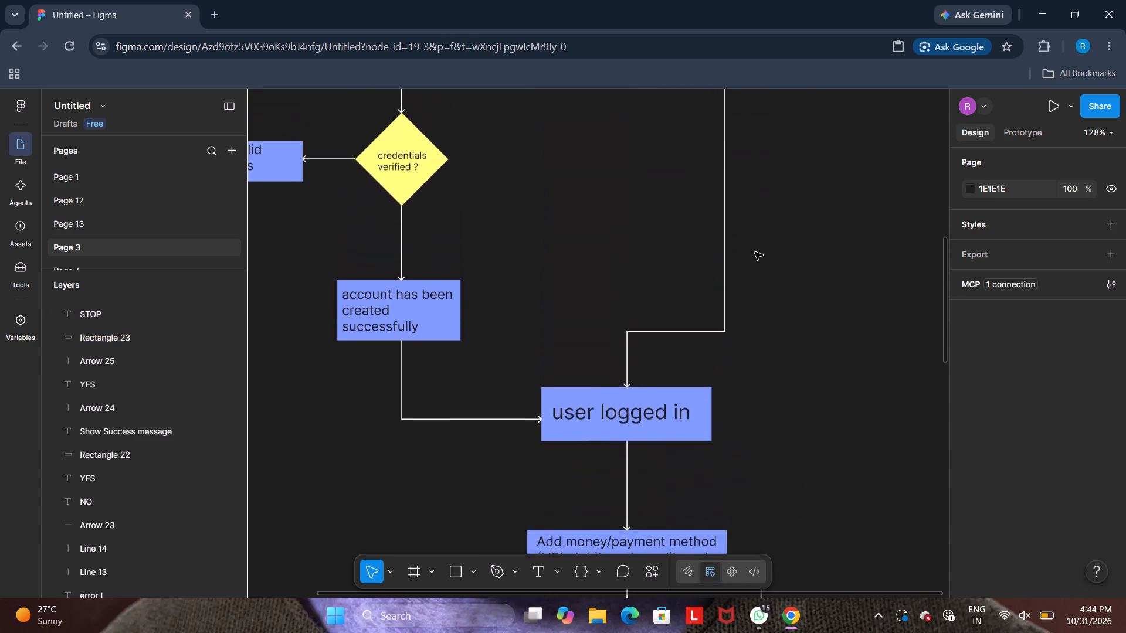
{"action": "scroll", "coordinate": [755, 252], "scroll_direction": "up", "scroll_amount": 7}
{"action": "double_click", "coordinate": [575, 330]}
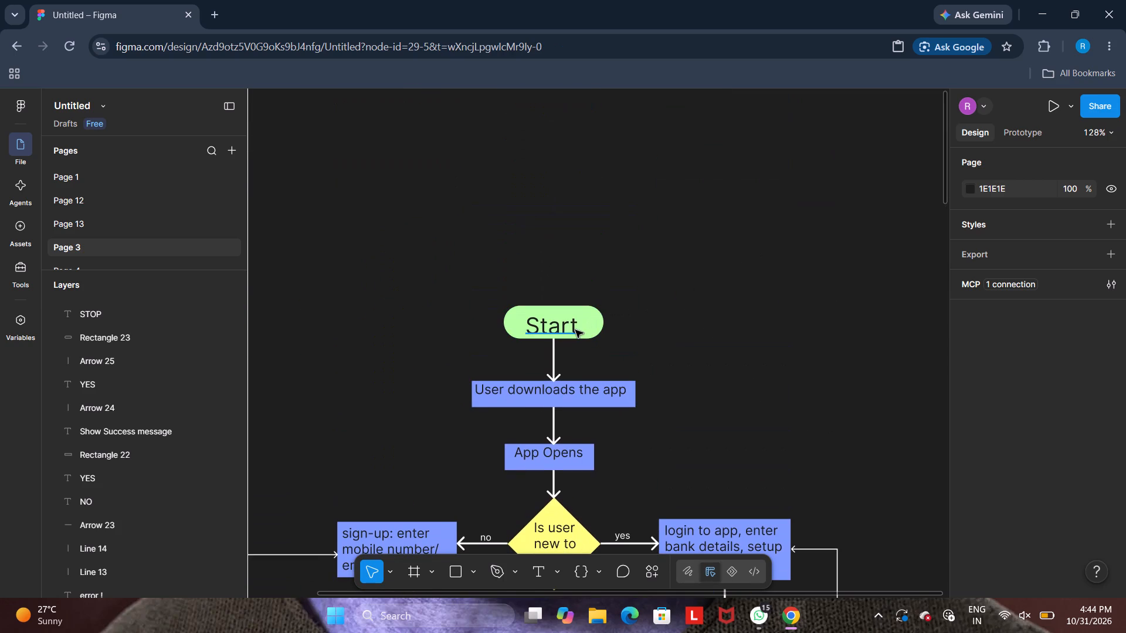
{"action": "key", "text": "BackSpace"}
{"action": "type", "text": "STR"}
{"action": "key", "text": "shift+BackSpace"}
{"action": "type", "text": "ART"}
{"action": "left_click", "coordinate": [637, 345]}
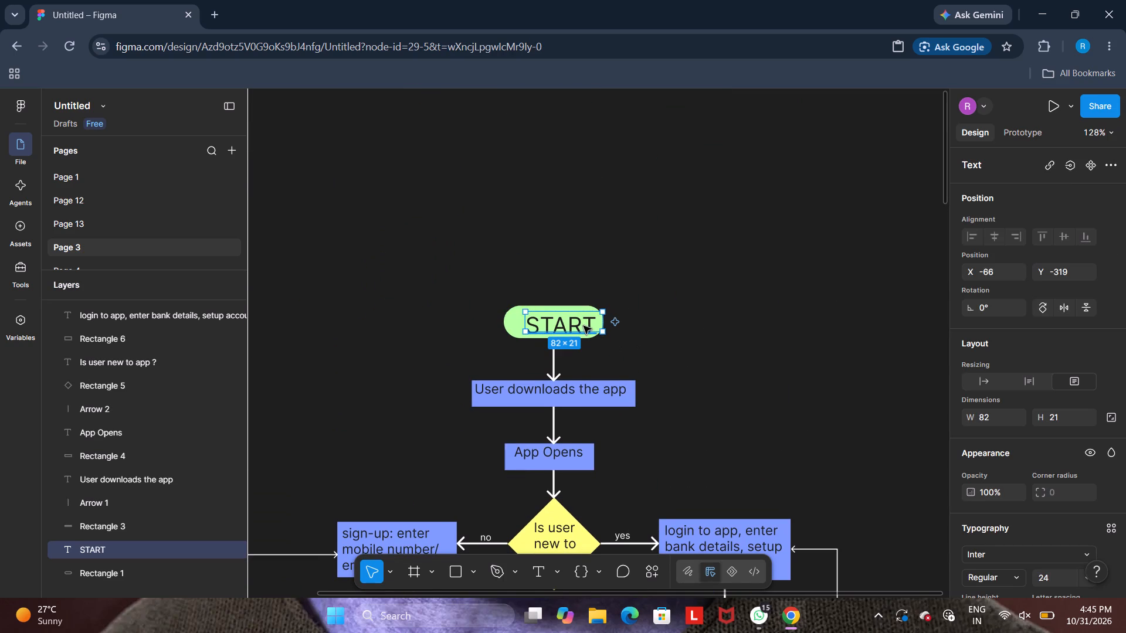
Centre the START text within its green terminator, at X -69, Y -319.
{"action": "left_click_drag", "start_coordinate": [582, 325], "coordinate": [574, 324]}
{"action": "left_click", "coordinate": [669, 335]}
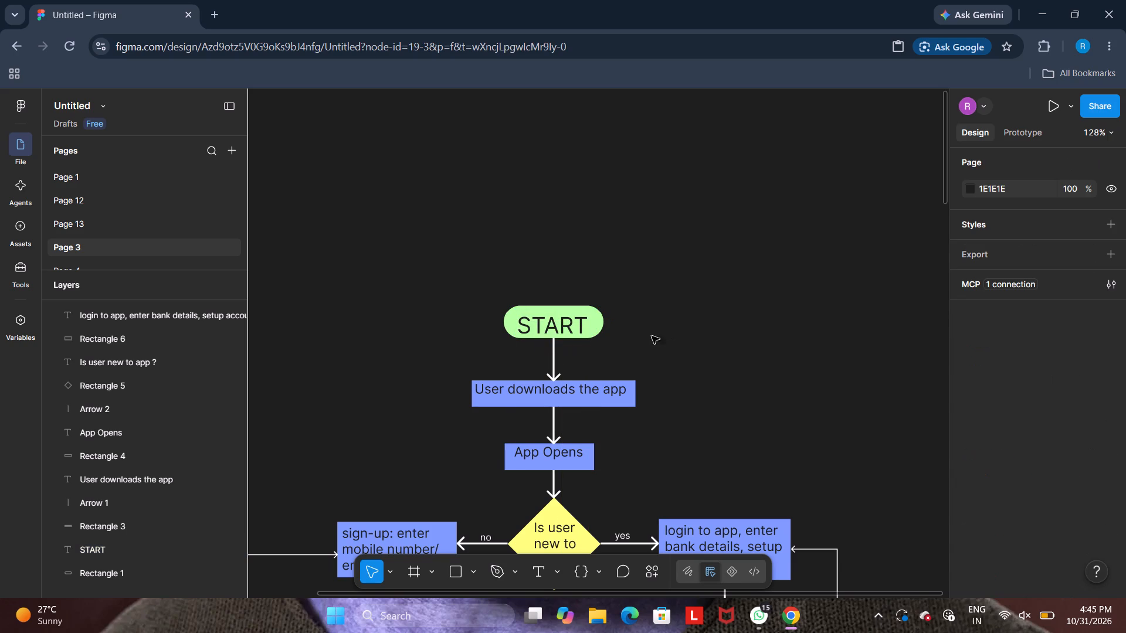
{"action": "left_click_drag", "start_coordinate": [555, 326], "coordinate": [559, 327]}
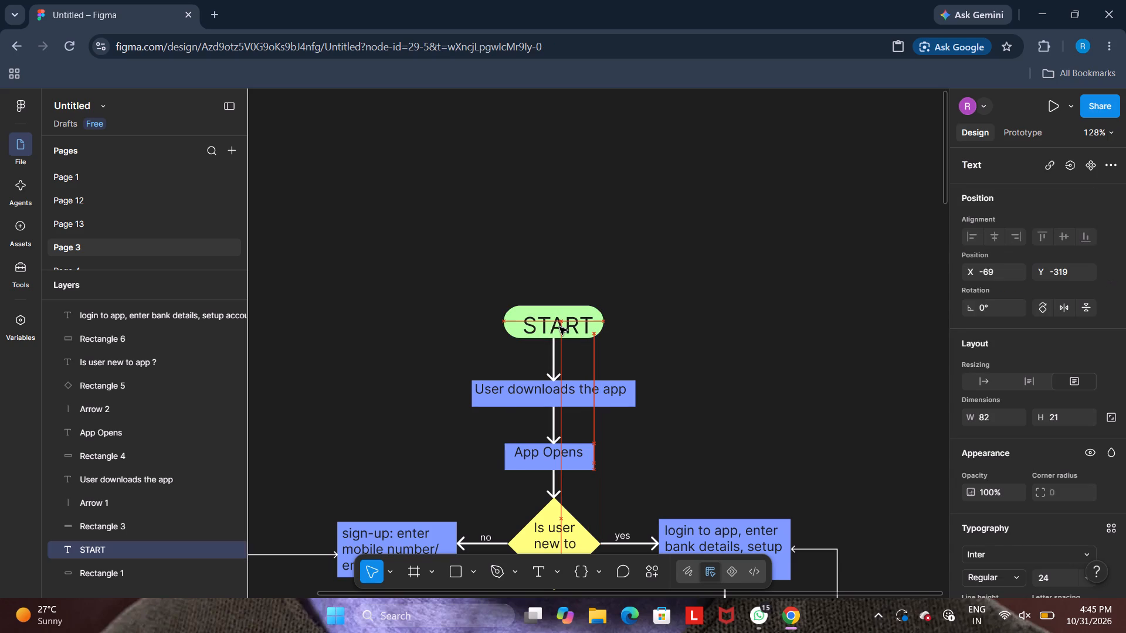
{"action": "left_click_drag", "start_coordinate": [559, 327], "coordinate": [561, 327]}
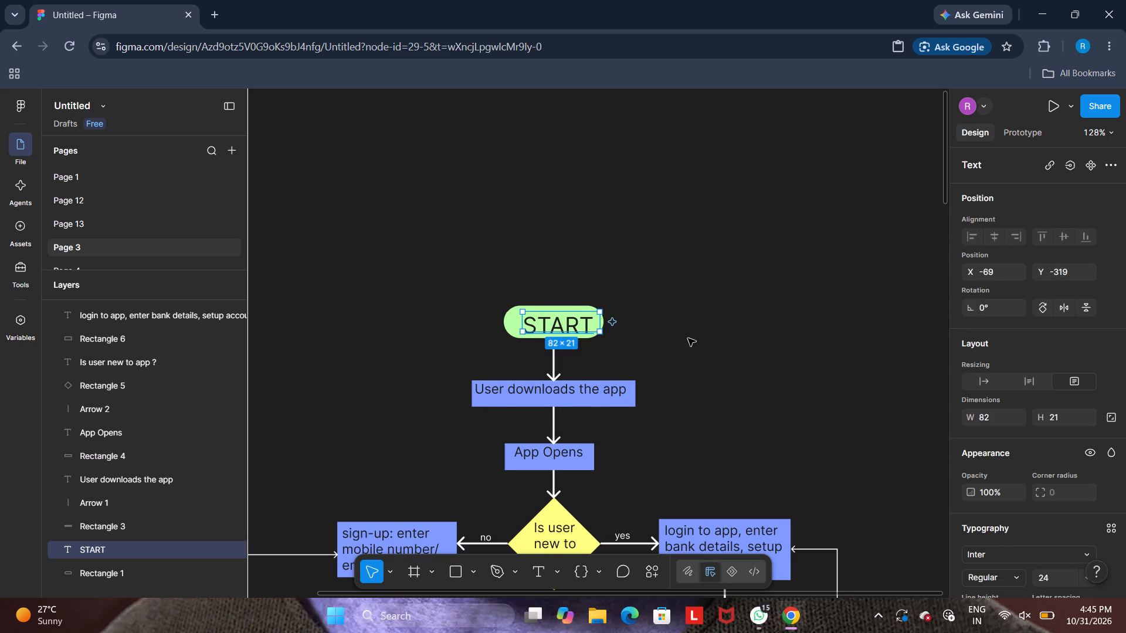
{"action": "left_click", "coordinate": [688, 338]}
Copy the fill colour code 7D9BFF from the "Add money/payment method" box.
{"action": "scroll", "coordinate": [688, 338], "scroll_direction": "down", "scroll_amount": 9}
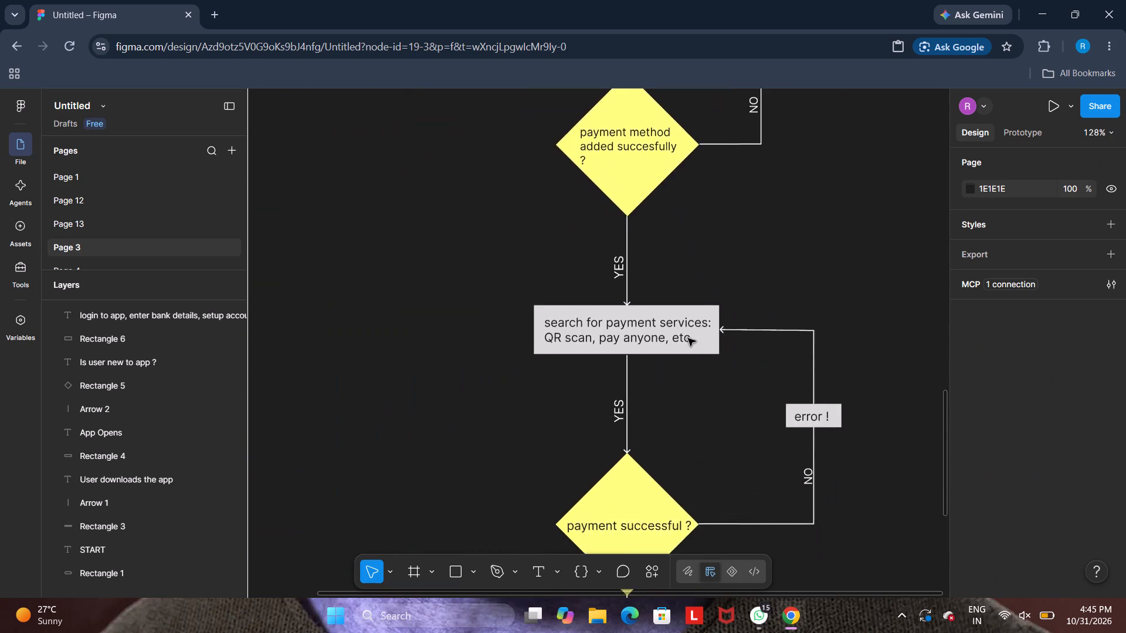
{"action": "scroll", "coordinate": [688, 338], "scroll_direction": "down", "scroll_amount": 3}
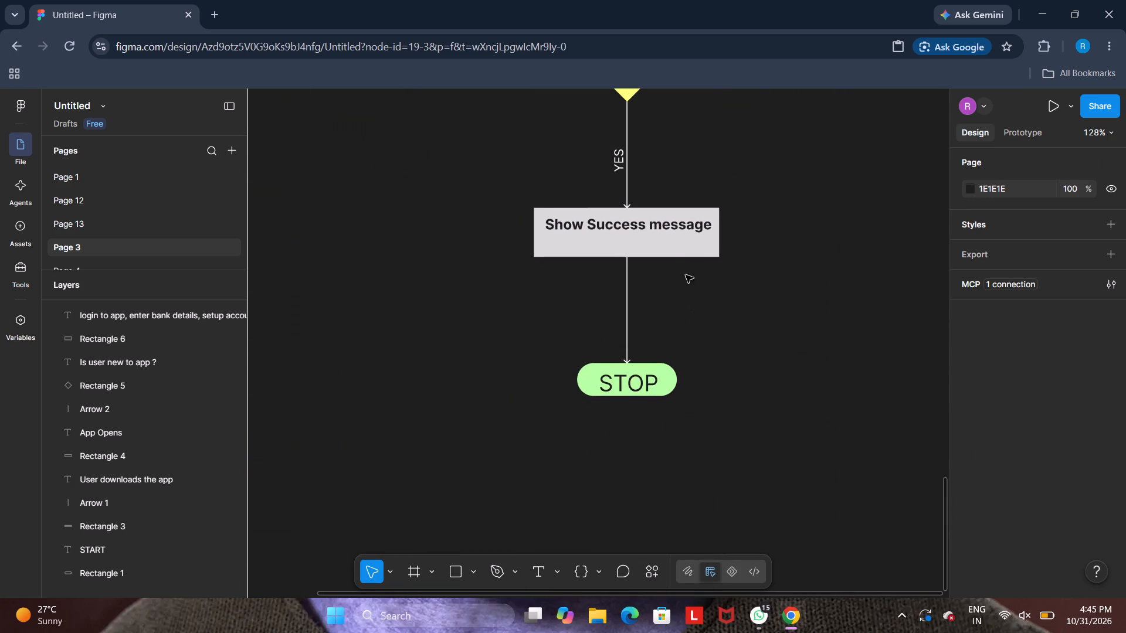
{"action": "left_click", "coordinate": [681, 251]}
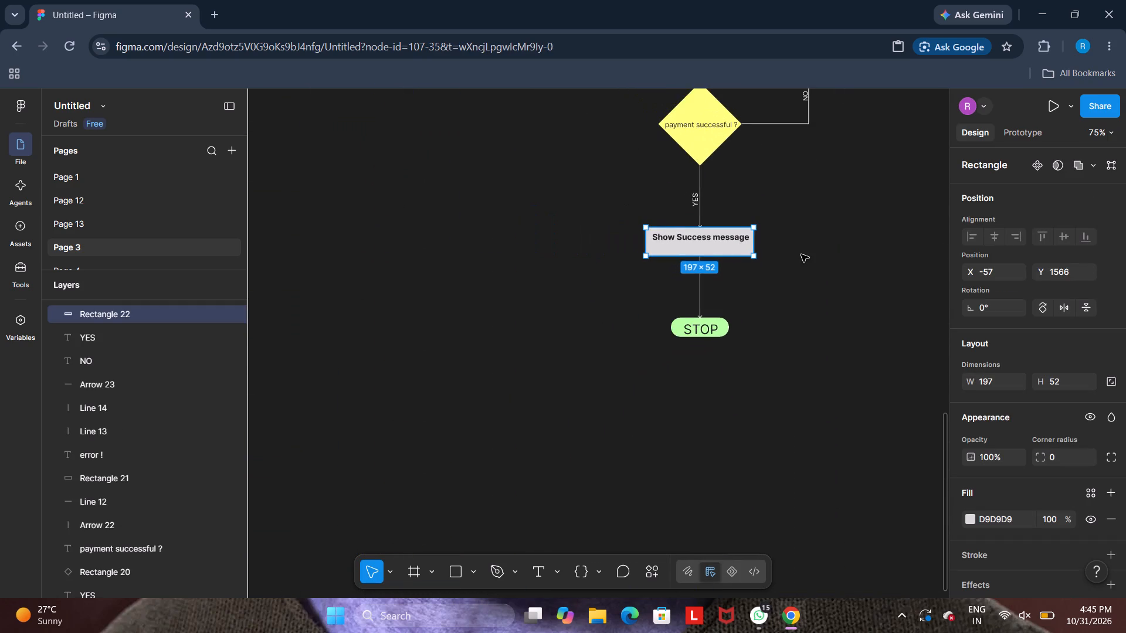
{"action": "scroll", "coordinate": [801, 254], "scroll_direction": "up", "scroll_amount": 4}
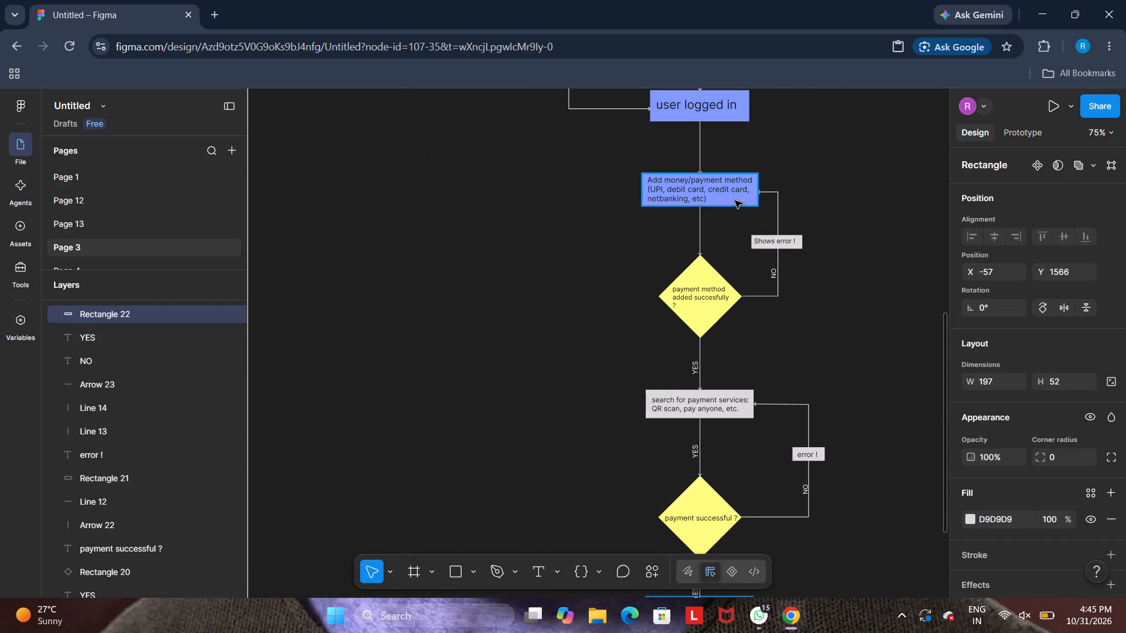
{"action": "left_click", "coordinate": [735, 200]}
{"action": "scroll", "coordinate": [997, 373], "scroll_direction": "down", "scroll_amount": 4}
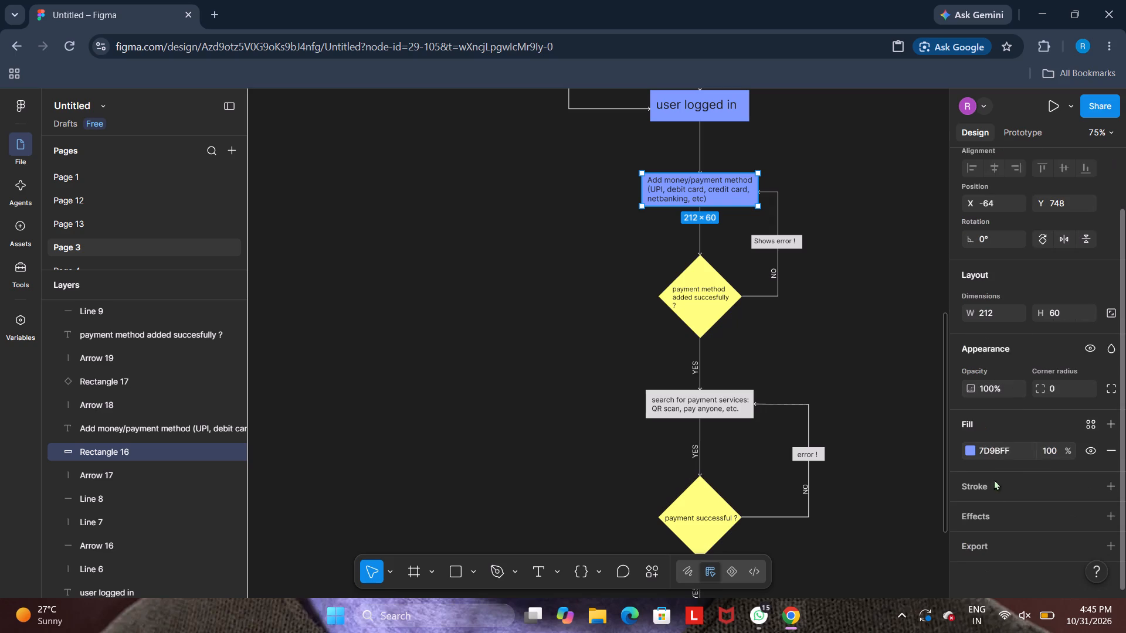
{"action": "double_click", "coordinate": [988, 452]}
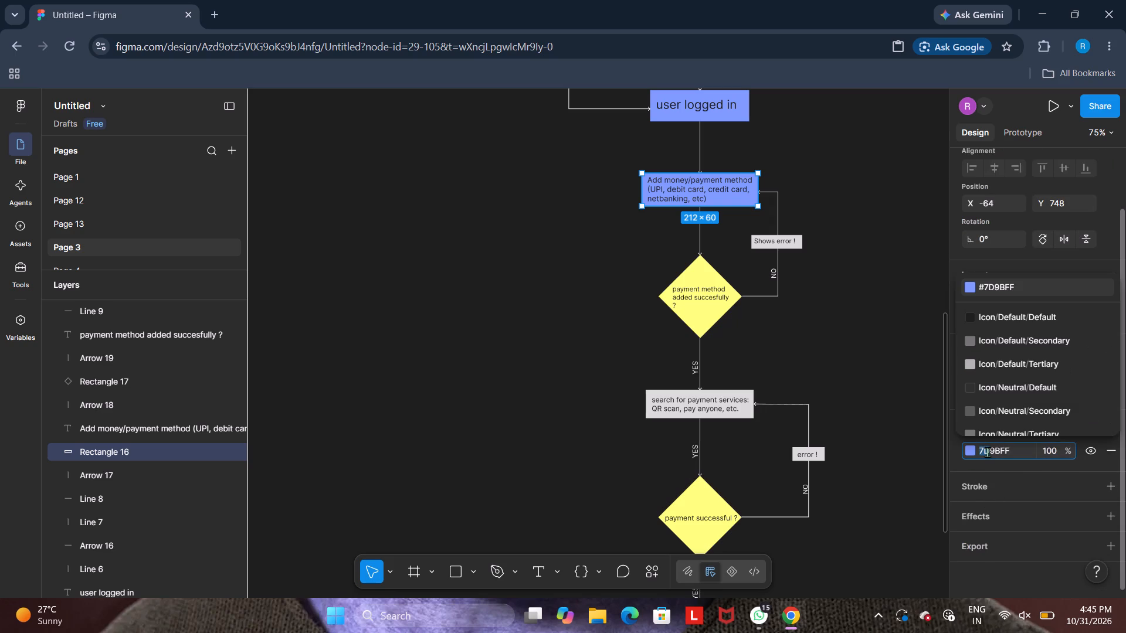
{"action": "double_click", "coordinate": [988, 452]}
{"action": "key", "text": "ctrl+c"}
{"action": "key", "text": "ctrl+c"}
{"action": "key", "text": "ctrl+c"}
{"action": "key", "text": "ctrl+c"}
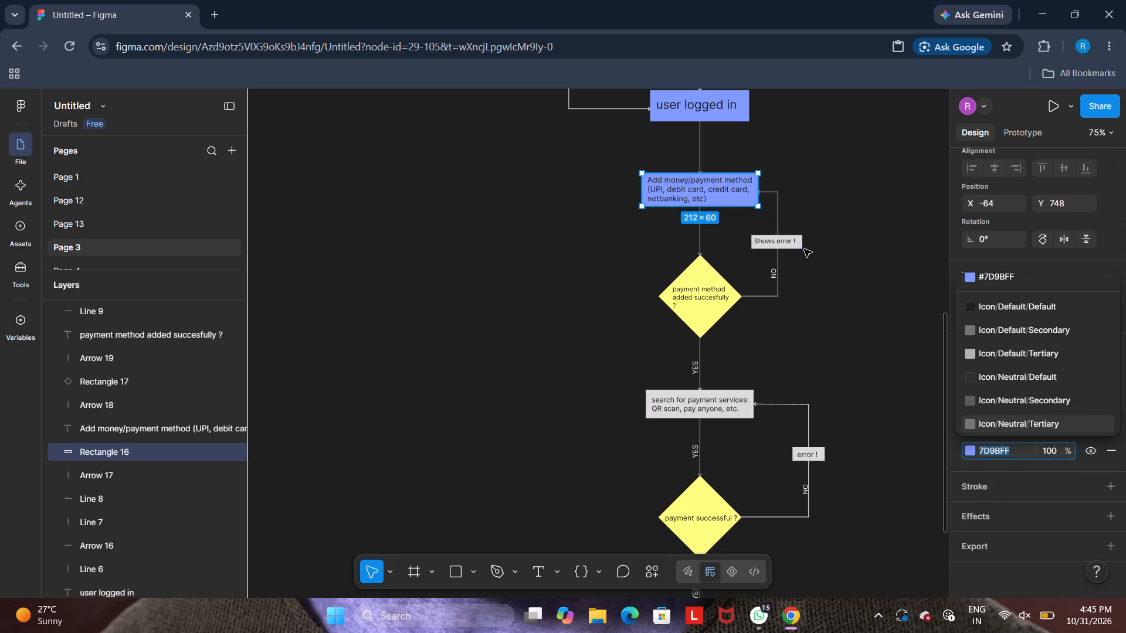
Set the fill of the "search for payment services" box to the copied colour 7D9BFF.
{"action": "left_click", "coordinate": [805, 249]}
{"action": "scroll", "coordinate": [846, 322], "scroll_direction": "left", "scroll_amount": 1}
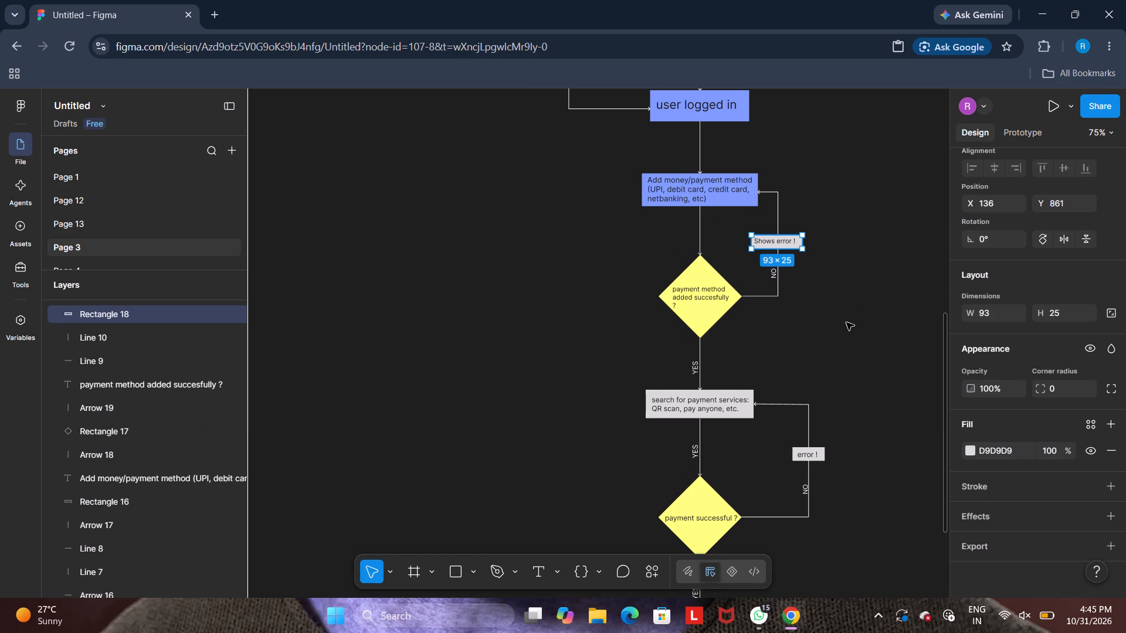
{"action": "scroll", "coordinate": [846, 322], "scroll_direction": "left", "scroll_amount": 1}
{"action": "scroll", "coordinate": [846, 322], "scroll_direction": "down", "scroll_amount": 1}
{"action": "left_click", "coordinate": [675, 334]}
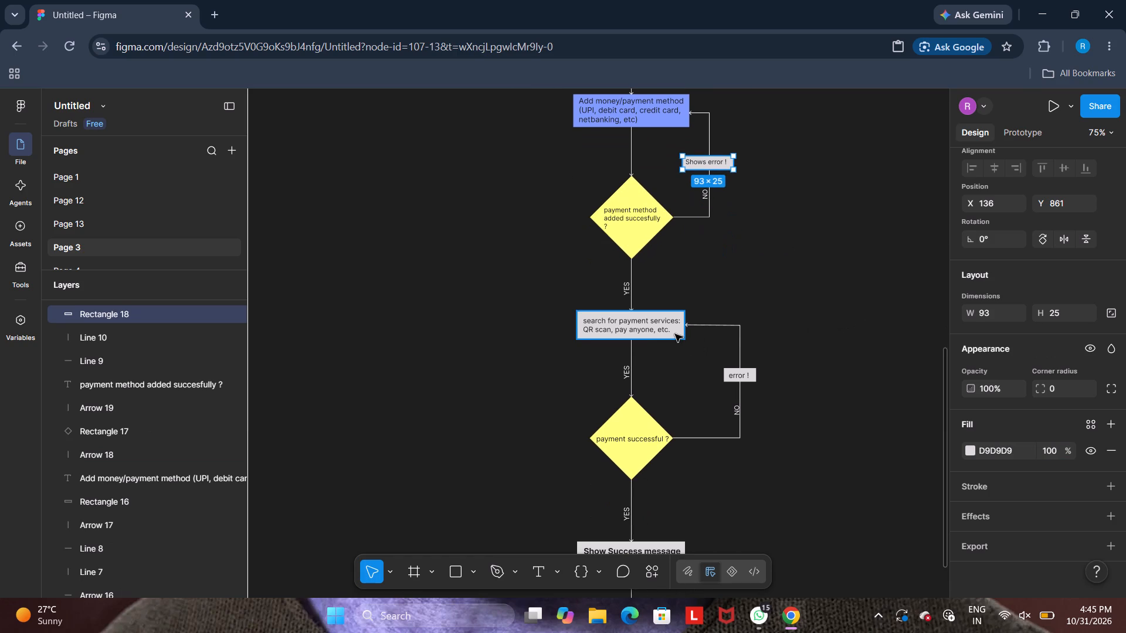
{"action": "left_click", "coordinate": [981, 454]}
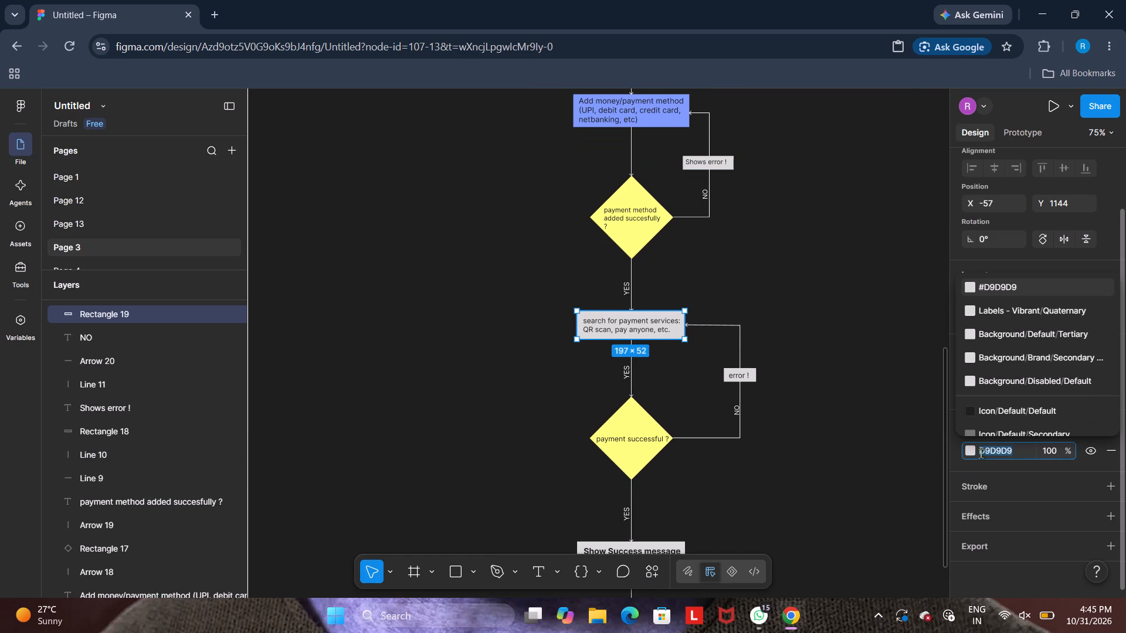
{"action": "key", "text": "ctrl+v"}
{"action": "key", "text": "Return"}
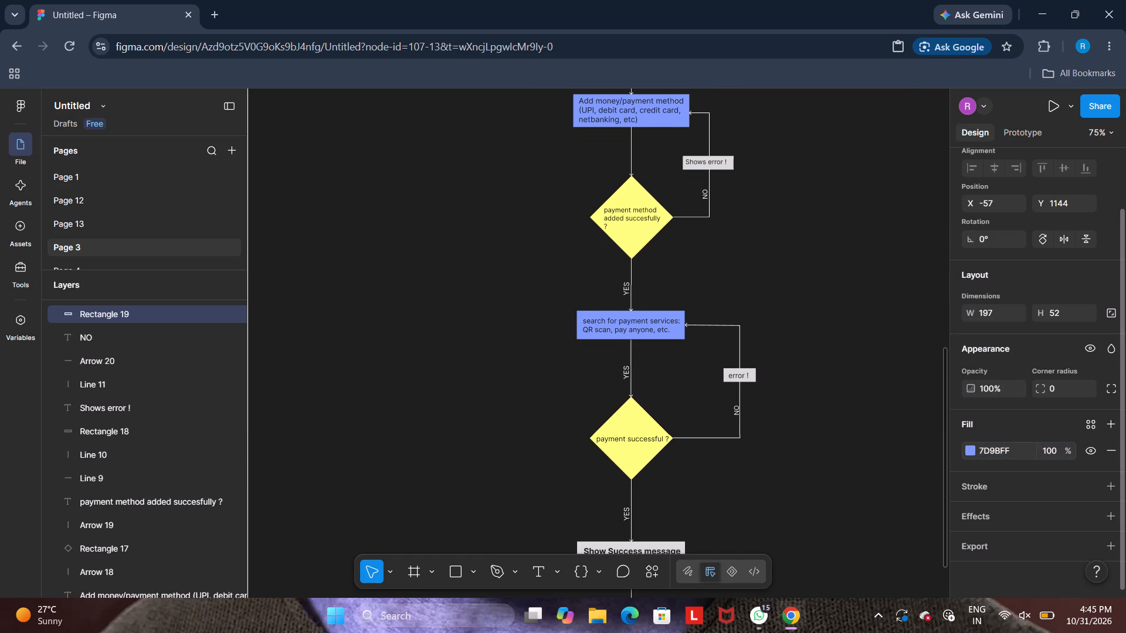
Set the fill of the "Show Success message" box to the copied colour 7D9BFF.
{"action": "scroll", "coordinate": [940, 461], "scroll_direction": "down", "scroll_amount": 2}
{"action": "left_click", "coordinate": [682, 387]}
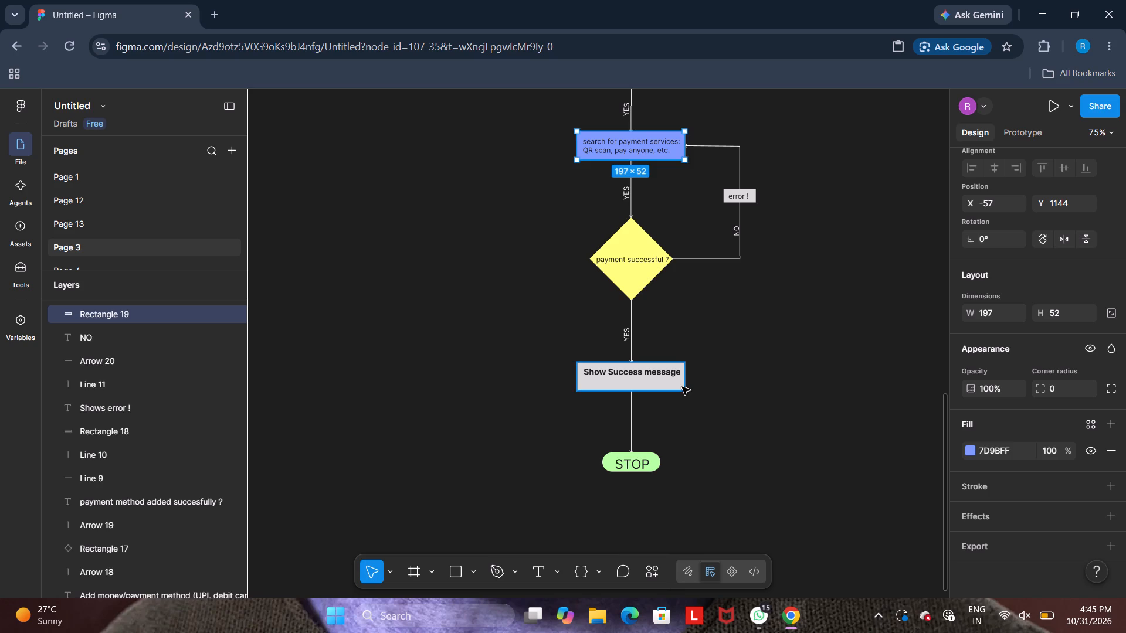
{"action": "left_click", "coordinate": [985, 448]}
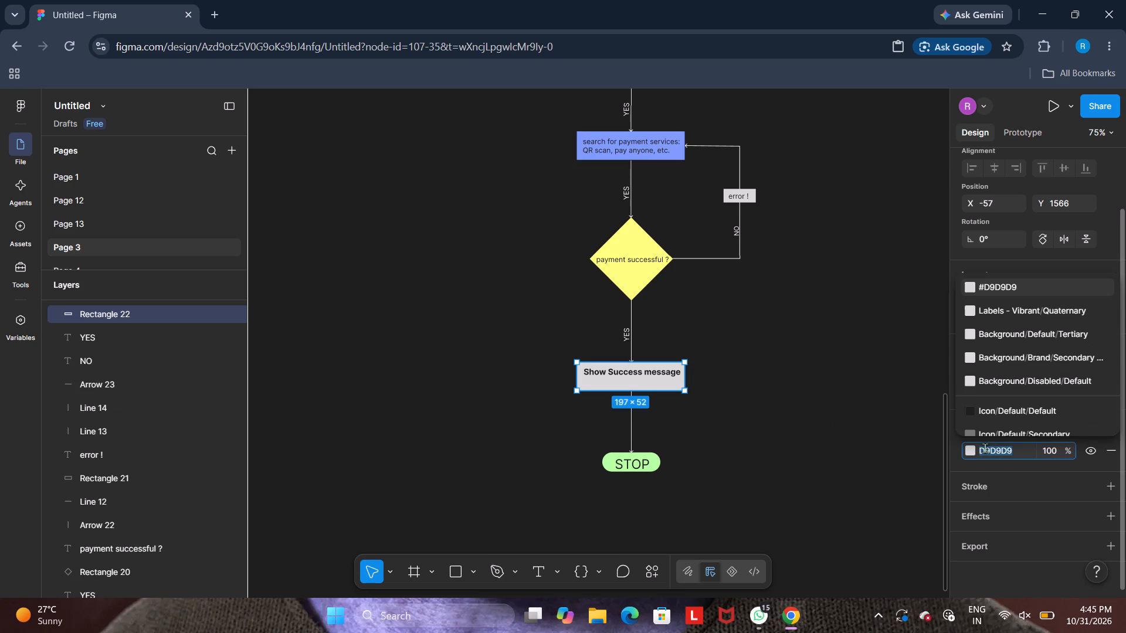
{"action": "key", "text": "ctrl+v"}
{"action": "key", "text": "Return"}
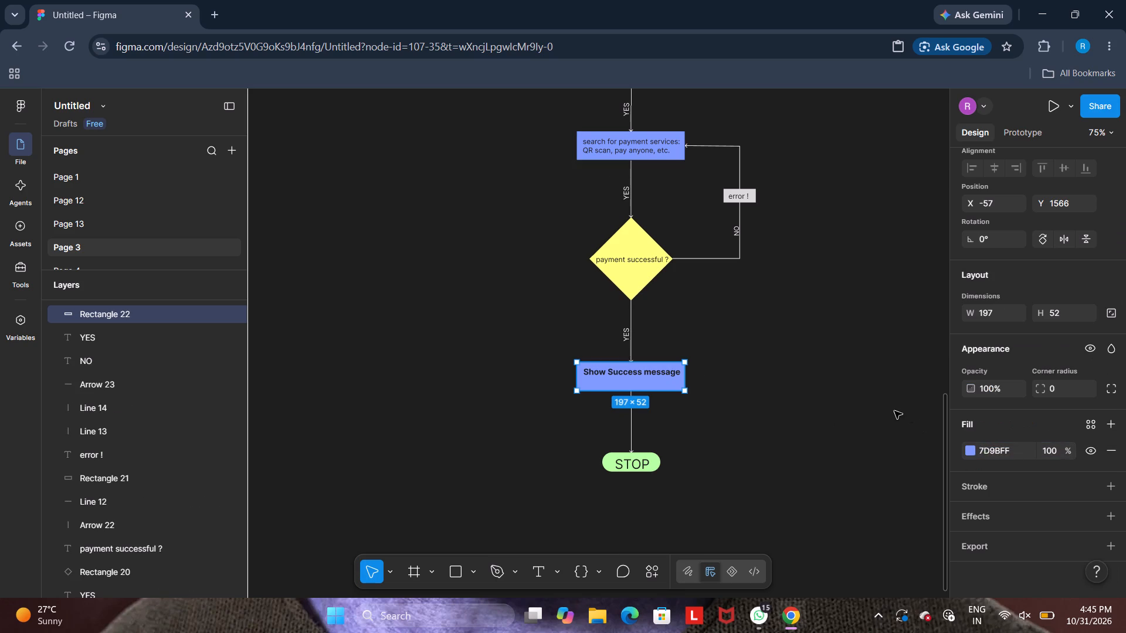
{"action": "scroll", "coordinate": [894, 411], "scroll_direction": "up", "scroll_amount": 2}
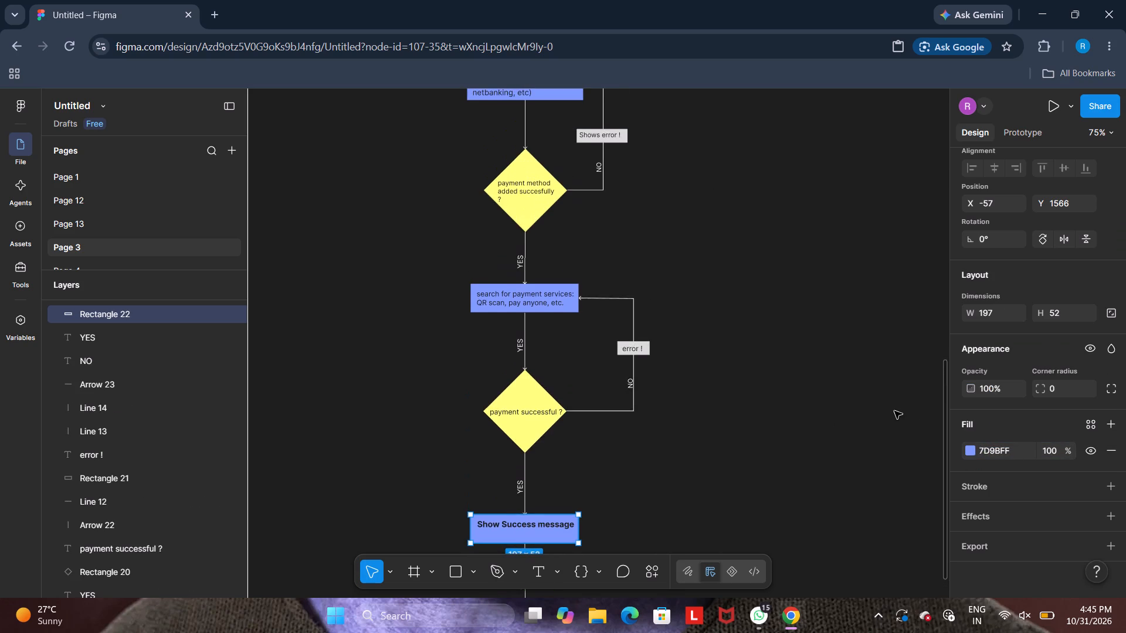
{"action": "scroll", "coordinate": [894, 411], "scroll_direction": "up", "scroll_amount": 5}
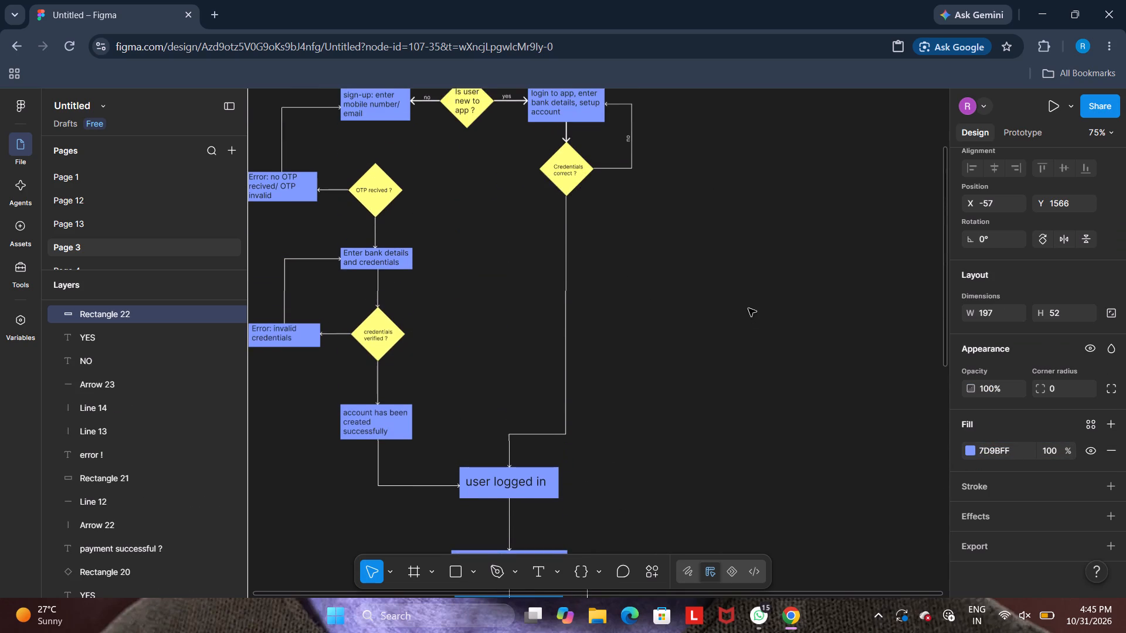
Enlarge the "error !" text box on the payment-failure loop to about 93 × 28.
{"action": "scroll", "coordinate": [748, 308], "scroll_direction": "right", "scroll_amount": 2}
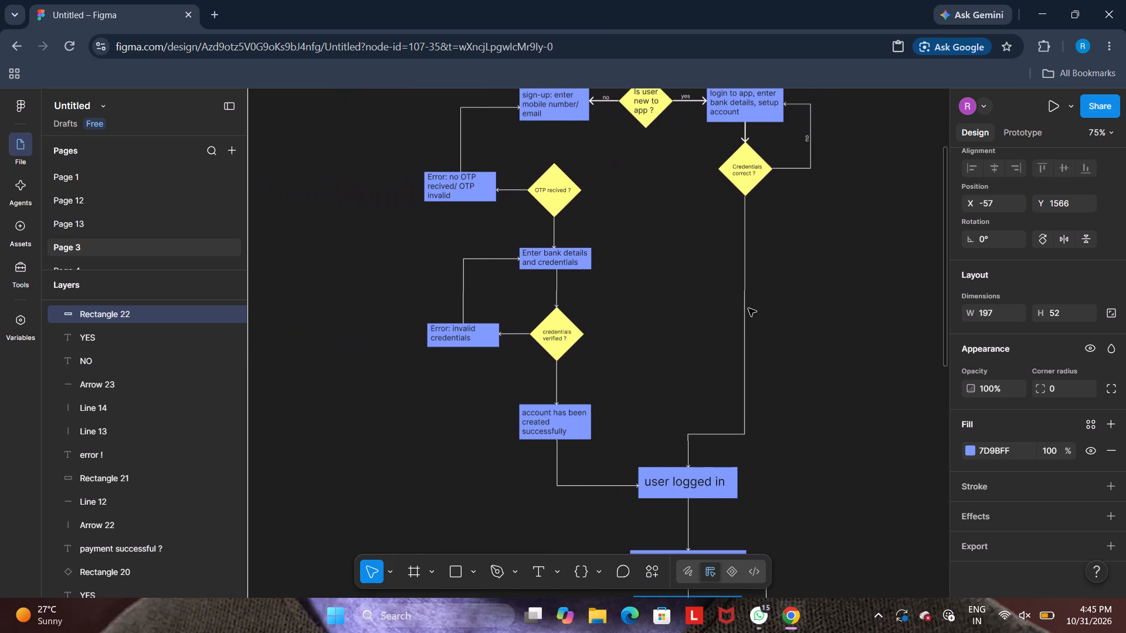
{"action": "scroll", "coordinate": [748, 308], "scroll_direction": "right", "scroll_amount": 1}
{"action": "scroll", "coordinate": [825, 347], "scroll_direction": "left", "scroll_amount": 1}
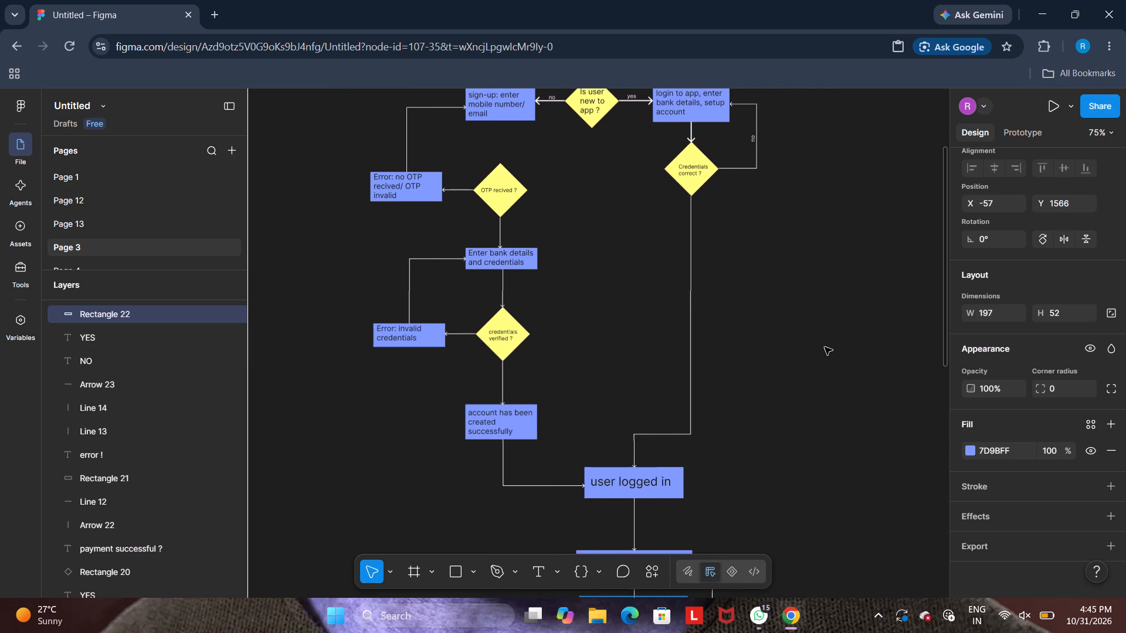
{"action": "scroll", "coordinate": [825, 347], "scroll_direction": "left", "scroll_amount": 1}
{"action": "scroll", "coordinate": [825, 347], "scroll_direction": "down", "scroll_amount": 2}
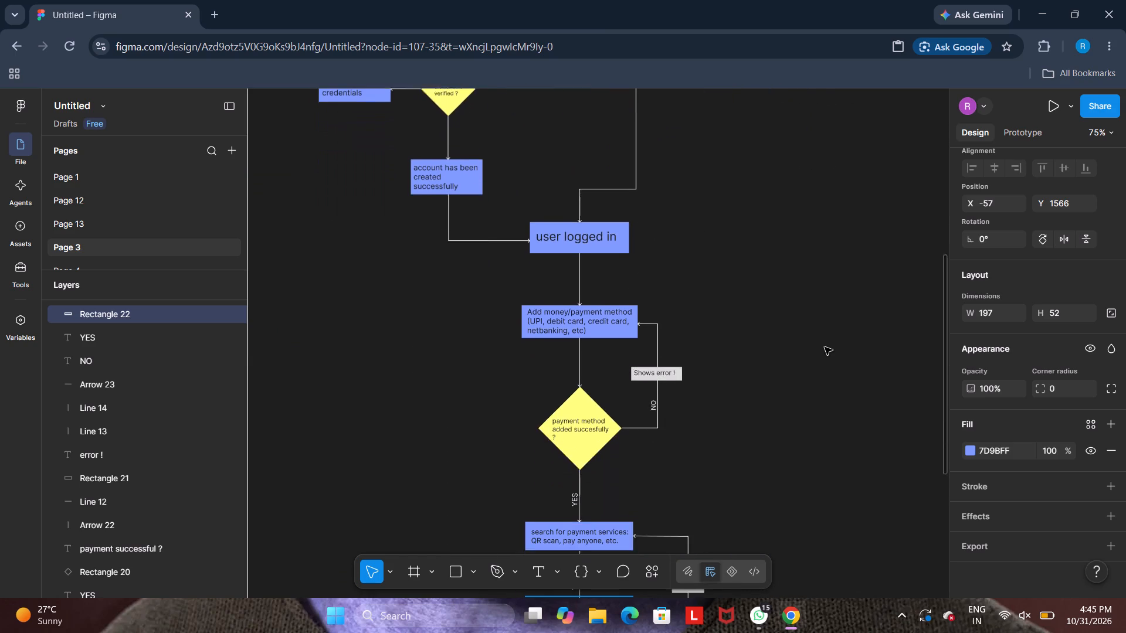
{"action": "scroll", "coordinate": [825, 347], "scroll_direction": "down", "scroll_amount": 4}
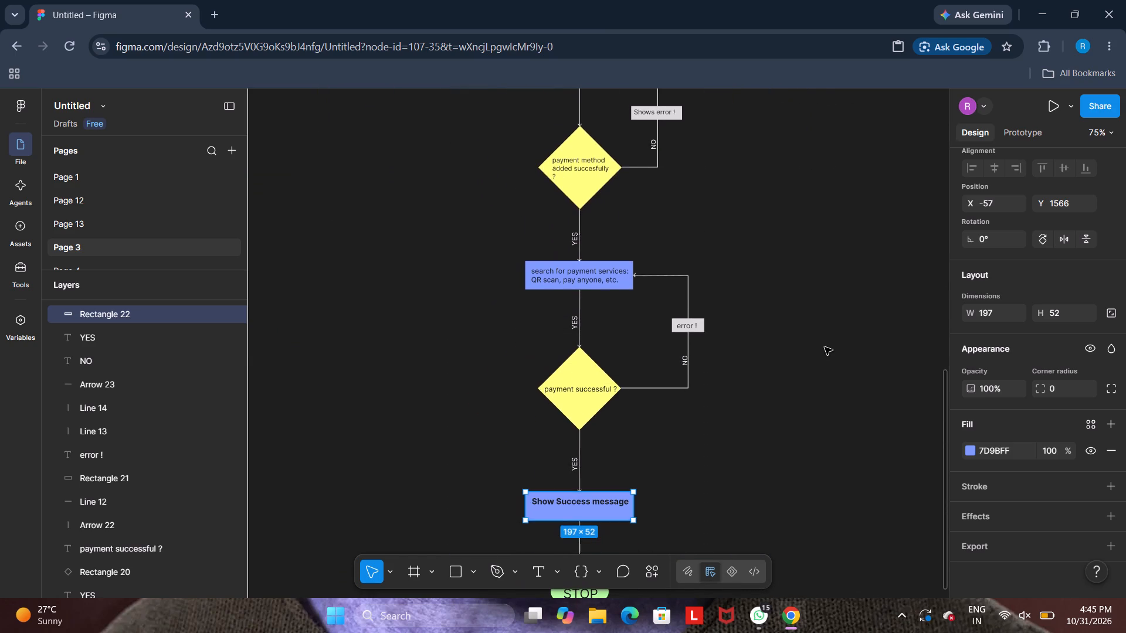
{"action": "scroll", "coordinate": [525, 340], "scroll_direction": "right", "scroll_amount": 1}
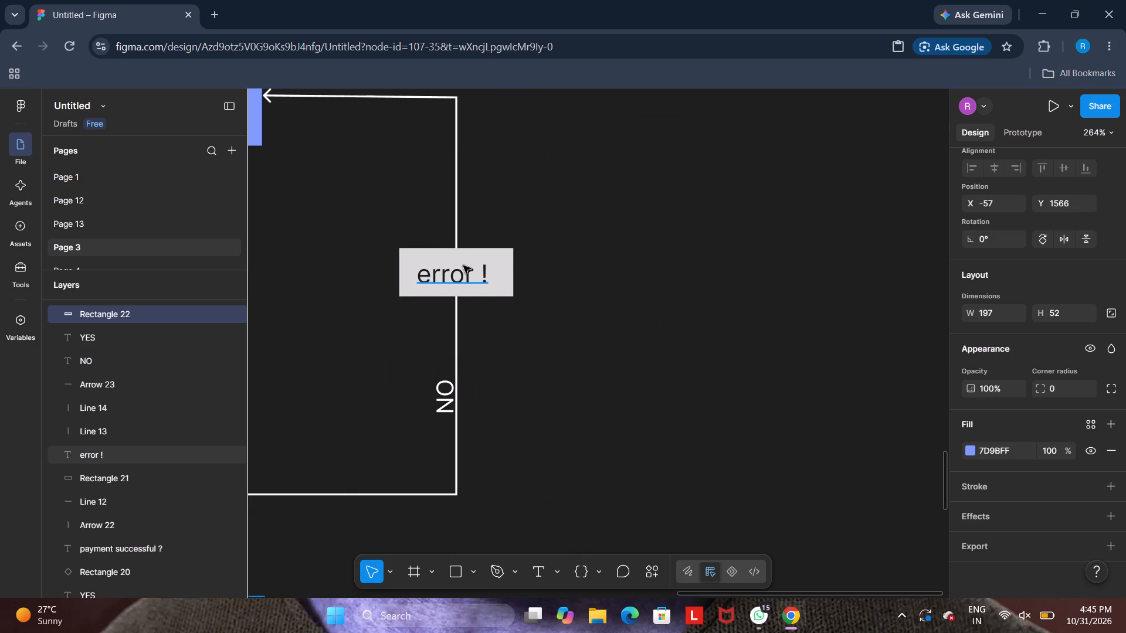
{"action": "left_click", "coordinate": [484, 257]}
{"action": "left_click", "coordinate": [506, 253]}
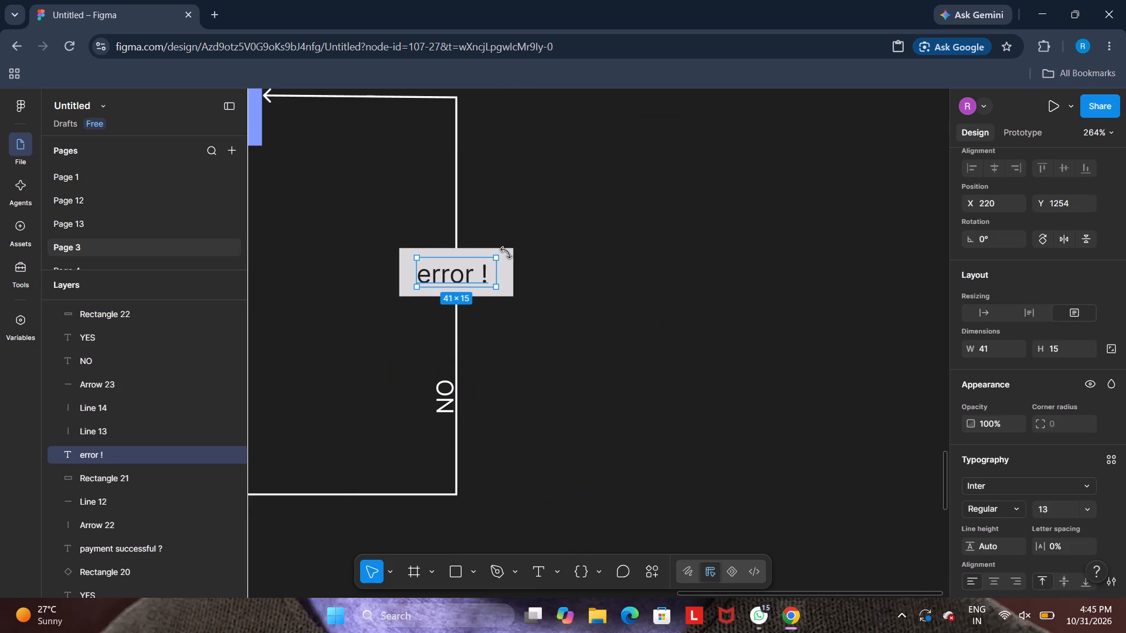
{"action": "left_click_drag", "start_coordinate": [496, 258], "coordinate": [586, 257]}
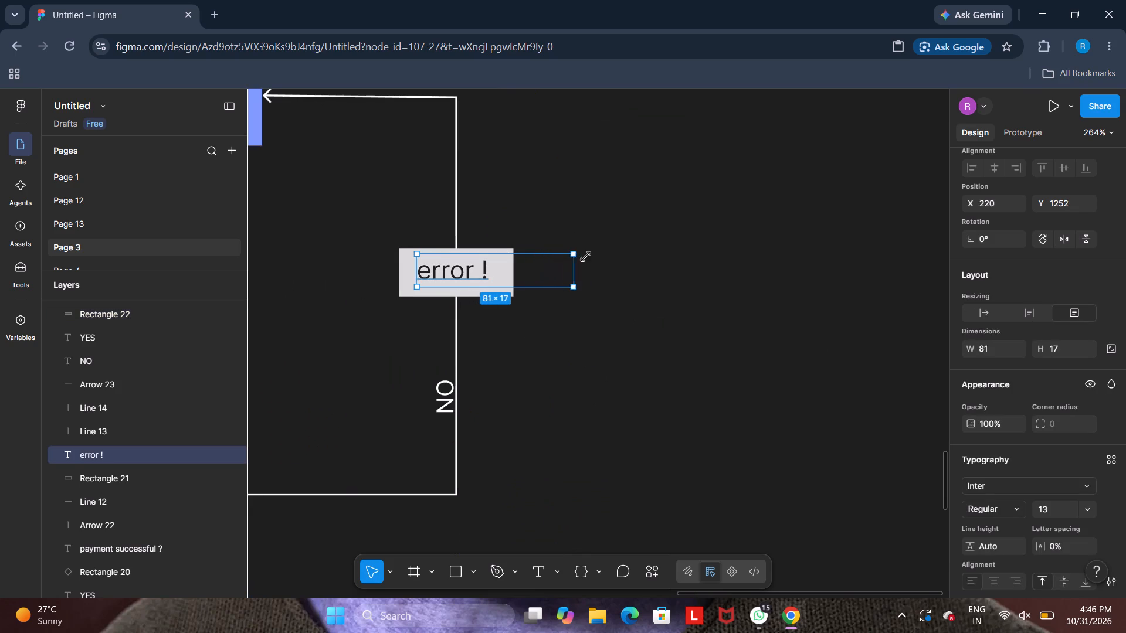
{"action": "left_click_drag", "start_coordinate": [586, 257], "coordinate": [597, 233]}
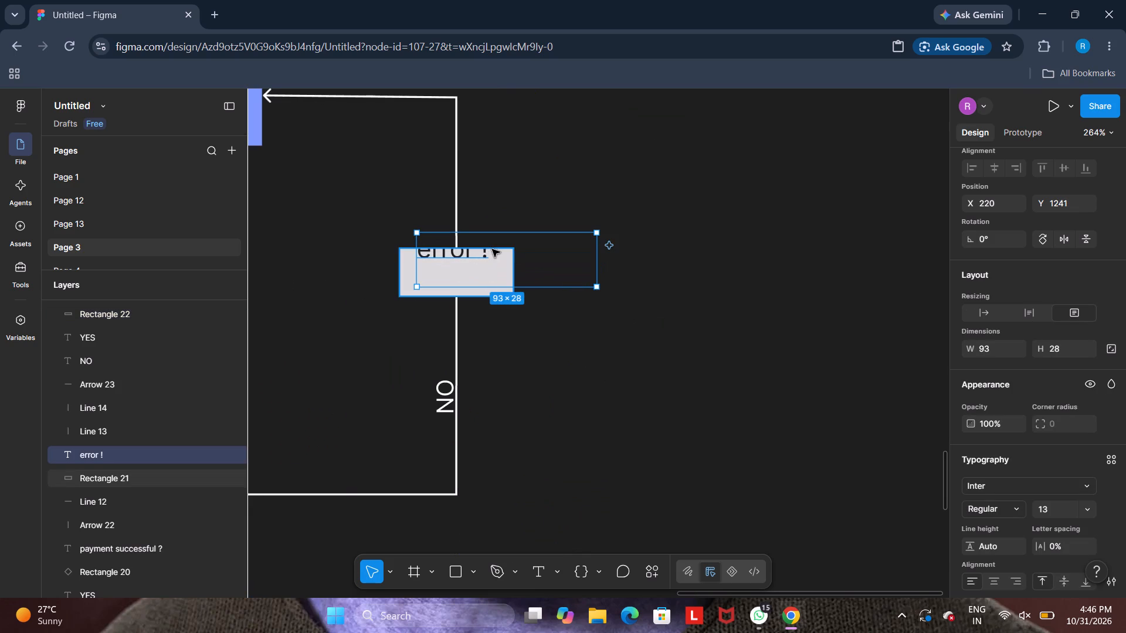
Move the grey rectangle behind the "error !" text up to X 211, Y 1241.
{"action": "left_click", "coordinate": [492, 249]}
{"action": "double_click", "coordinate": [492, 249]}
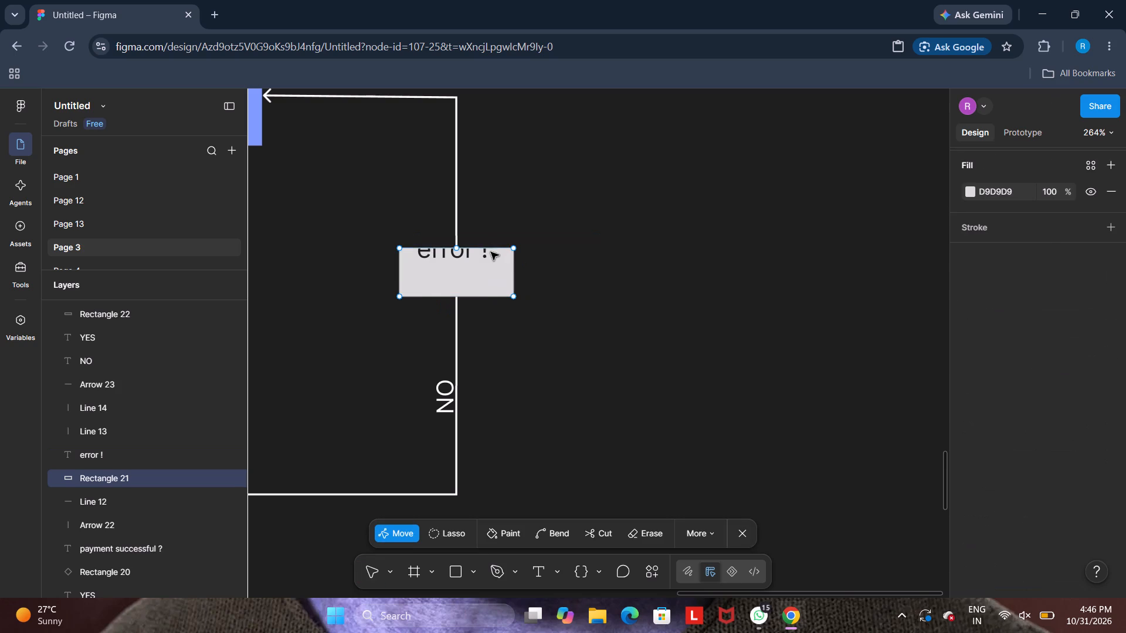
{"action": "double_click", "coordinate": [489, 252]}
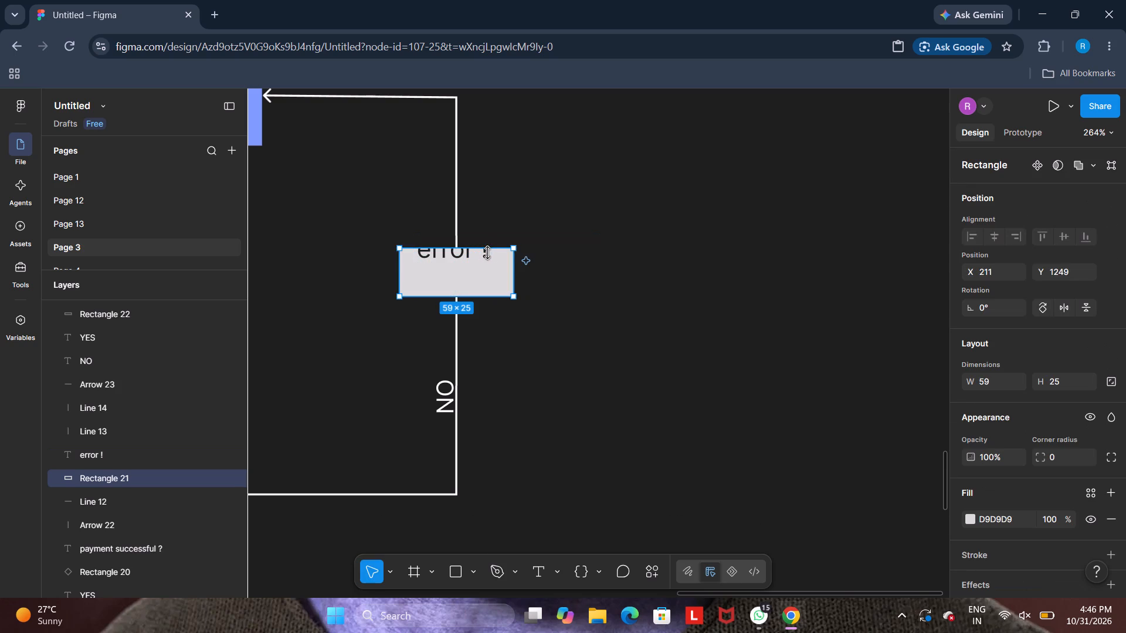
{"action": "left_click_drag", "start_coordinate": [463, 256], "coordinate": [458, 264]}
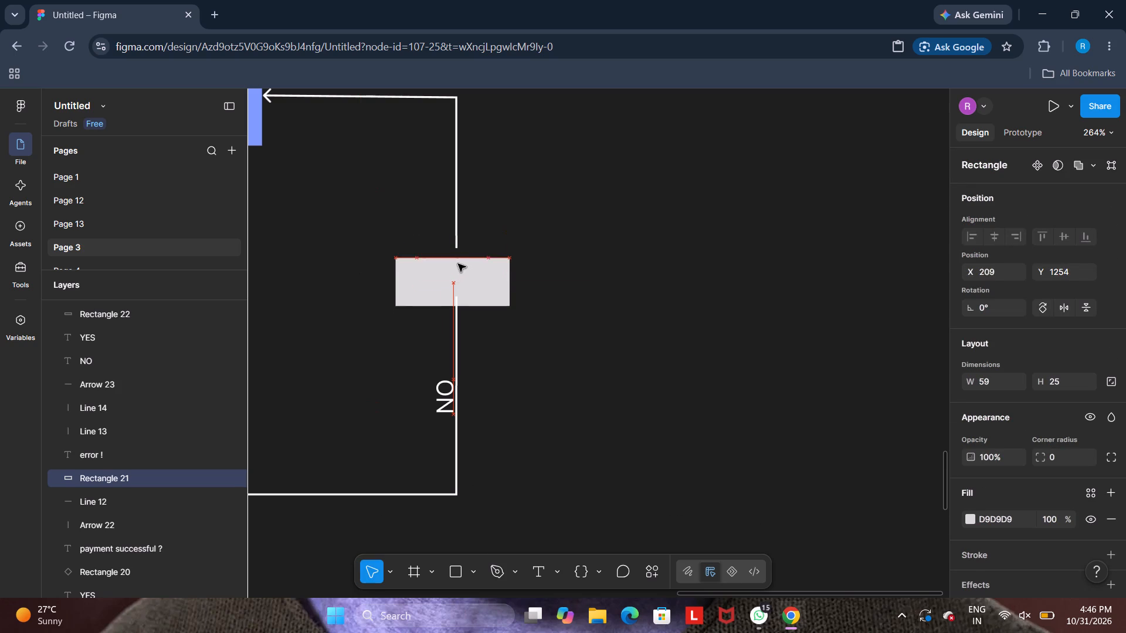
{"action": "left_click_drag", "start_coordinate": [458, 264], "coordinate": [464, 241]}
Change the "error !" label to "error: Payment failed".
{"action": "double_click", "coordinate": [464, 253]}
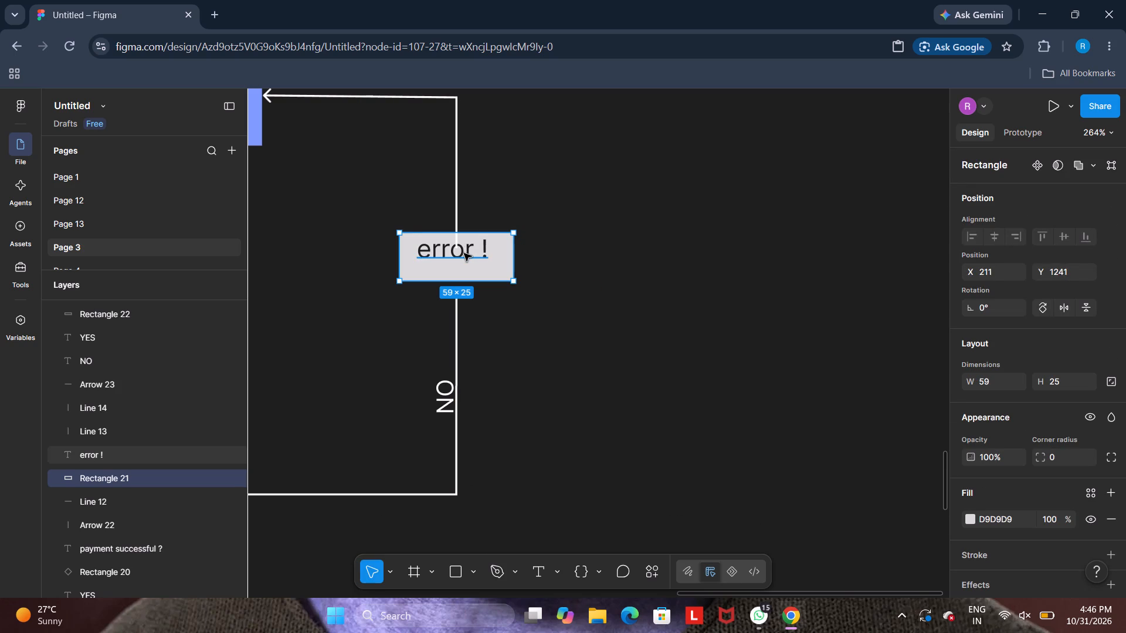
{"action": "double_click", "coordinate": [464, 253]}
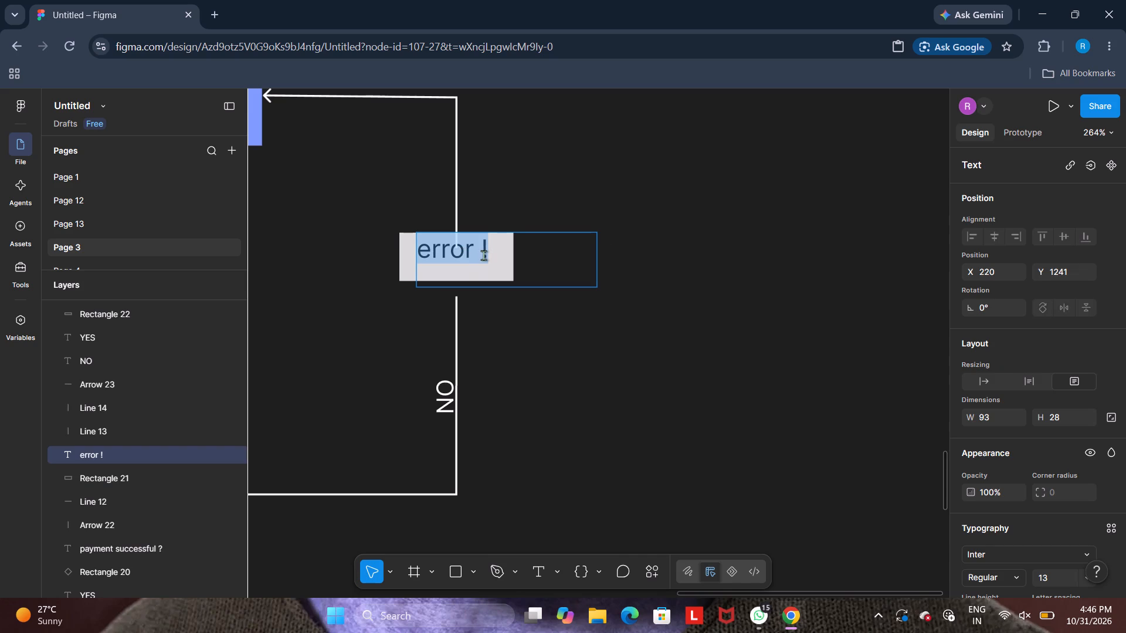
{"action": "left_click", "coordinate": [484, 256]}
{"action": "key", "text": "Right"}
{"action": "key", "text": "BackSpace"}
{"action": "key", "text": "BackSpace"}
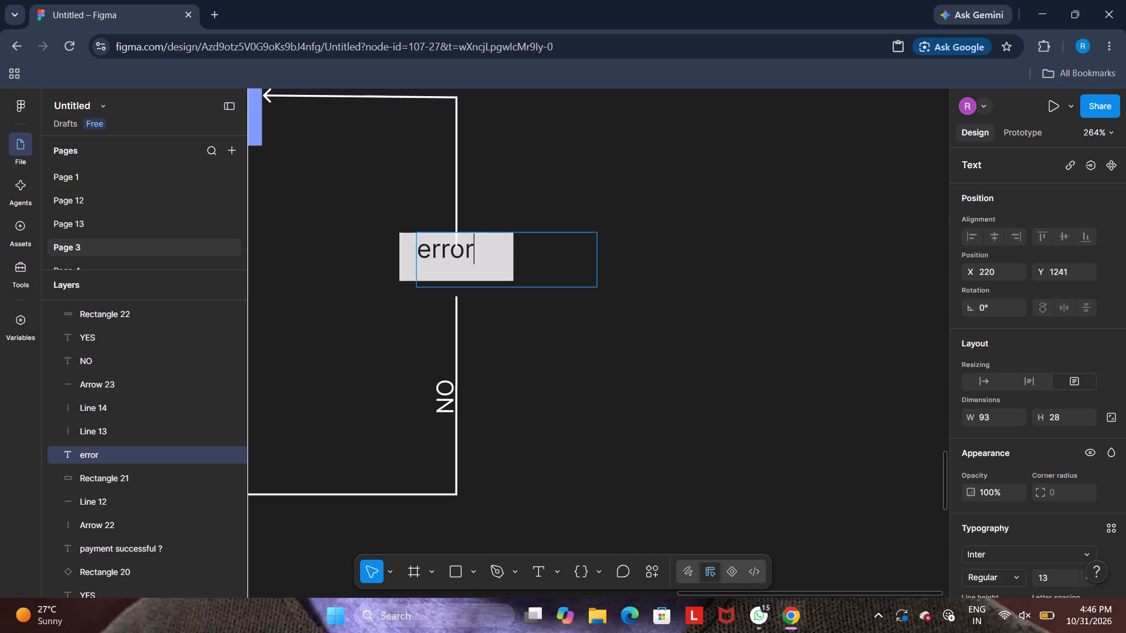
{"action": "type", "text": ":"}
{"action": "key", "text": "space"}
{"action": "scroll", "coordinate": [344, 376], "scroll_direction": "right", "scroll_amount": 1}
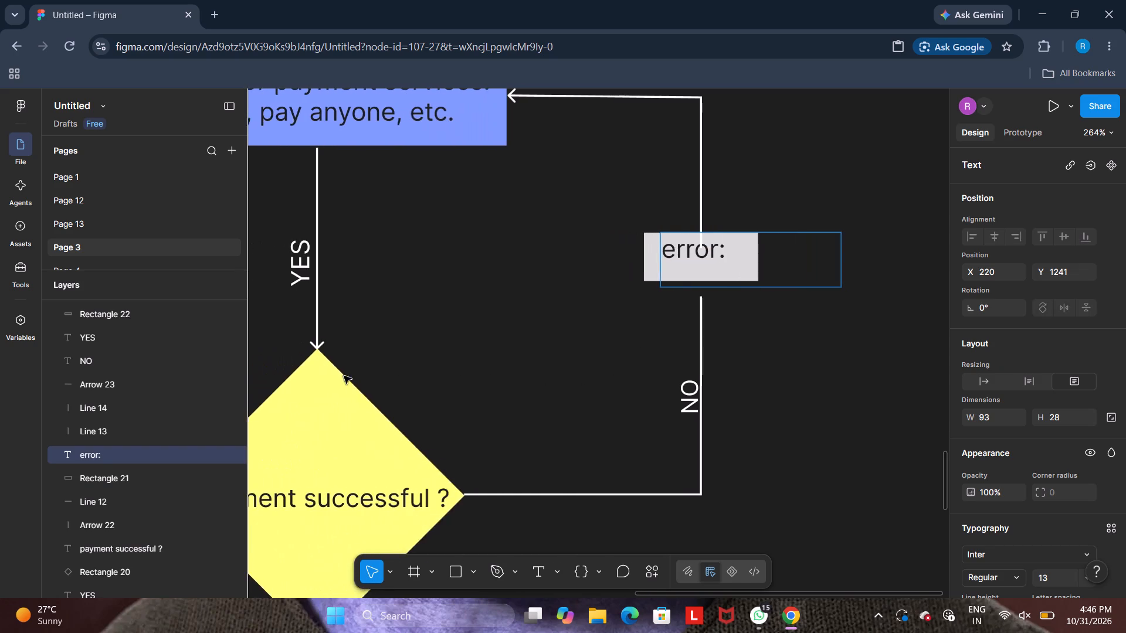
{"action": "scroll", "coordinate": [344, 376], "scroll_direction": "right", "scroll_amount": 1}
{"action": "scroll", "coordinate": [588, 273], "scroll_direction": "left", "scroll_amount": 1}
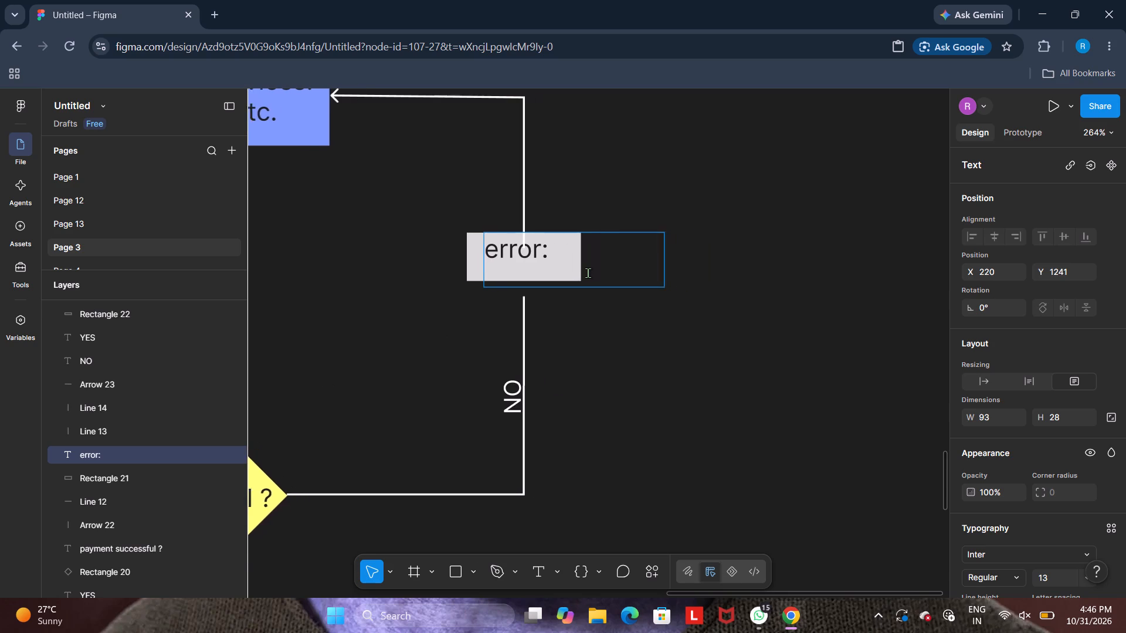
{"action": "scroll", "coordinate": [588, 273], "scroll_direction": "left", "scroll_amount": 1}
{"action": "type", "text": "Payment failed"}
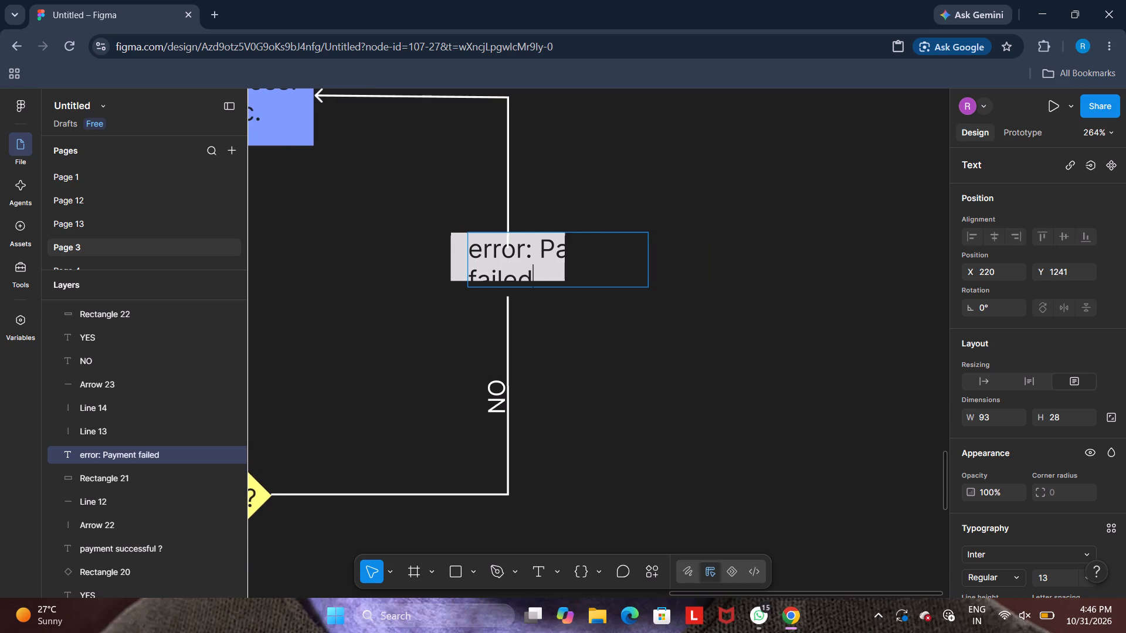
{"action": "left_click", "coordinate": [598, 332]}
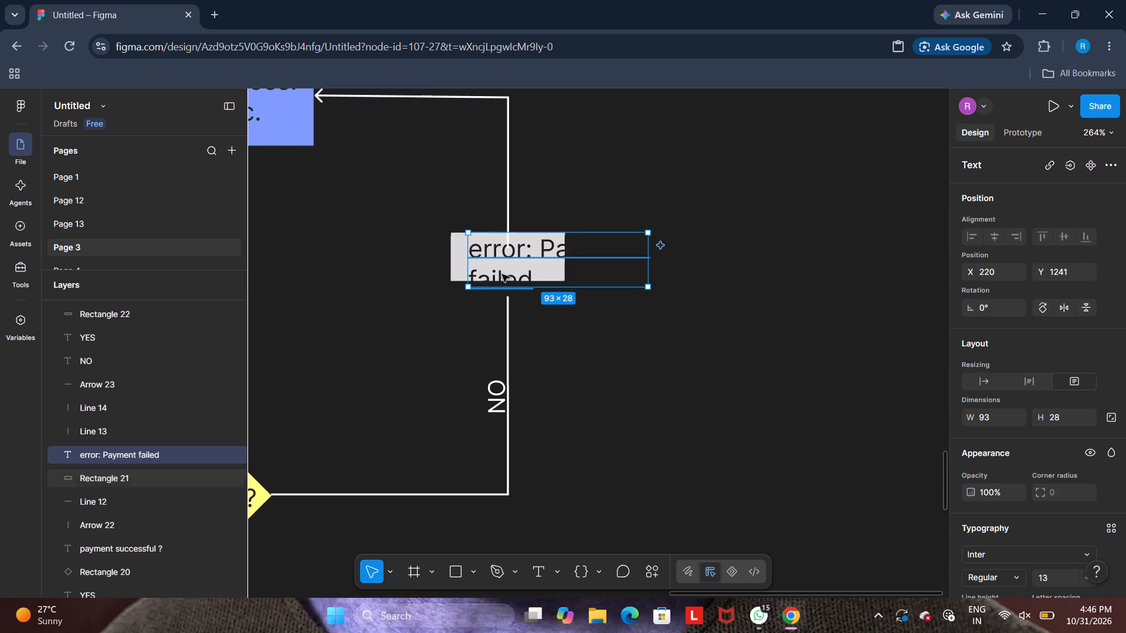
Enlarge the grey rectangle behind "error: Payment failed" to about 106 × 35 so it holds the whole text.
{"action": "left_click", "coordinate": [429, 256]}
{"action": "left_click", "coordinate": [457, 260]}
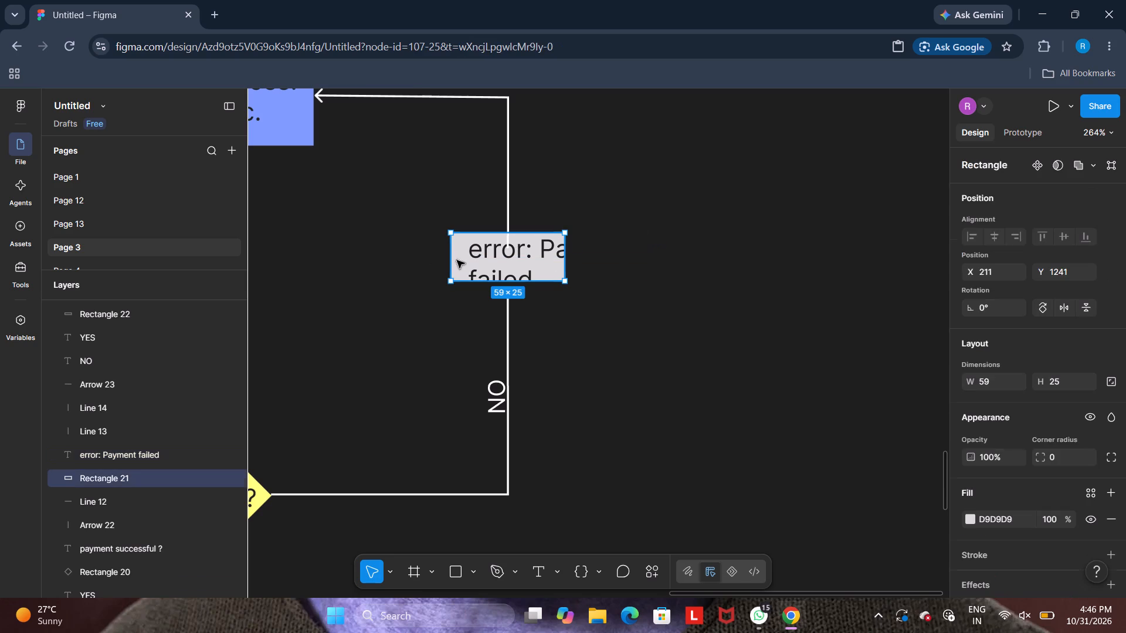
{"action": "left_click_drag", "start_coordinate": [565, 282], "coordinate": [587, 297]}
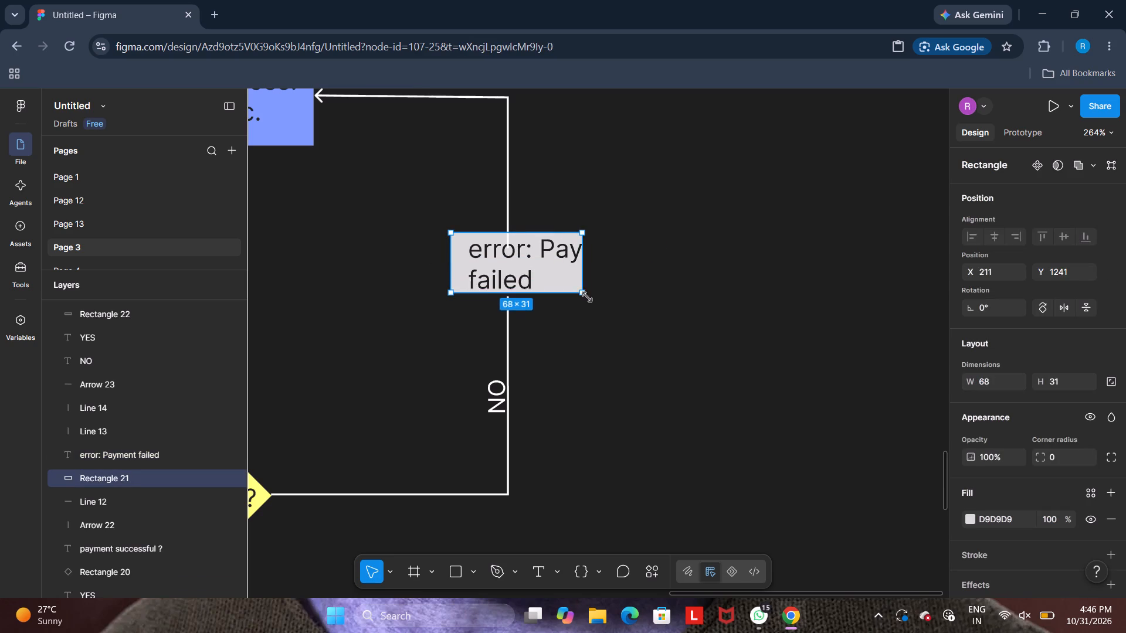
{"action": "left_click_drag", "start_coordinate": [587, 297], "coordinate": [654, 301]}
{"action": "left_click", "coordinate": [666, 346]}
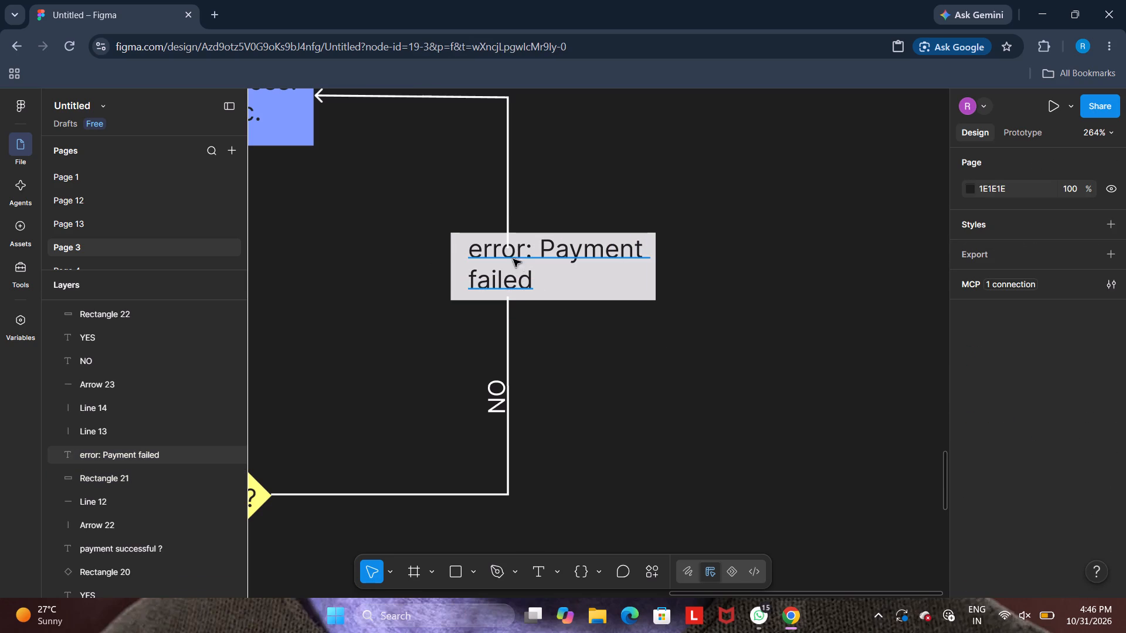
Adjust the two vertical connector lines above and below the "error: Payment failed" box so they end at its edges.
{"action": "left_click", "coordinate": [508, 243]}
{"action": "left_click_drag", "start_coordinate": [509, 250], "coordinate": [510, 230]}
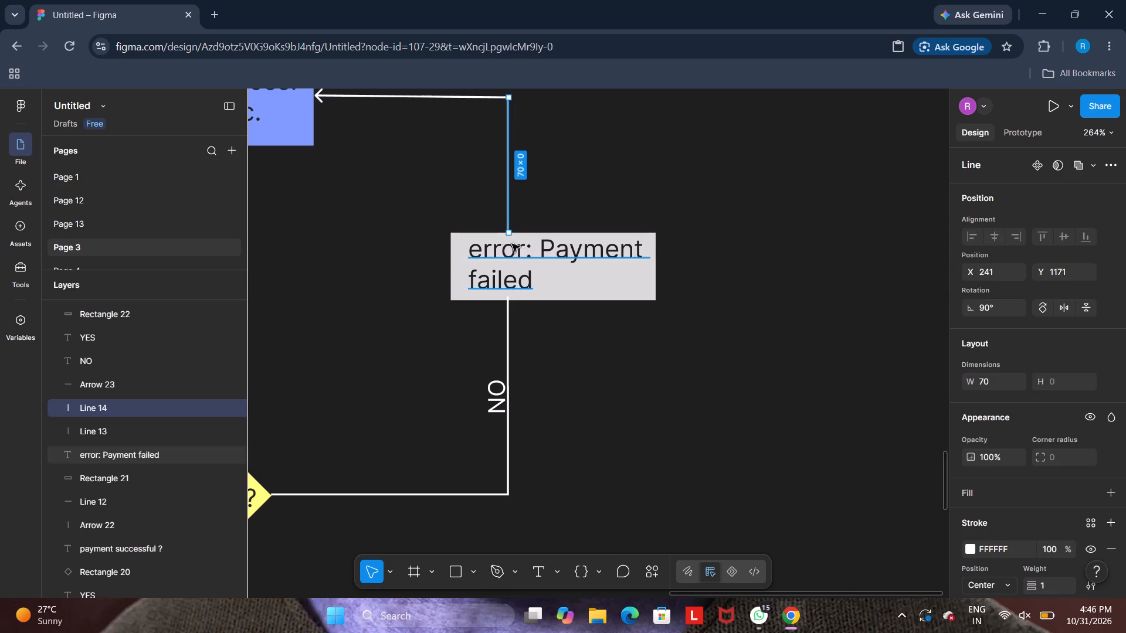
{"action": "left_click", "coordinate": [537, 210]}
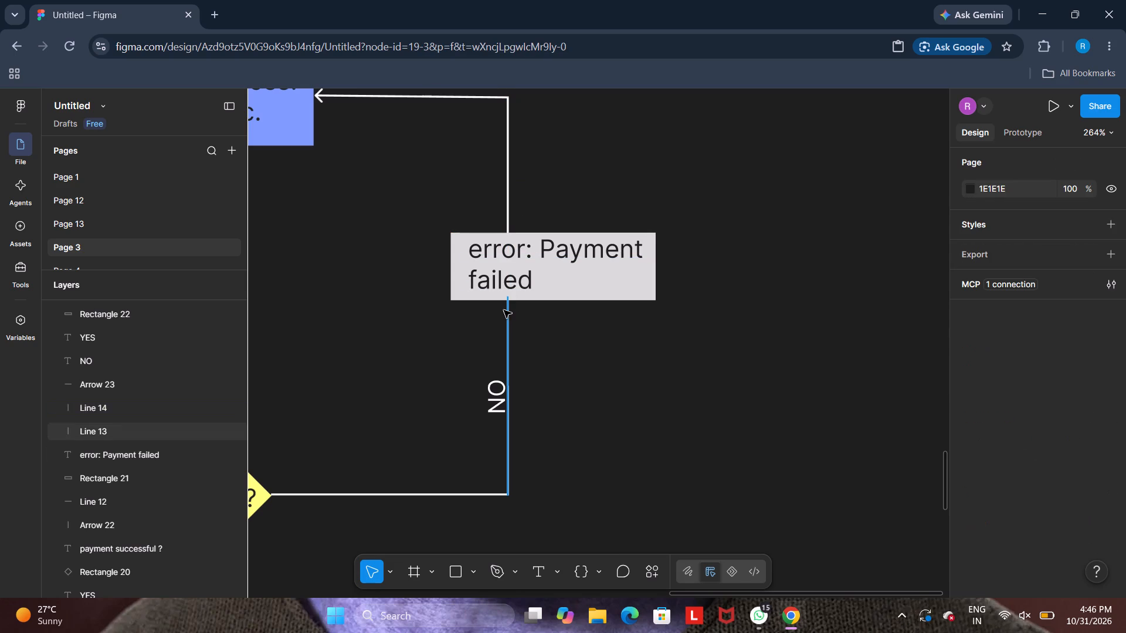
{"action": "left_click", "coordinate": [504, 308]}
{"action": "left_click_drag", "start_coordinate": [507, 295], "coordinate": [507, 302]}
{"action": "left_click", "coordinate": [471, 329]}
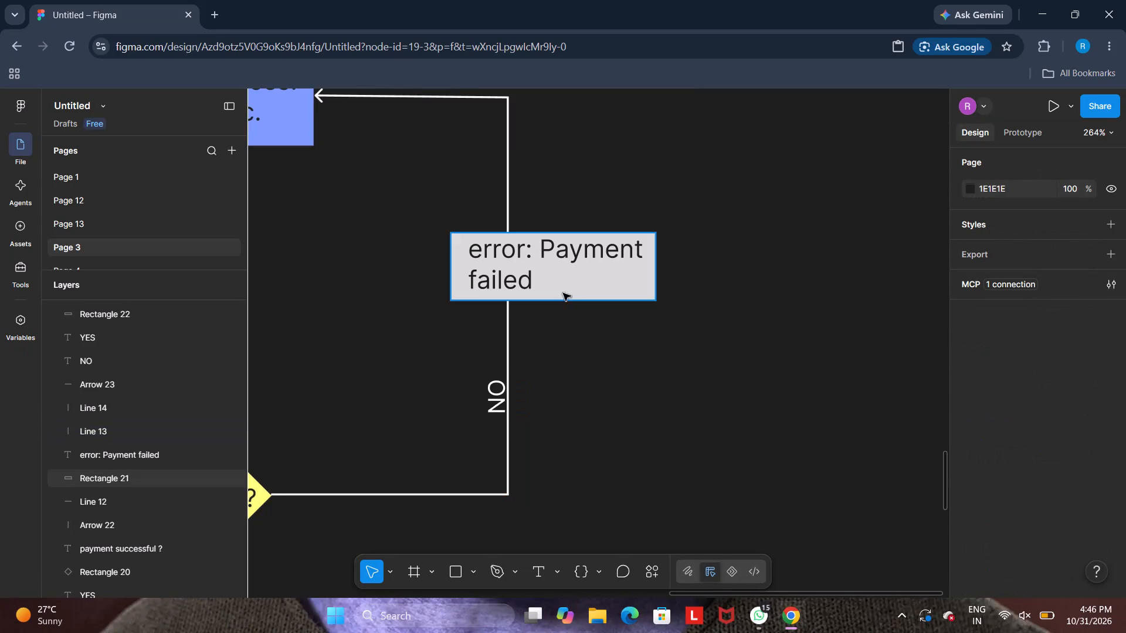
Centre the "error: Payment failed" text and its rectangle together on the connector line, with the rectangle at X 188, Y 1241.
{"action": "left_click_drag", "start_coordinate": [416, 256], "coordinate": [519, 271]}
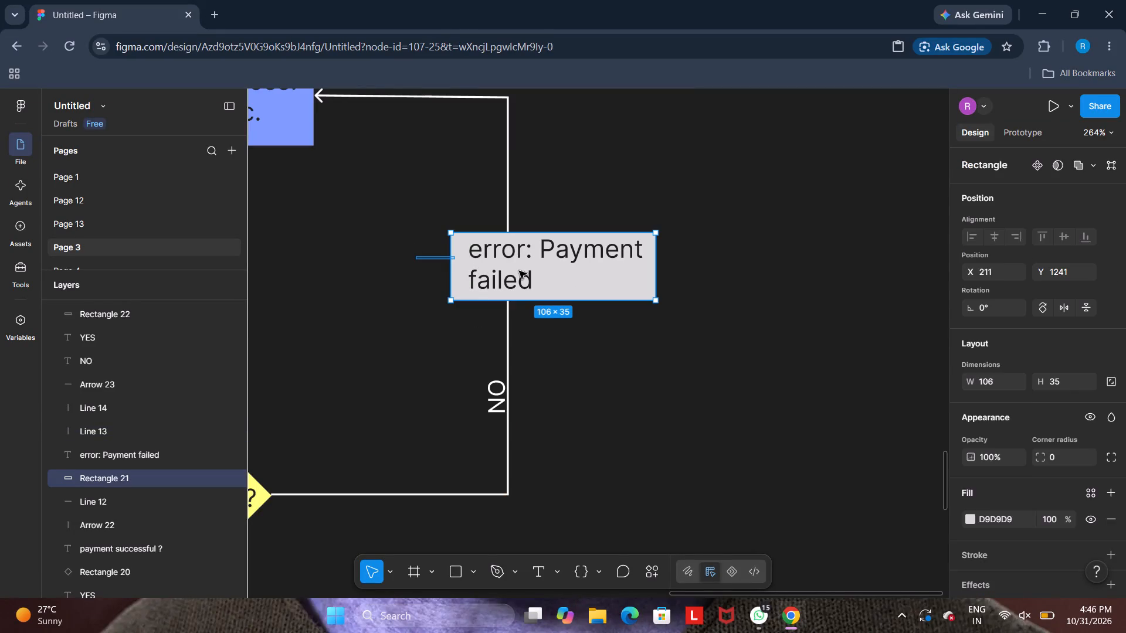
{"action": "left_click_drag", "start_coordinate": [519, 271], "coordinate": [694, 279]}
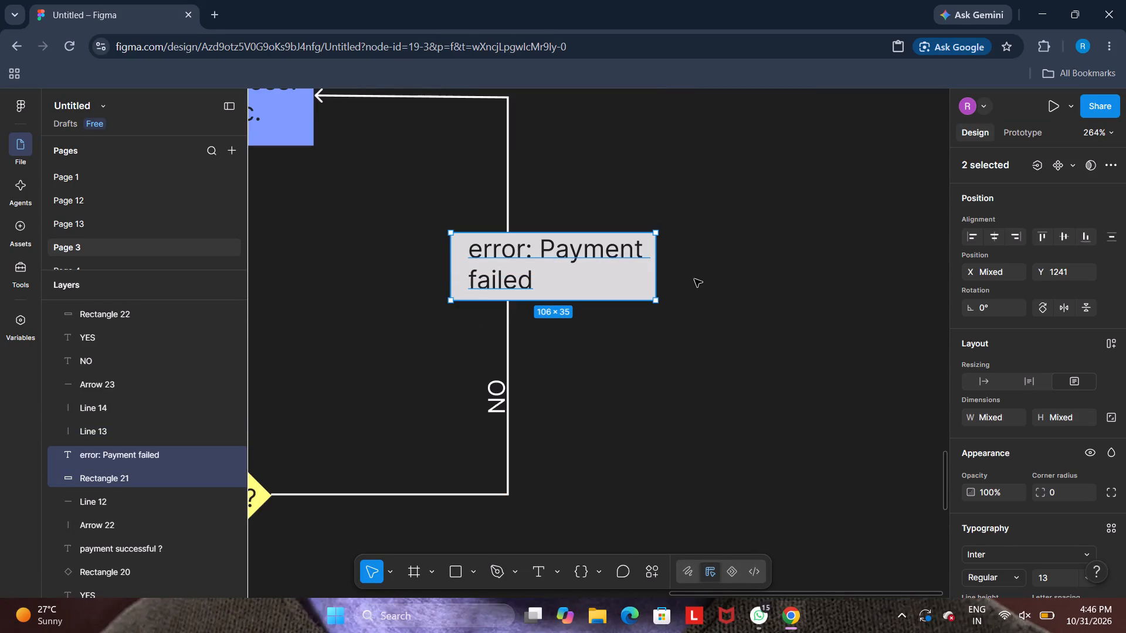
{"action": "left_click_drag", "start_coordinate": [592, 273], "coordinate": [552, 274]}
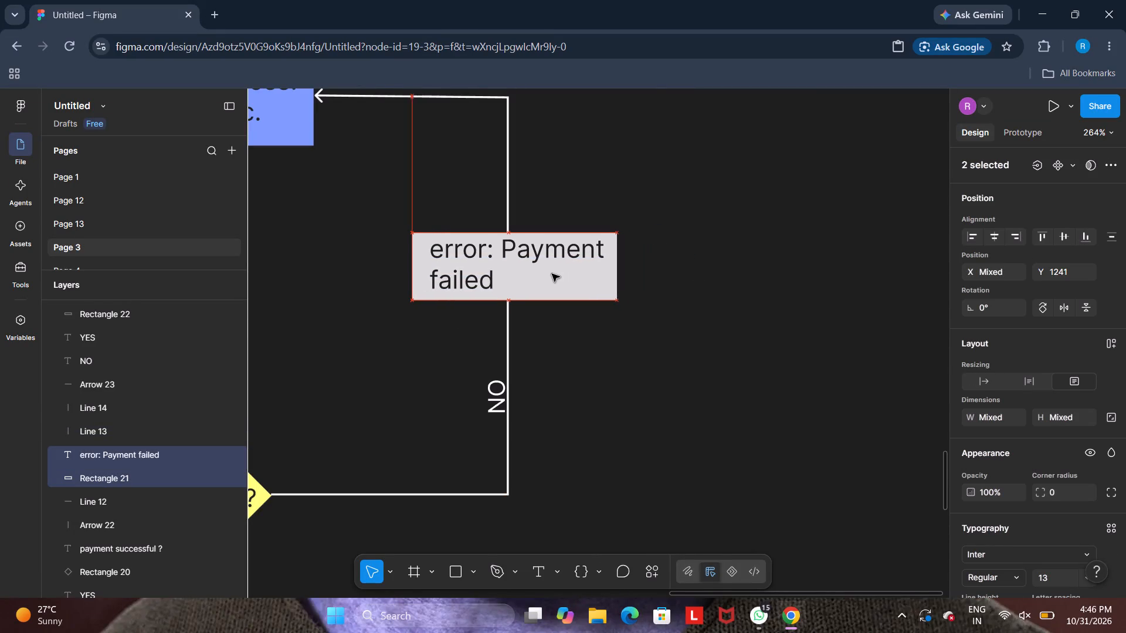
{"action": "left_click_drag", "start_coordinate": [552, 274], "coordinate": [548, 274]}
{"action": "left_click", "coordinate": [624, 400]}
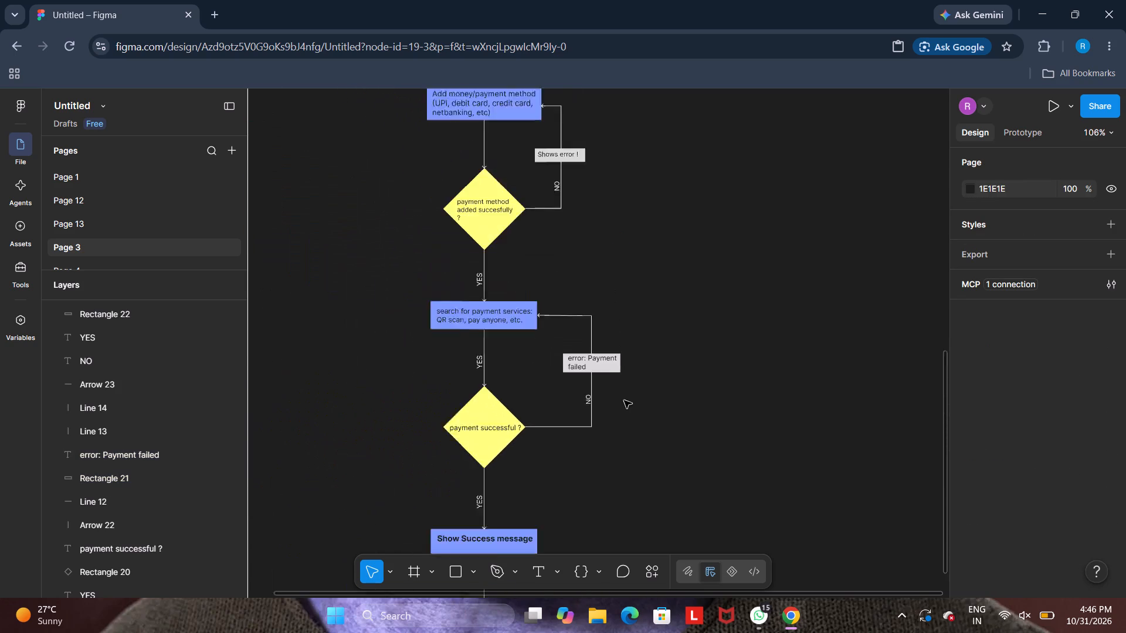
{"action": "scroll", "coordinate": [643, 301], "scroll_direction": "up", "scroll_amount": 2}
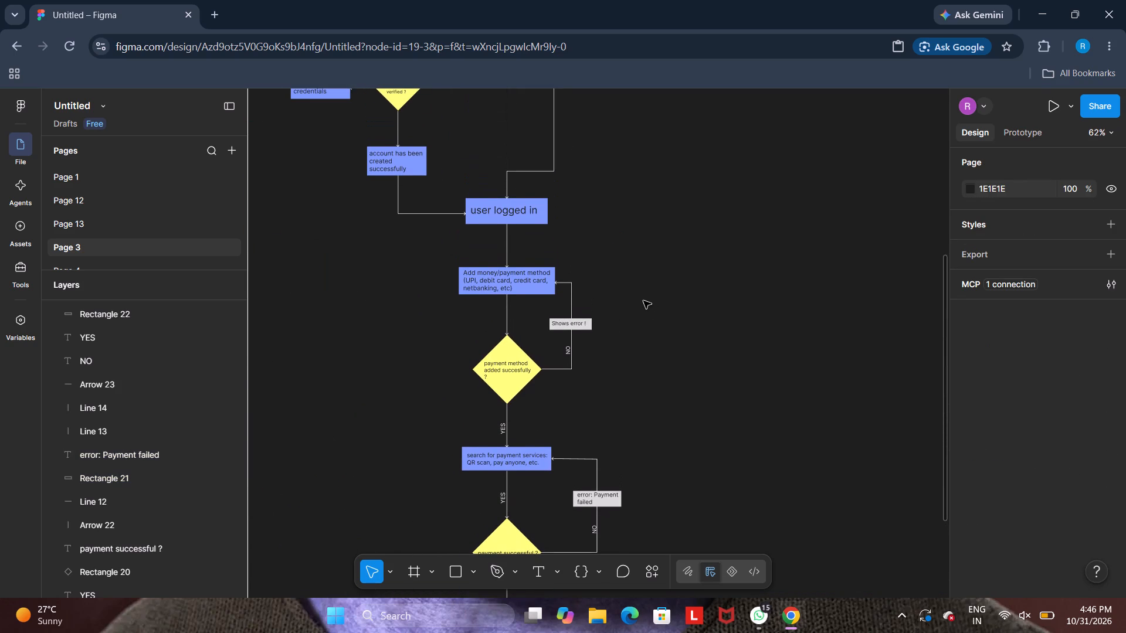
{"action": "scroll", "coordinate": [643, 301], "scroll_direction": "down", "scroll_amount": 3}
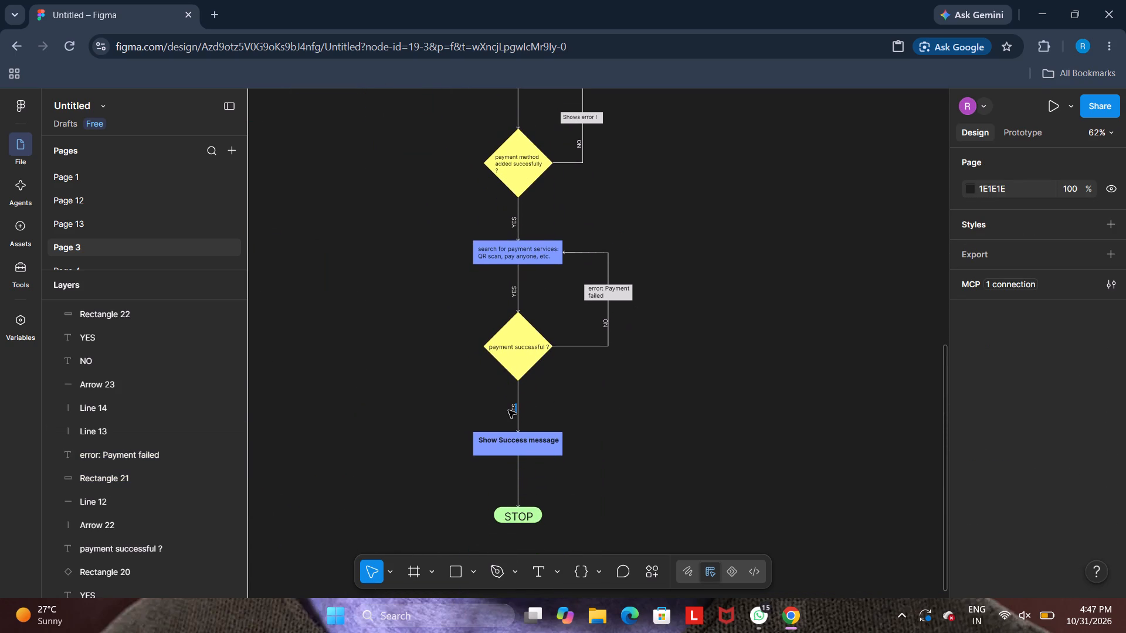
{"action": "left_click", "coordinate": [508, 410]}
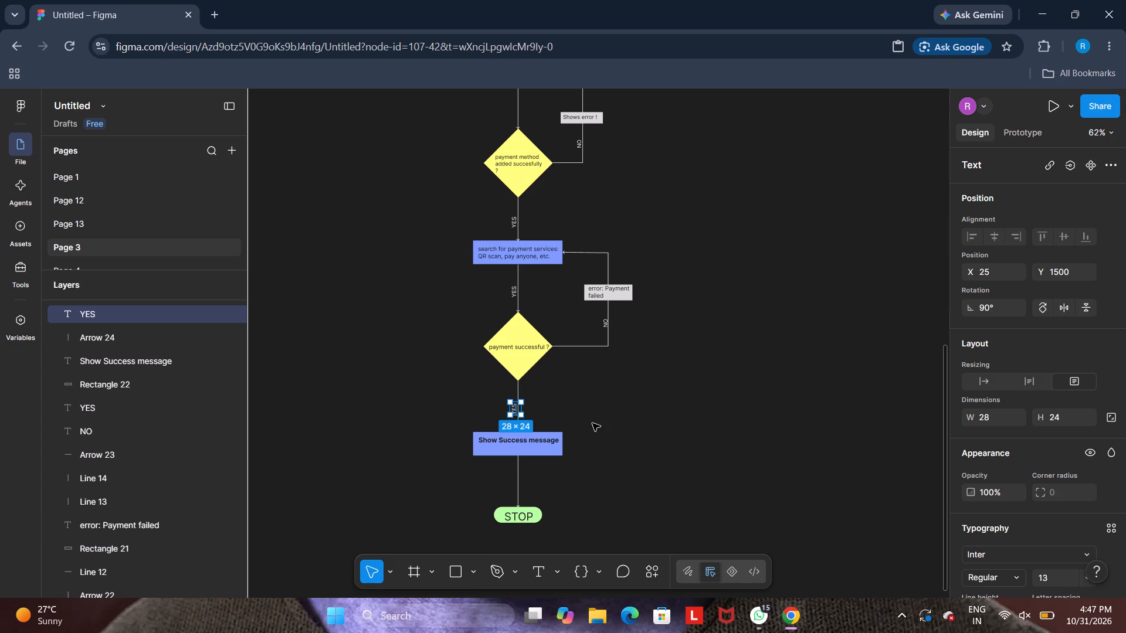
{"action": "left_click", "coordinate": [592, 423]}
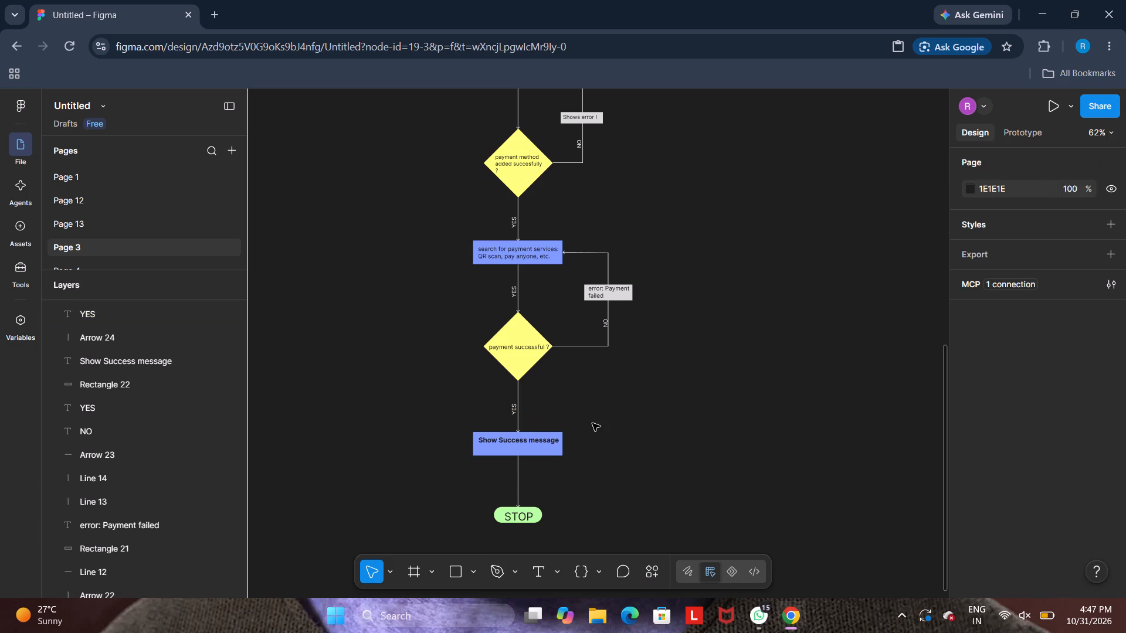
Copy the D9D9D9 fill from the "error: Payment failed" rectangle and apply it to the "Error: invalid credentials" box.
{"action": "scroll", "coordinate": [592, 423], "scroll_direction": "up", "scroll_amount": 2}
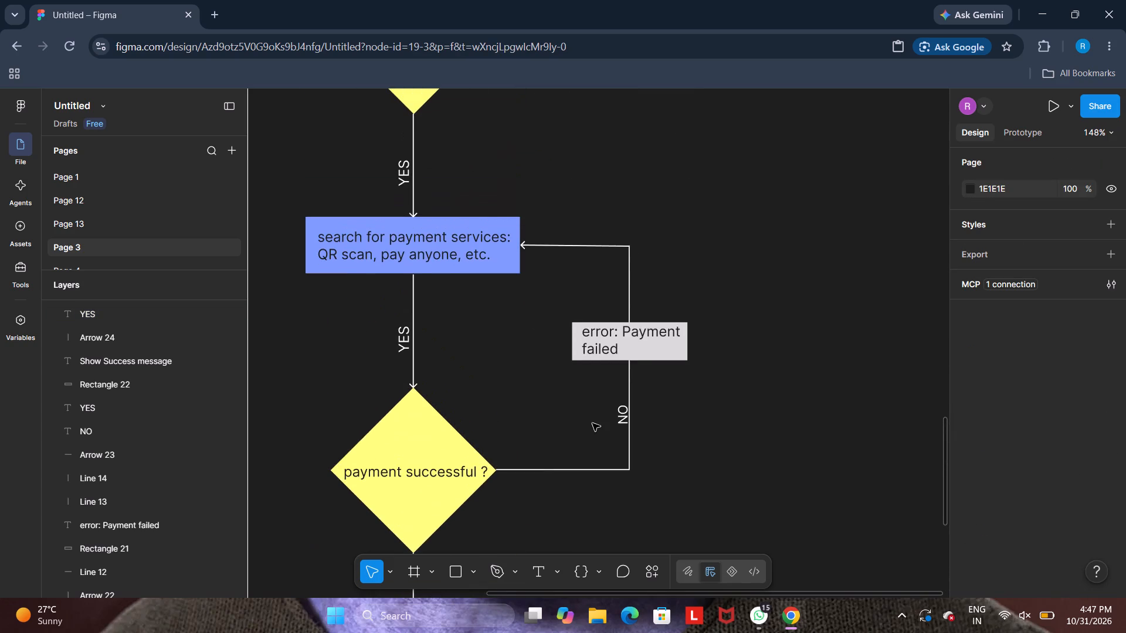
{"action": "left_click", "coordinate": [635, 375]}
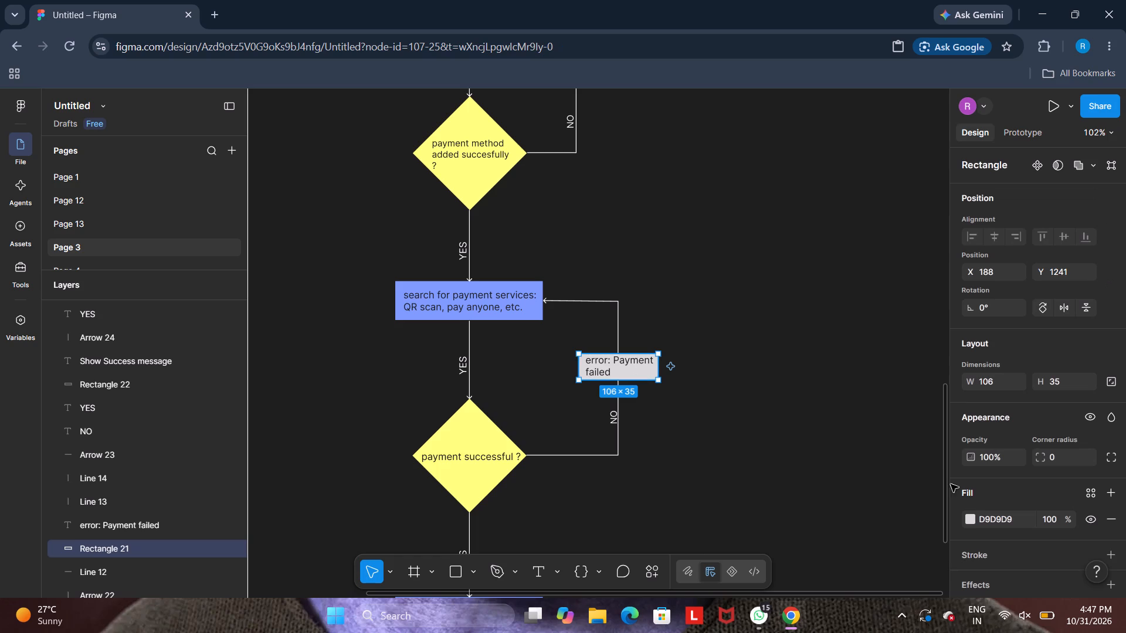
{"action": "left_click", "coordinate": [996, 518]}
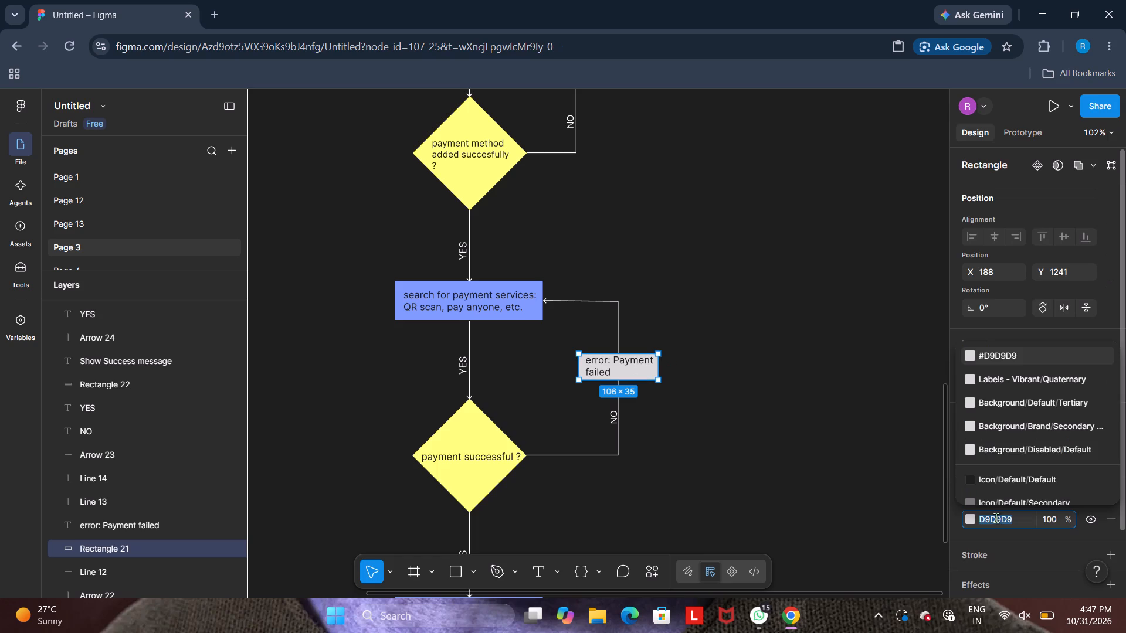
{"action": "key", "text": "ctrl+c"}
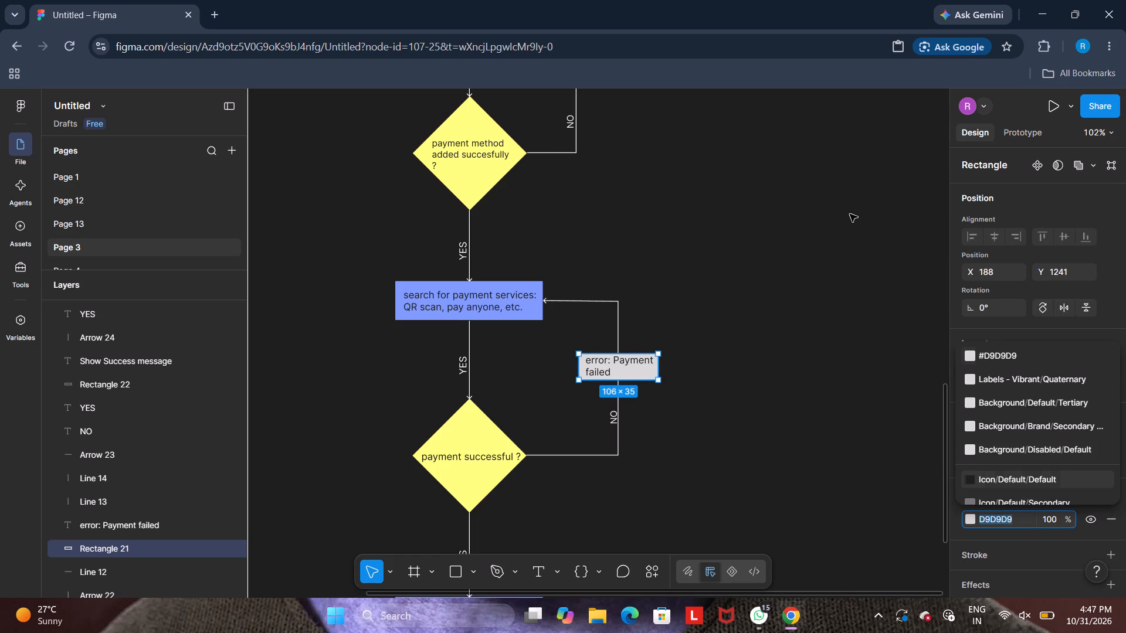
{"action": "scroll", "coordinate": [785, 206], "scroll_direction": "up", "scroll_amount": 3}
{"action": "scroll", "coordinate": [660, 253], "scroll_direction": "up", "scroll_amount": 1}
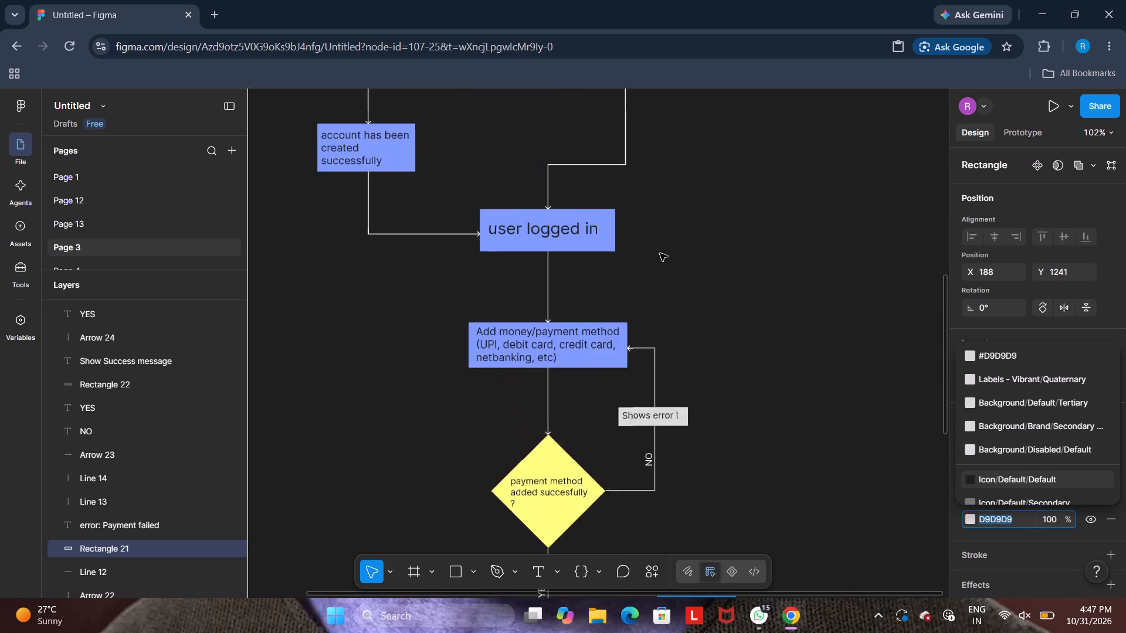
{"action": "scroll", "coordinate": [660, 253], "scroll_direction": "up", "scroll_amount": 3}
{"action": "scroll", "coordinate": [505, 277], "scroll_direction": "right", "scroll_amount": 1}
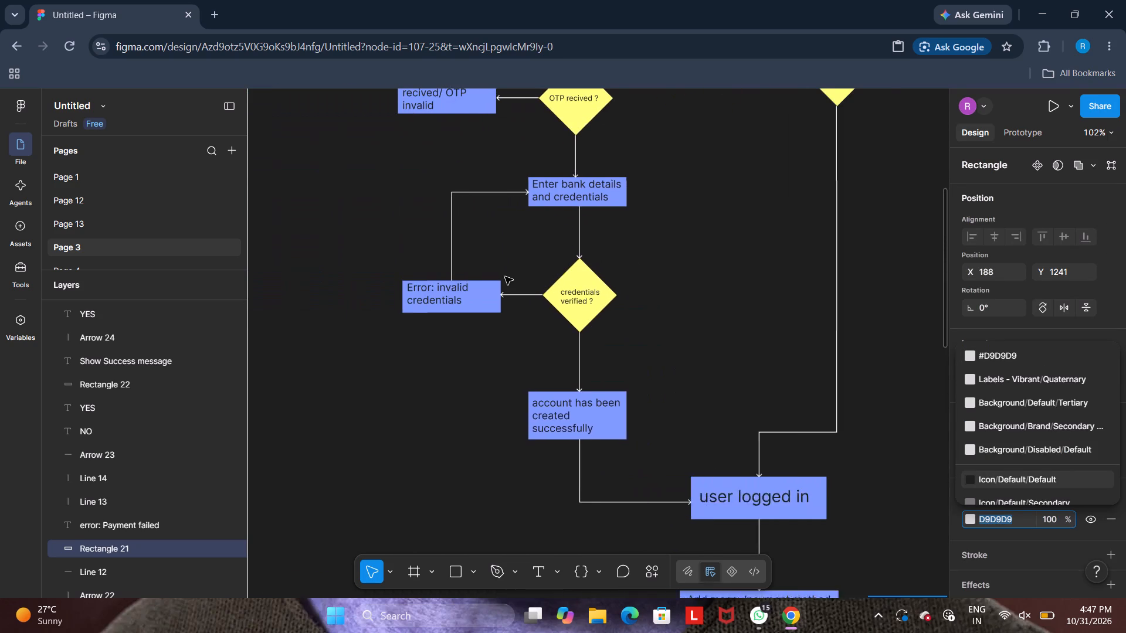
{"action": "scroll", "coordinate": [505, 277], "scroll_direction": "right", "scroll_amount": 1}
{"action": "left_click", "coordinate": [518, 302]}
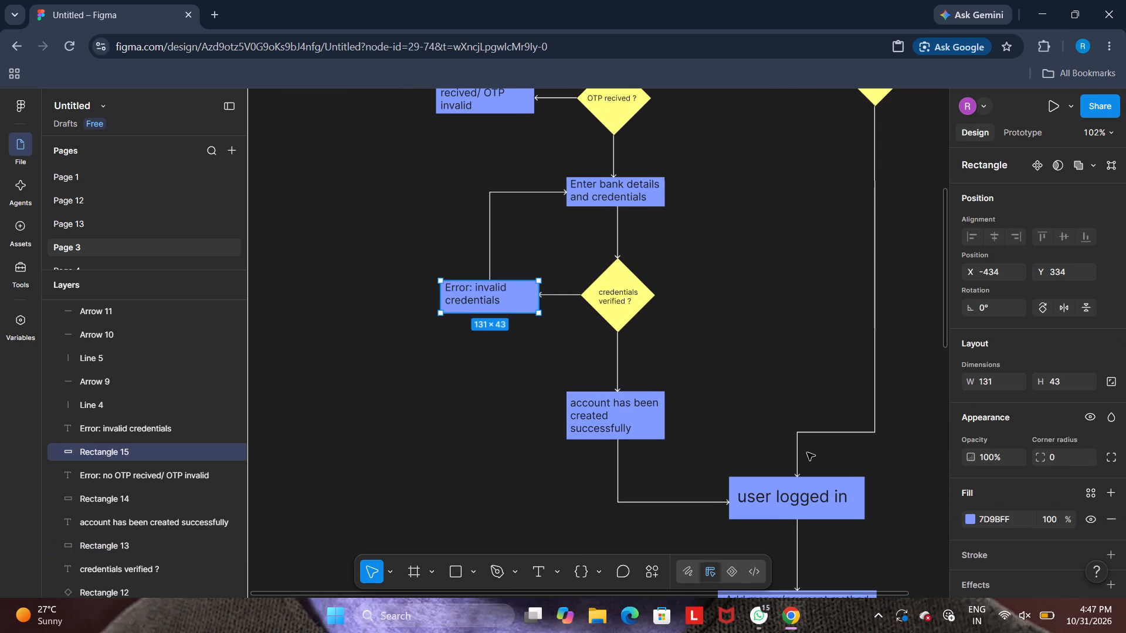
{"action": "left_click", "coordinate": [997, 520]}
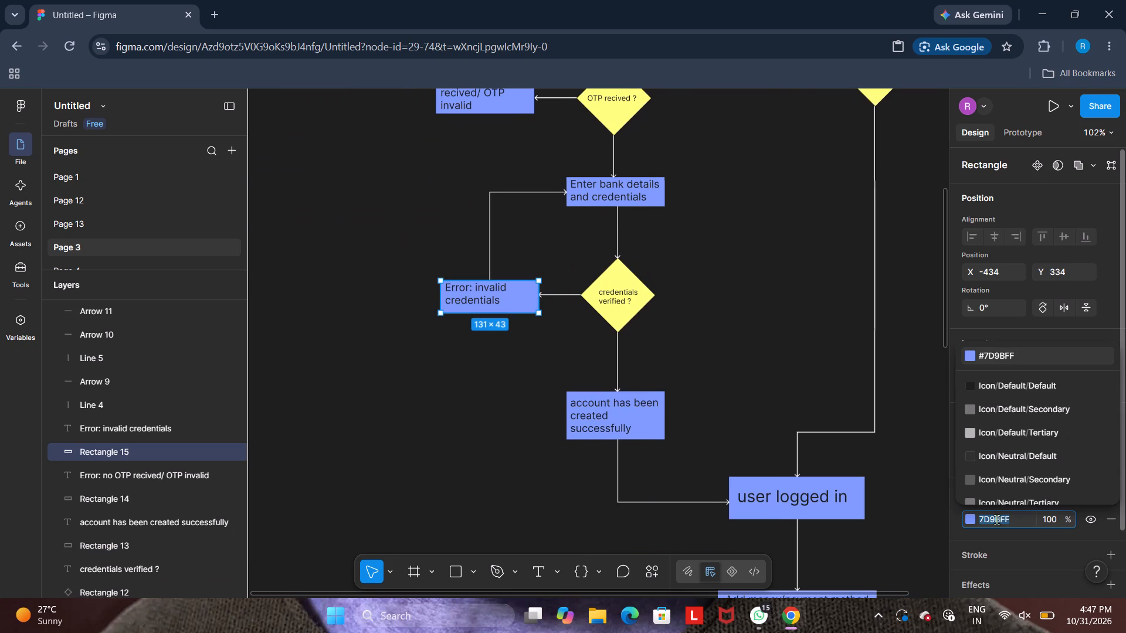
{"action": "key", "text": "ctrl+v"}
{"action": "key", "text": "Return"}
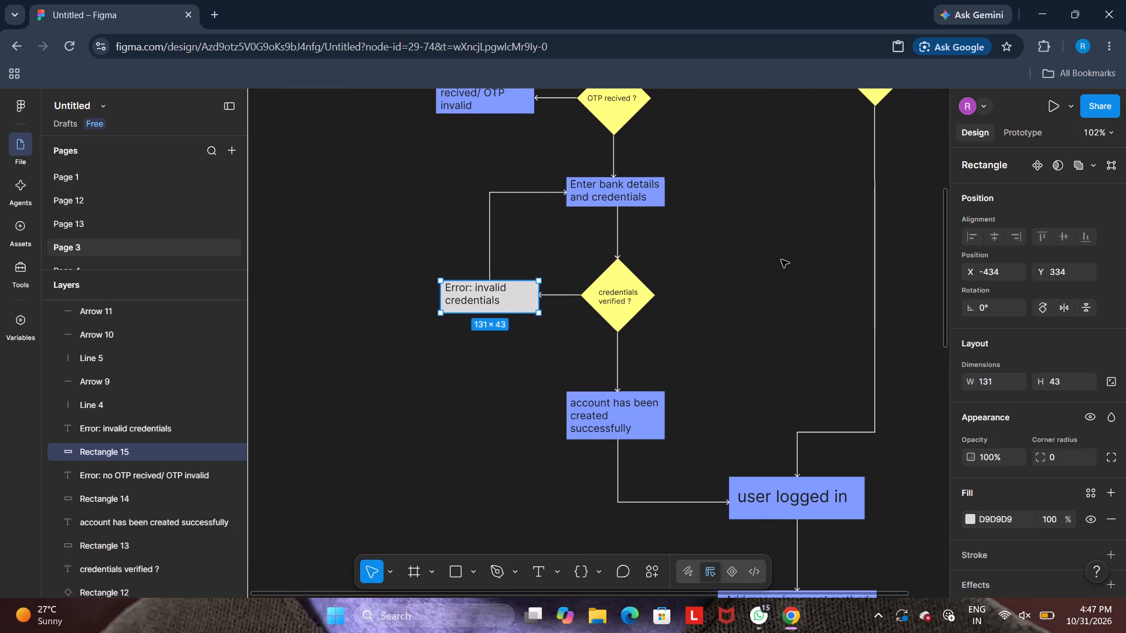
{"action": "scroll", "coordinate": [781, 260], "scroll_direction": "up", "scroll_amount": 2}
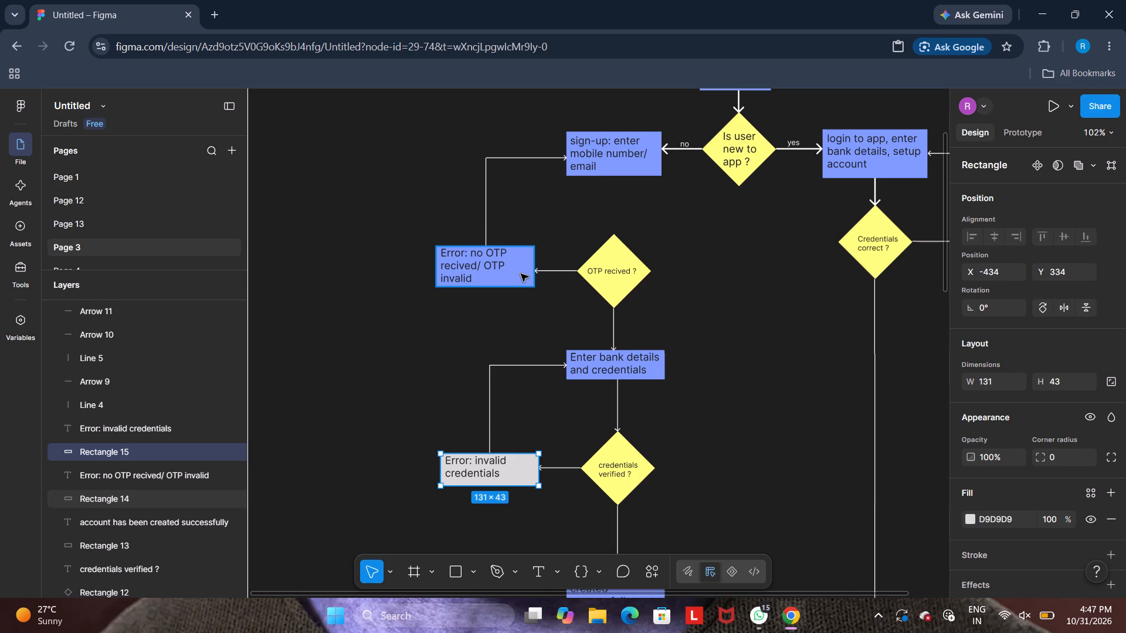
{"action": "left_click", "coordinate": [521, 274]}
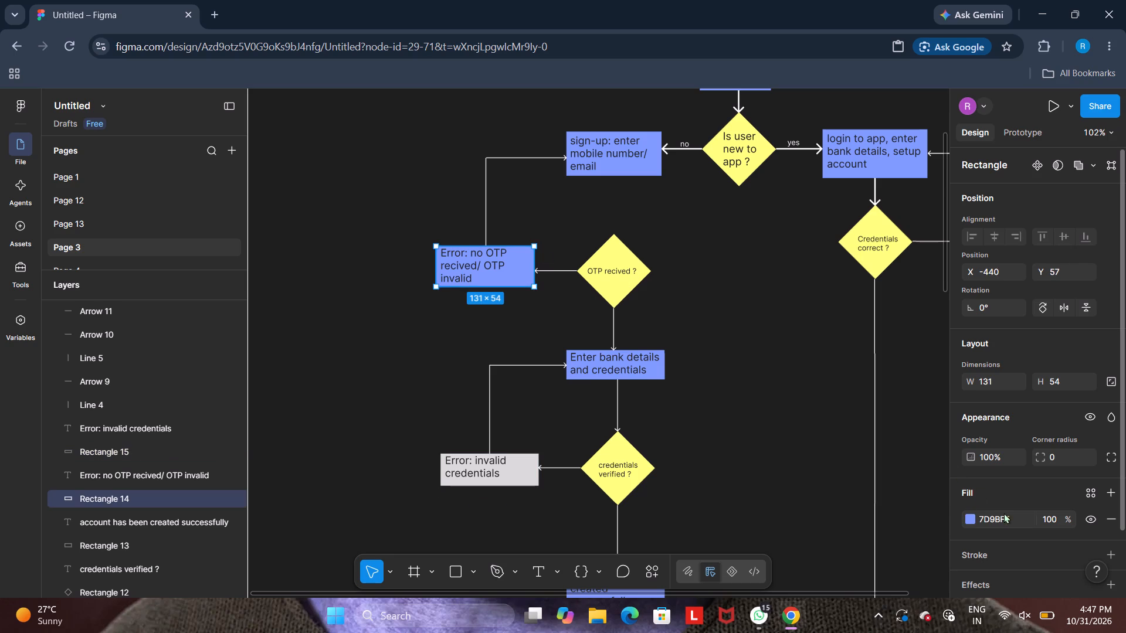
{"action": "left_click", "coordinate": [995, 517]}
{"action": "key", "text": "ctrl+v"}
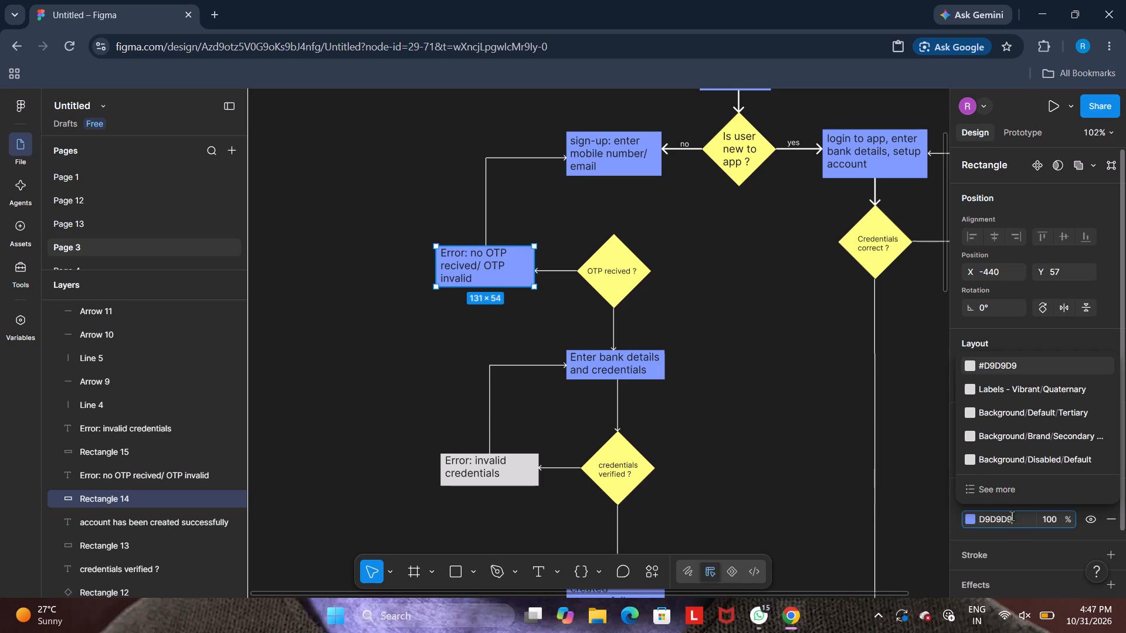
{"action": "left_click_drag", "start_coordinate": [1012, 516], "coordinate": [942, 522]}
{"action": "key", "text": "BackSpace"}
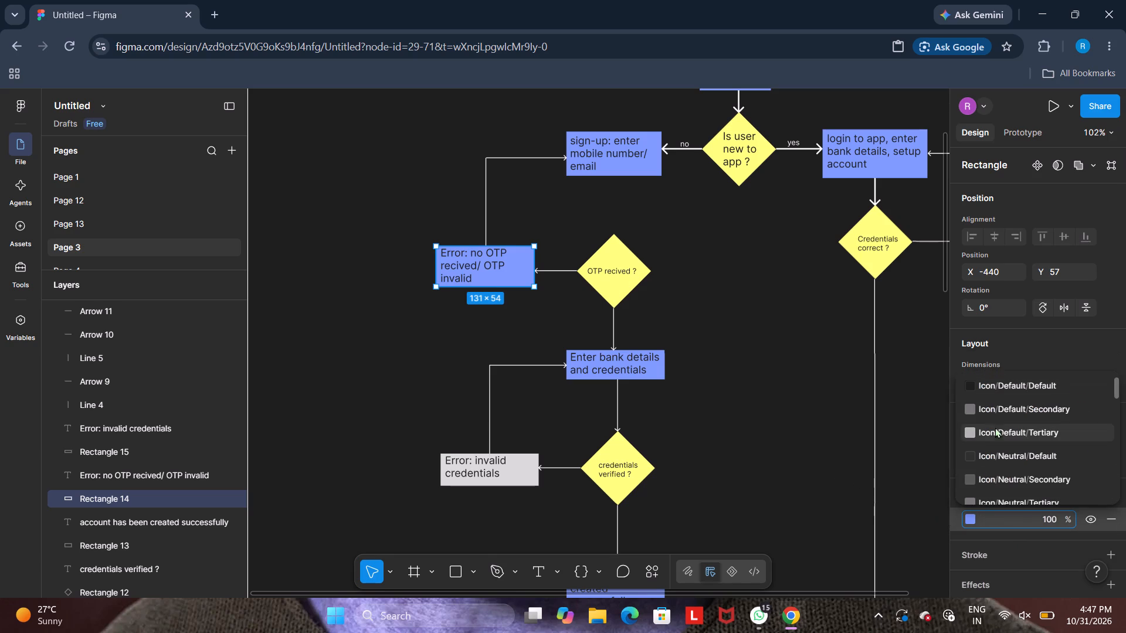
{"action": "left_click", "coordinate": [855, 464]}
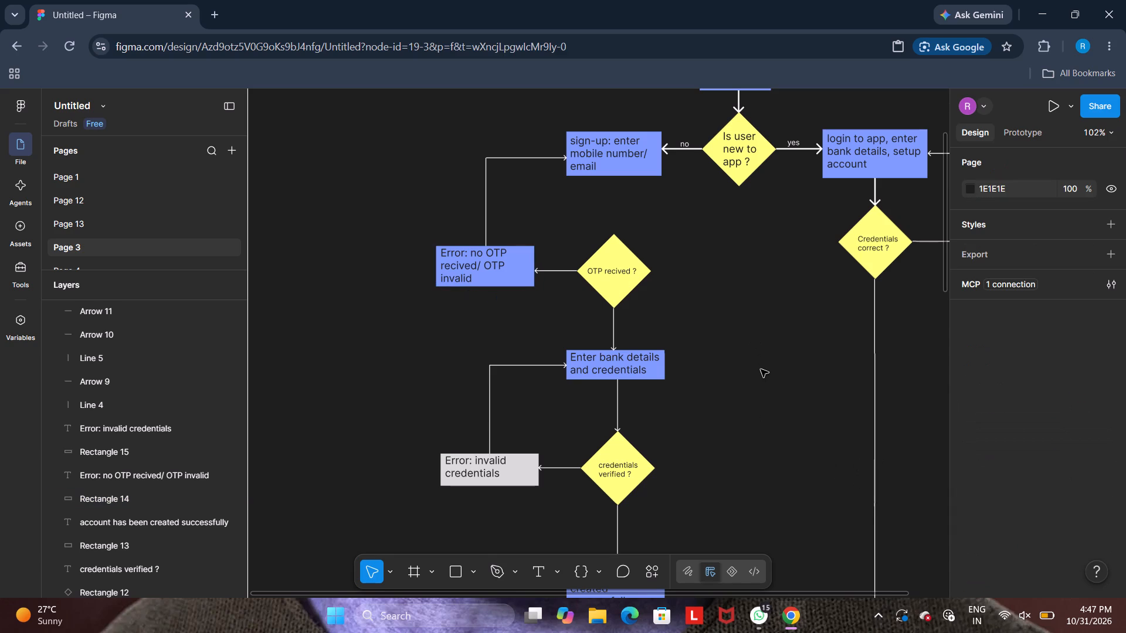
Apply the copied D9D9D9 fill to the "Error: no OTP recived/ OTP invalid" box.
{"action": "scroll", "coordinate": [761, 369], "scroll_direction": "down", "scroll_amount": 1}
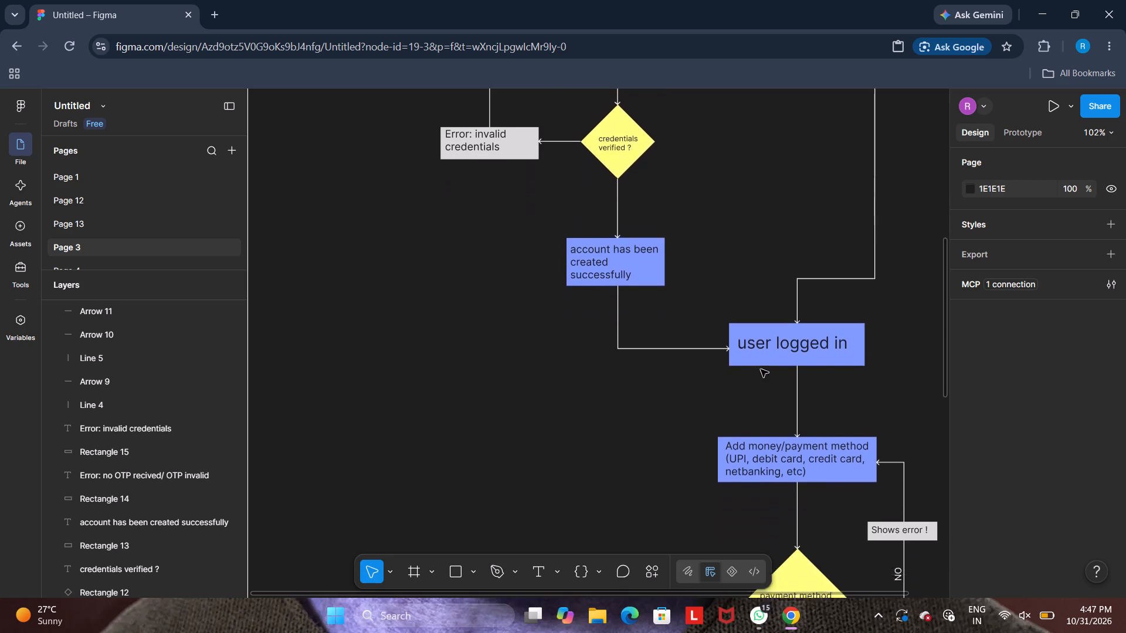
{"action": "scroll", "coordinate": [761, 369], "scroll_direction": "down", "scroll_amount": 2}
{"action": "left_click", "coordinate": [514, 229]}
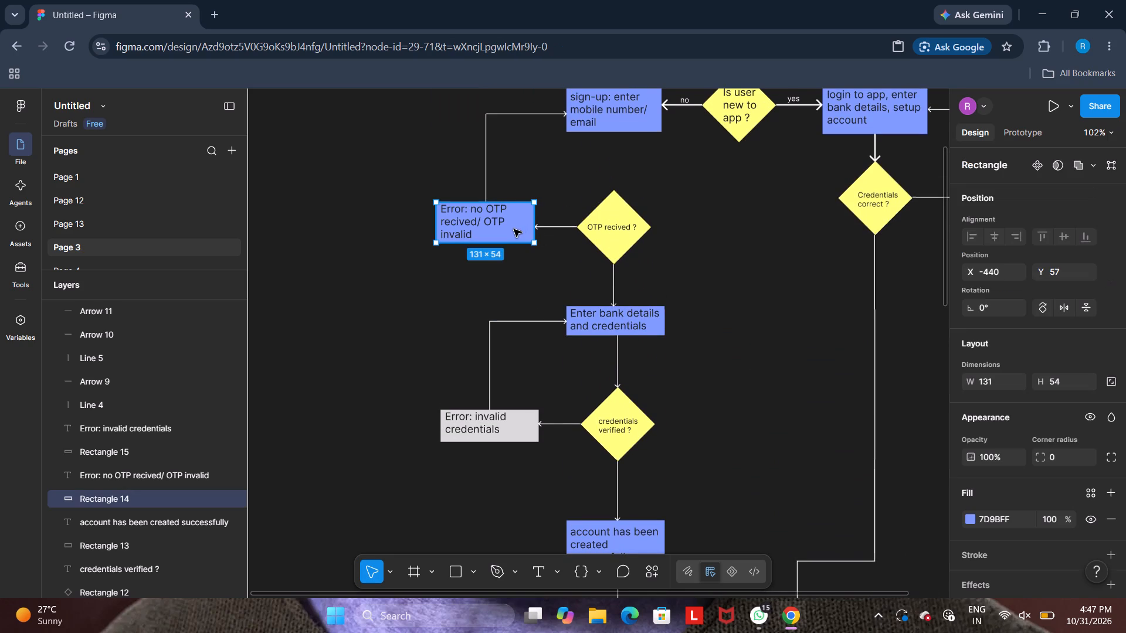
{"action": "double_click", "coordinate": [996, 516]}
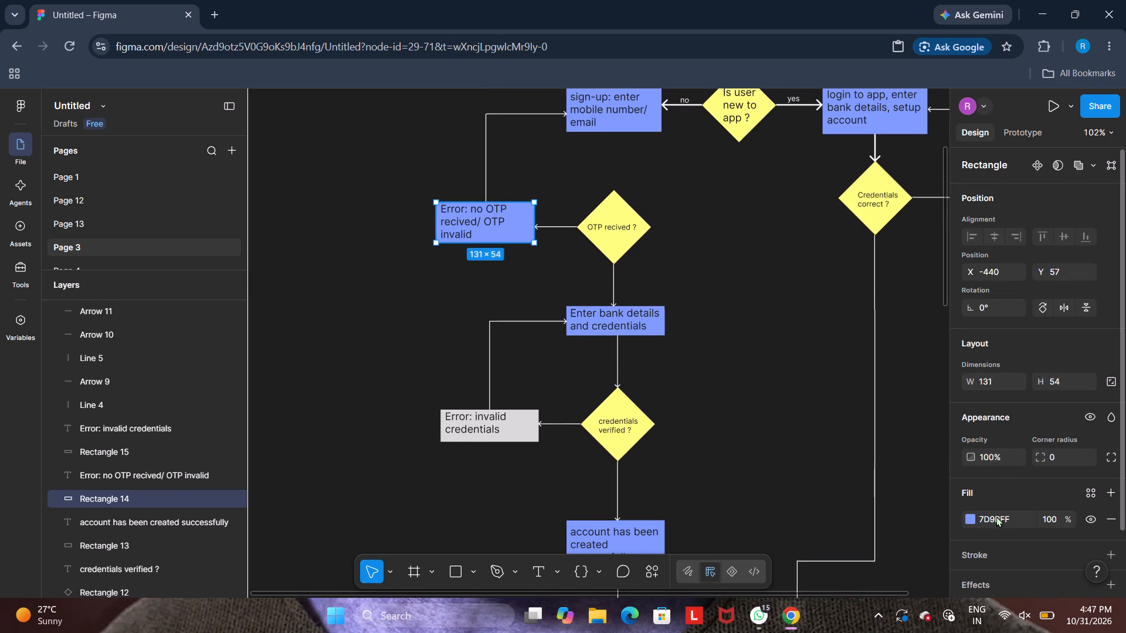
{"action": "key", "text": "ctrl+v"}
{"action": "key", "text": "Return"}
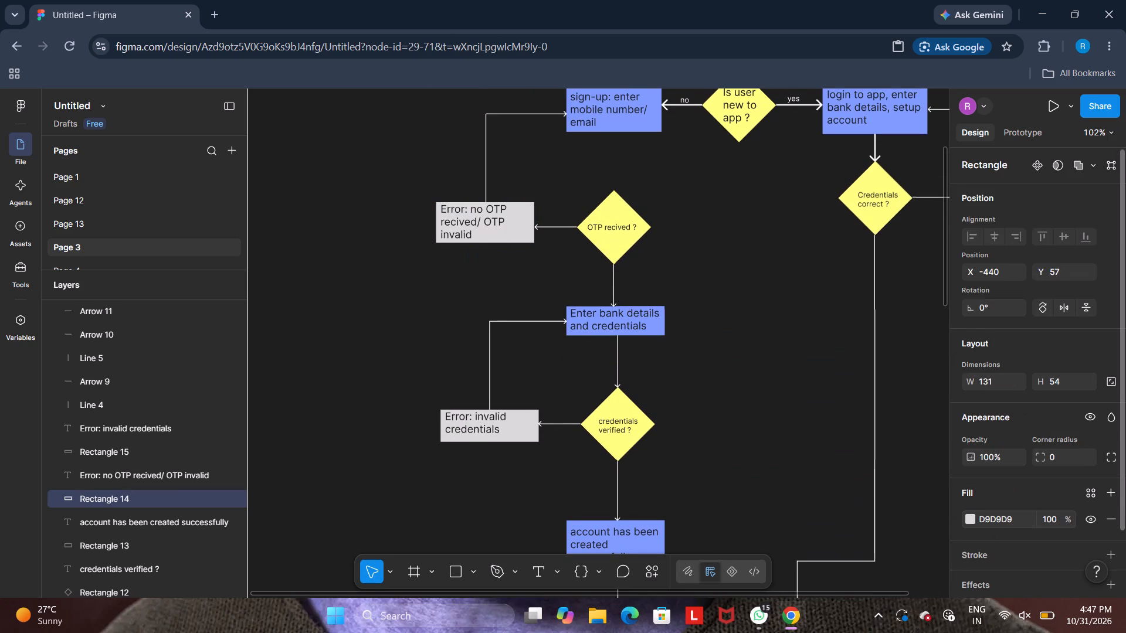
{"action": "left_click", "coordinate": [830, 400]}
Duplicate the rotated YES label from below the payment method decision and place it beside the arrow under "credentials verified ?", at X -213, Y 429.
{"action": "scroll", "coordinate": [830, 400], "scroll_direction": "left", "scroll_amount": 1}
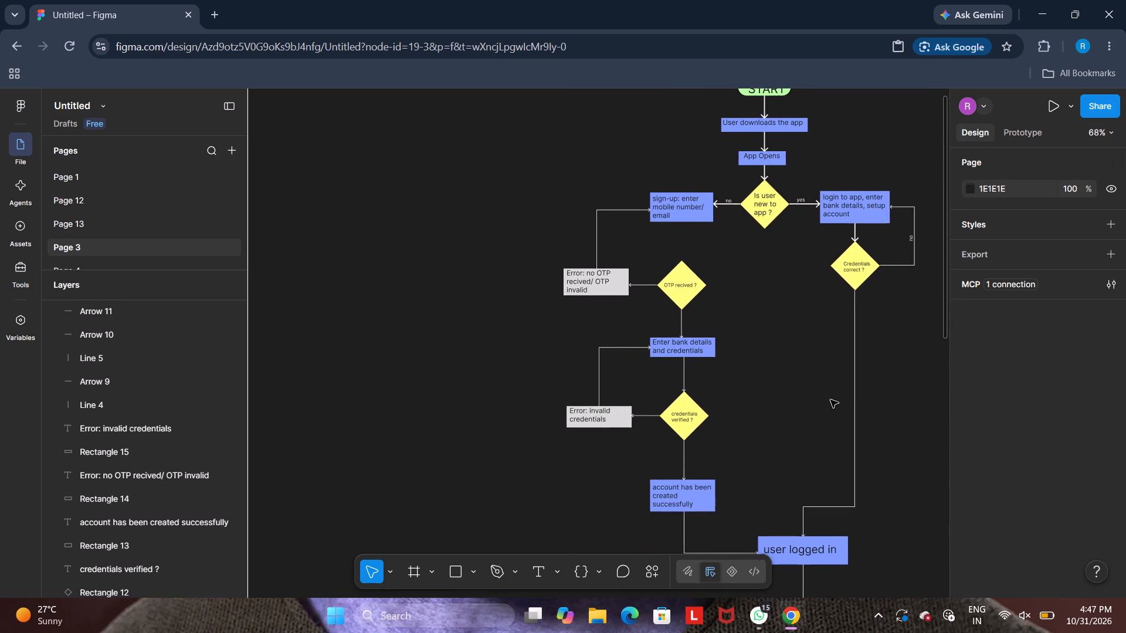
{"action": "scroll", "coordinate": [830, 400], "scroll_direction": "left", "scroll_amount": 1}
{"action": "scroll", "coordinate": [695, 317], "scroll_direction": "down", "scroll_amount": 3}
{"action": "left_click", "coordinate": [722, 403]}
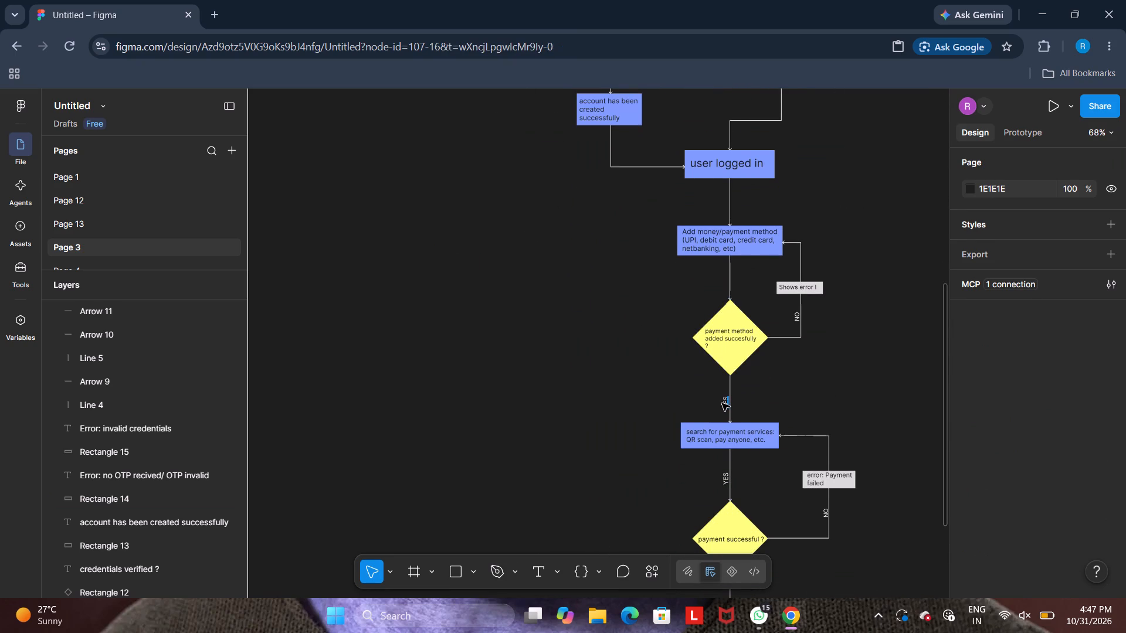
{"action": "key", "text": "ctrl+c"}
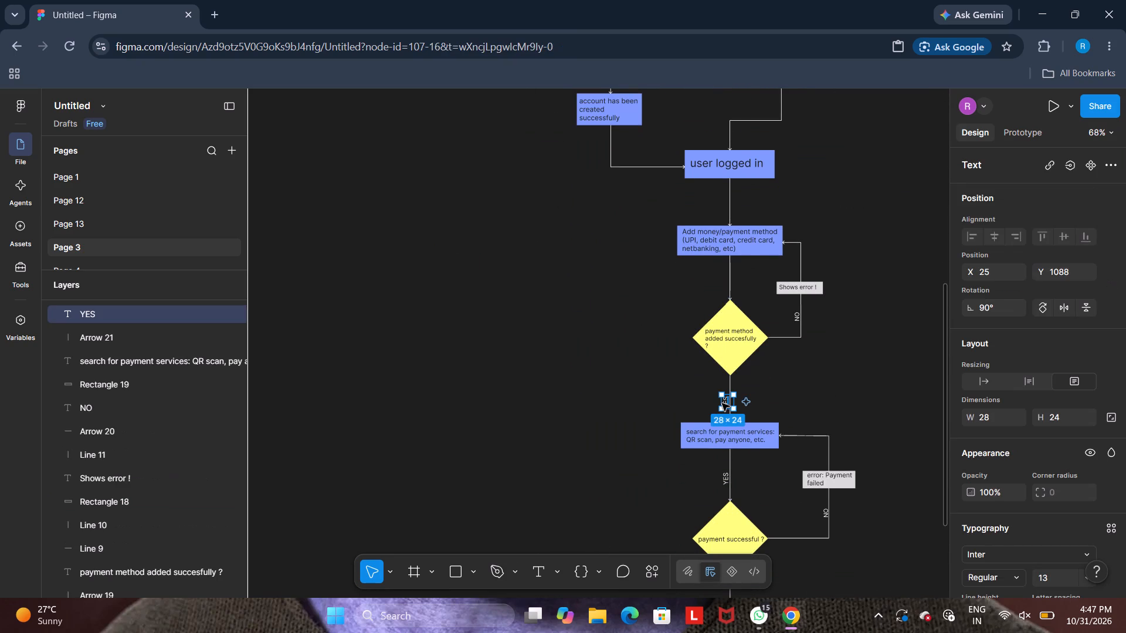
{"action": "scroll", "coordinate": [642, 314], "scroll_direction": "up", "scroll_amount": 1}
{"action": "right_click", "coordinate": [715, 334]}
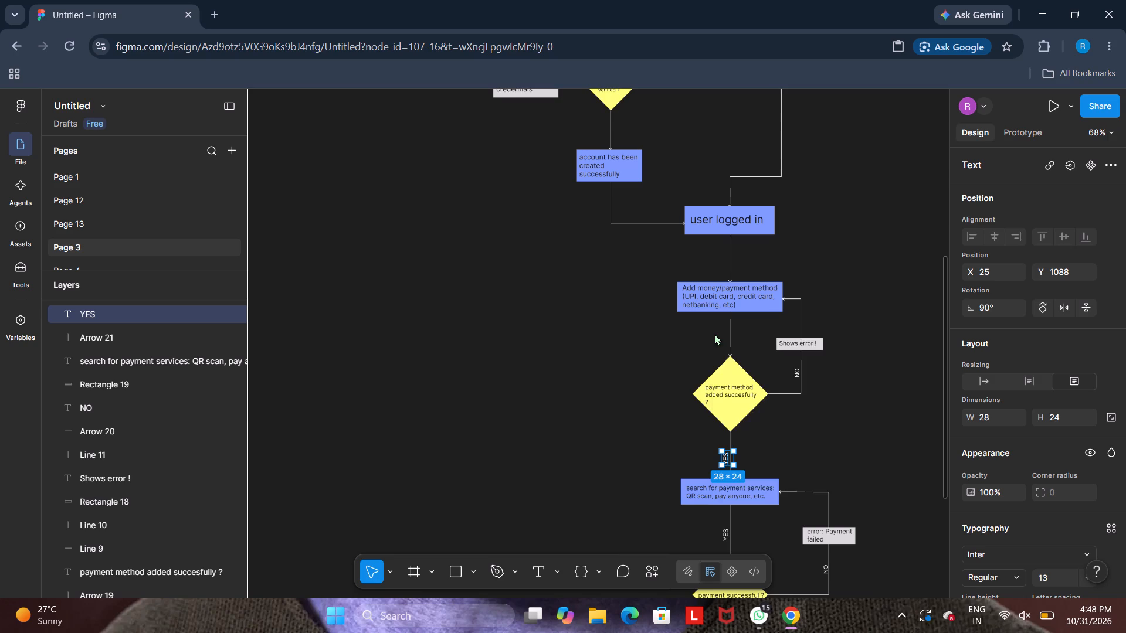
{"action": "left_click", "coordinate": [739, 341]}
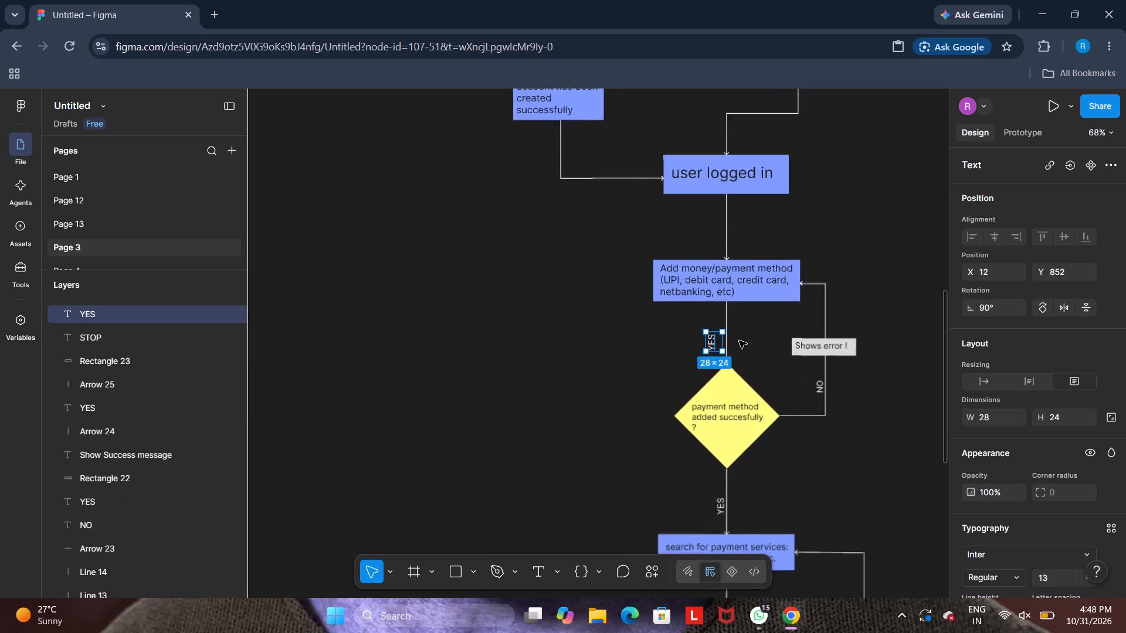
{"action": "left_click_drag", "start_coordinate": [702, 343], "coordinate": [712, 345]}
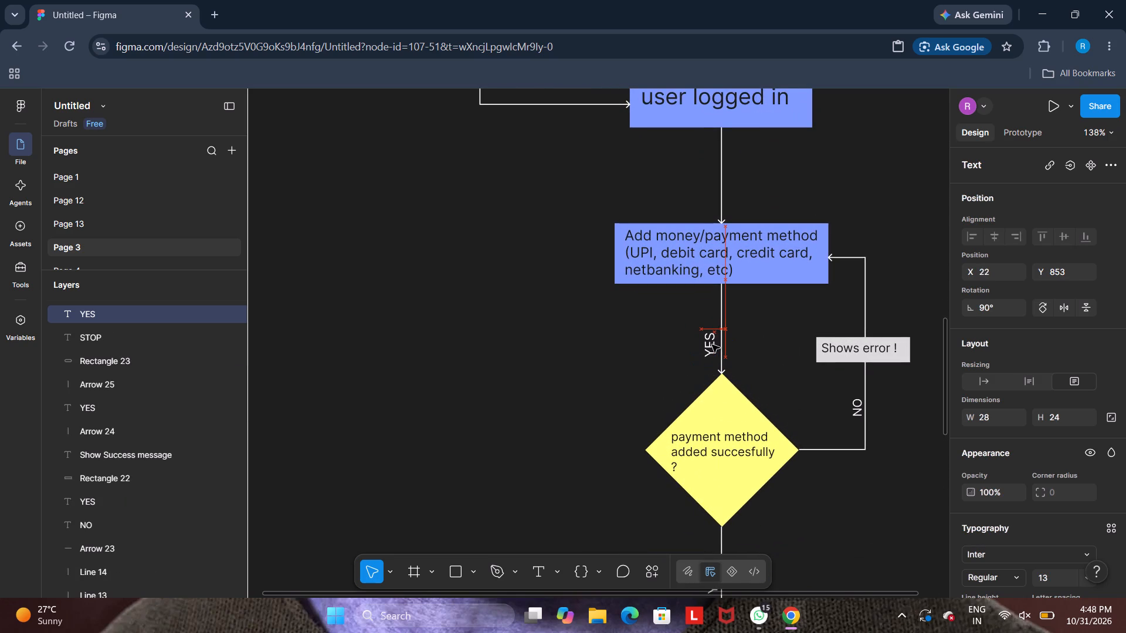
{"action": "left_click_drag", "start_coordinate": [712, 345], "coordinate": [531, 239]}
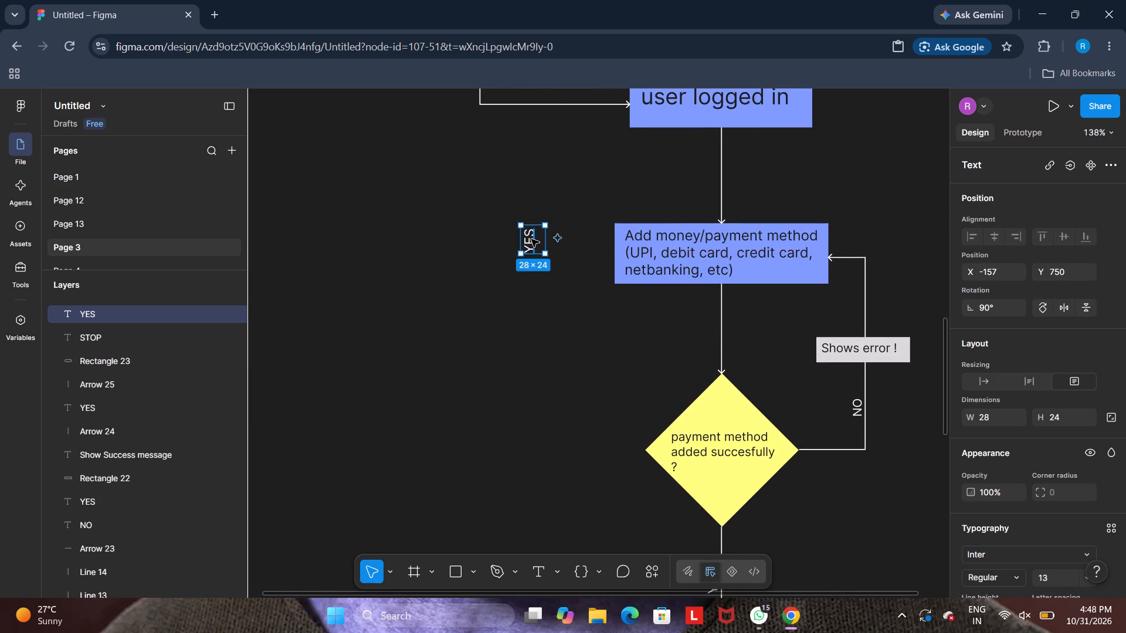
{"action": "scroll", "coordinate": [531, 239], "scroll_direction": "up", "scroll_amount": 2}
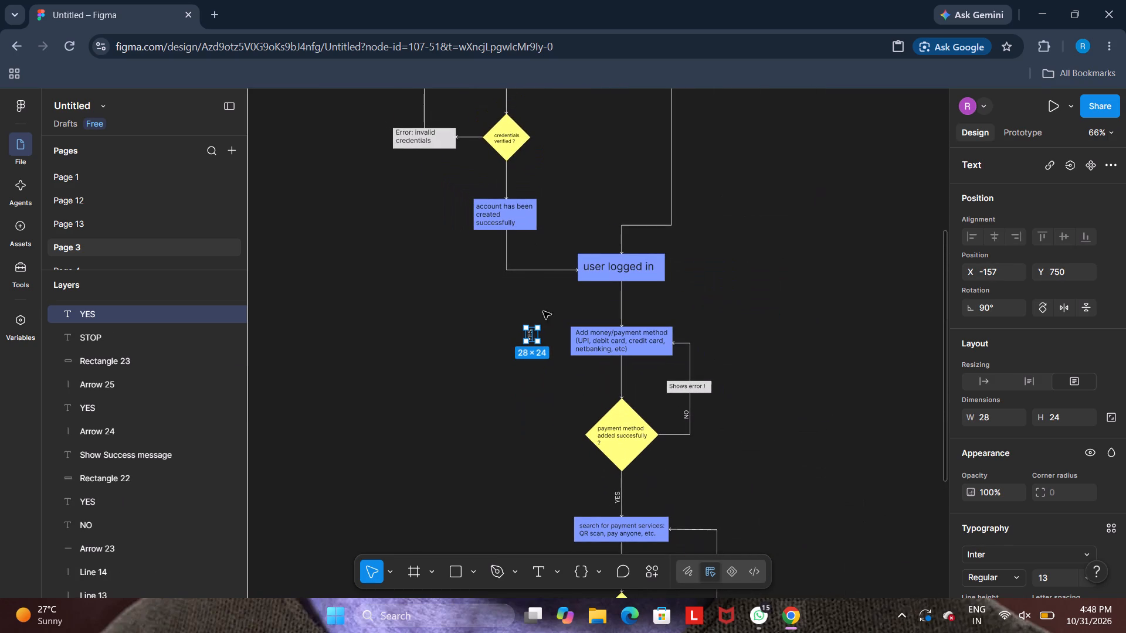
{"action": "left_click_drag", "start_coordinate": [527, 336], "coordinate": [492, 193]}
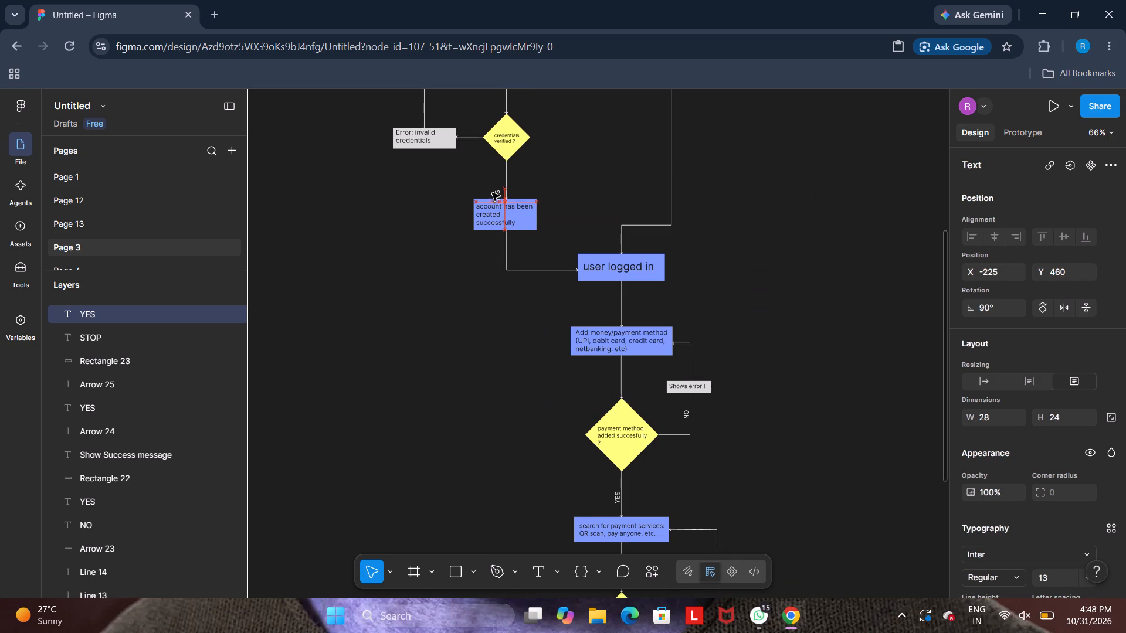
{"action": "left_click_drag", "start_coordinate": [492, 193], "coordinate": [498, 179]}
{"action": "left_click_drag", "start_coordinate": [498, 179], "coordinate": [500, 179]}
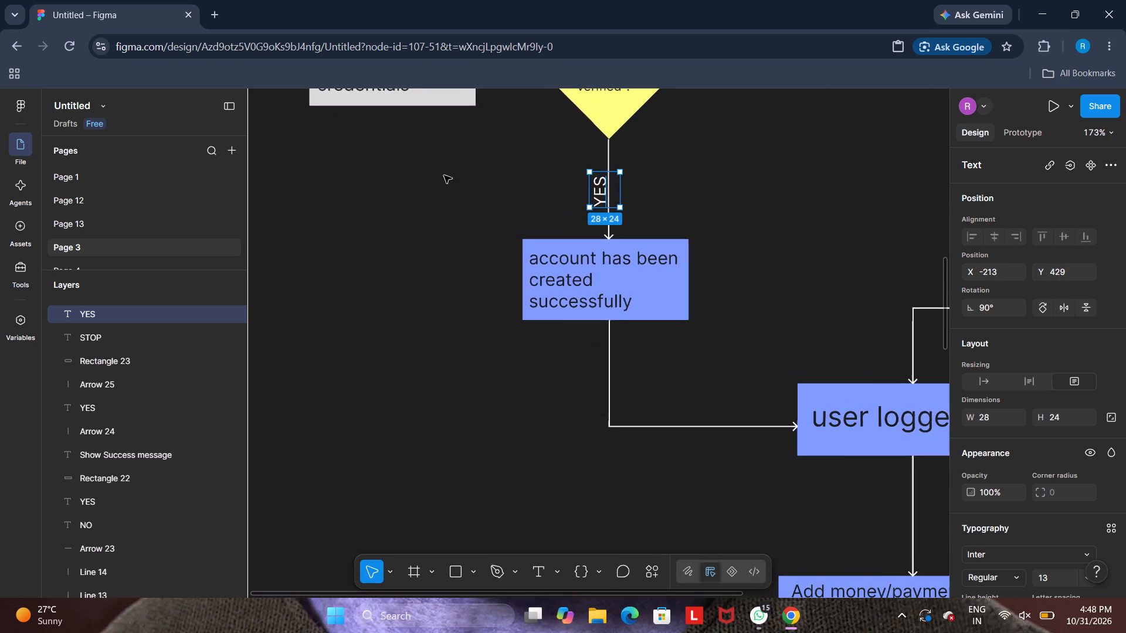
{"action": "left_click", "coordinate": [710, 179]}
Paste another YES label and place it beside the arrow between "OTP recived ?" and "Enter bank details and credentials".
{"action": "scroll", "coordinate": [710, 179], "scroll_direction": "up", "scroll_amount": 2}
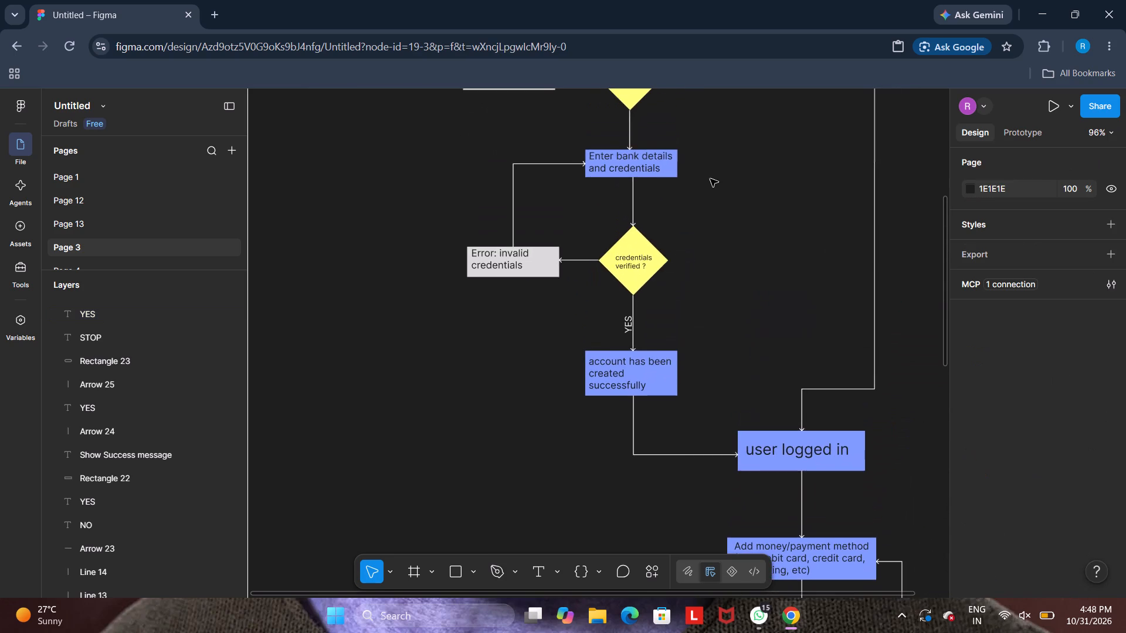
{"action": "scroll", "coordinate": [710, 179], "scroll_direction": "up", "scroll_amount": 1}
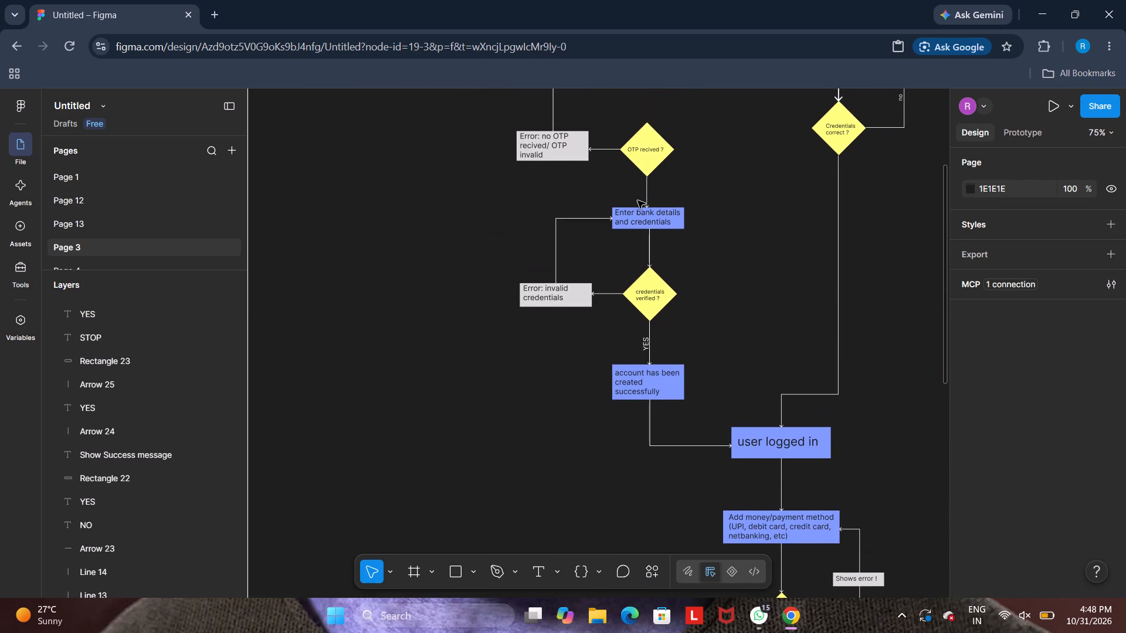
{"action": "right_click", "coordinate": [637, 200]}
{"action": "left_click", "coordinate": [662, 207]}
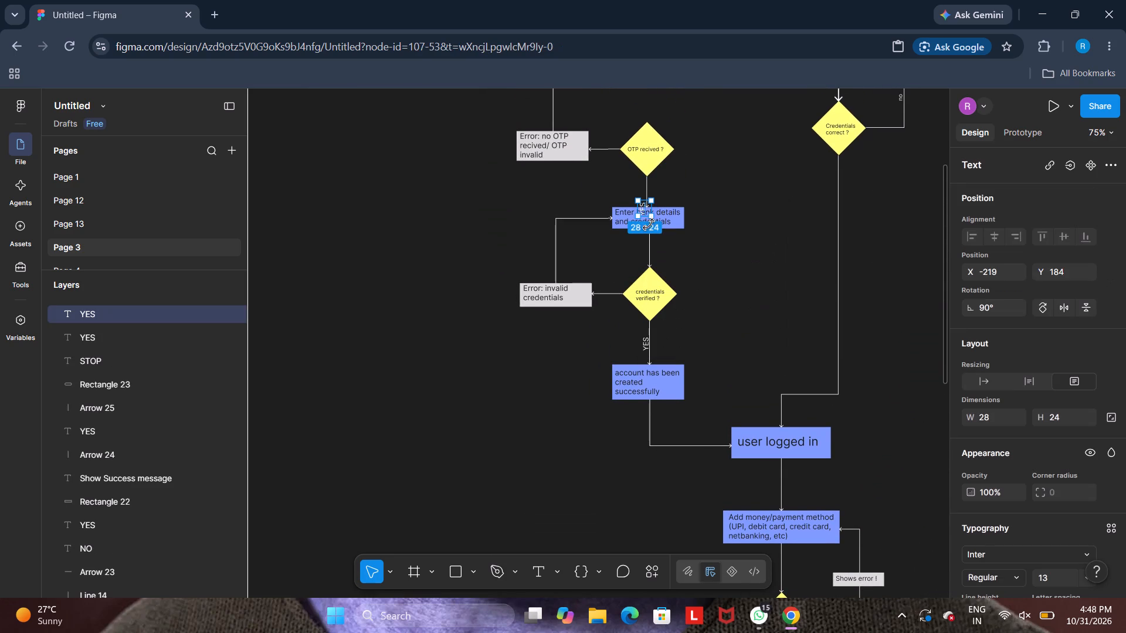
{"action": "left_click_drag", "start_coordinate": [642, 209], "coordinate": [639, 196]}
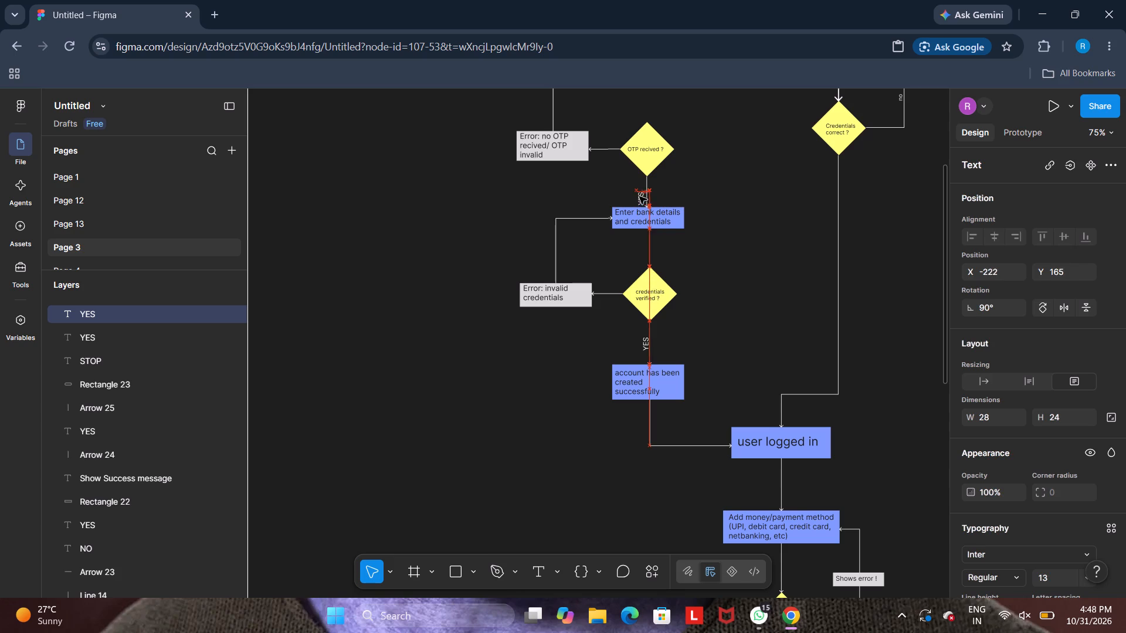
{"action": "left_click_drag", "start_coordinate": [639, 196], "coordinate": [640, 190]}
{"action": "left_click", "coordinate": [727, 193]}
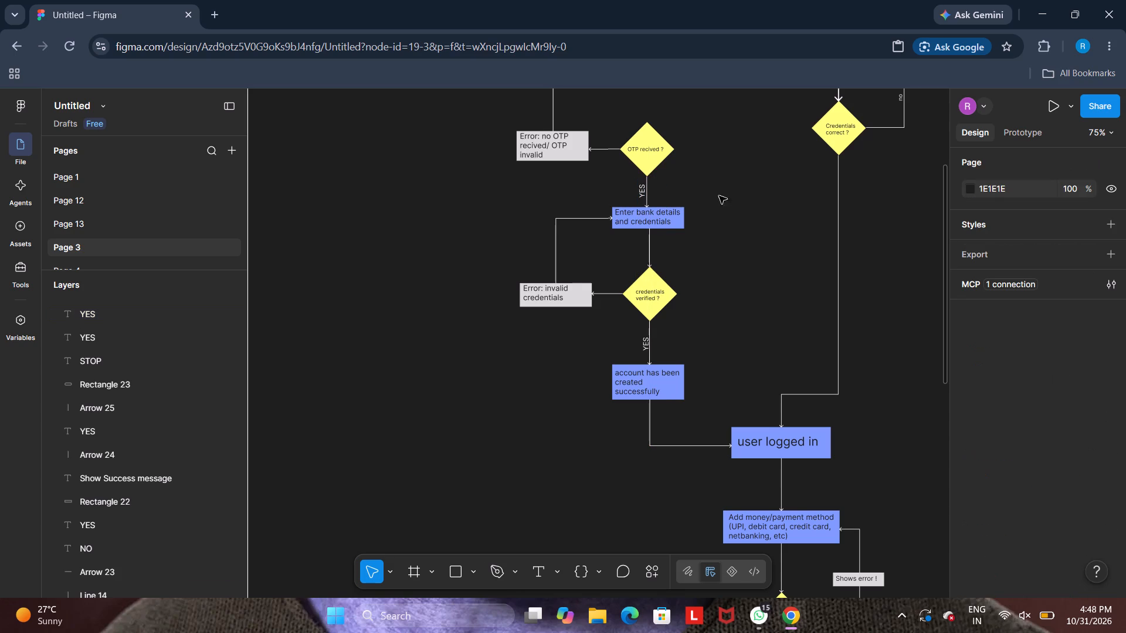
Paste another YES label and place it beside the line below the "Credentials correct ?" decision, at X 129, Y 199.
{"action": "scroll", "coordinate": [757, 209], "scroll_direction": "left", "scroll_amount": 1}
{"action": "right_click", "coordinate": [757, 209]}
{"action": "left_click", "coordinate": [780, 219]}
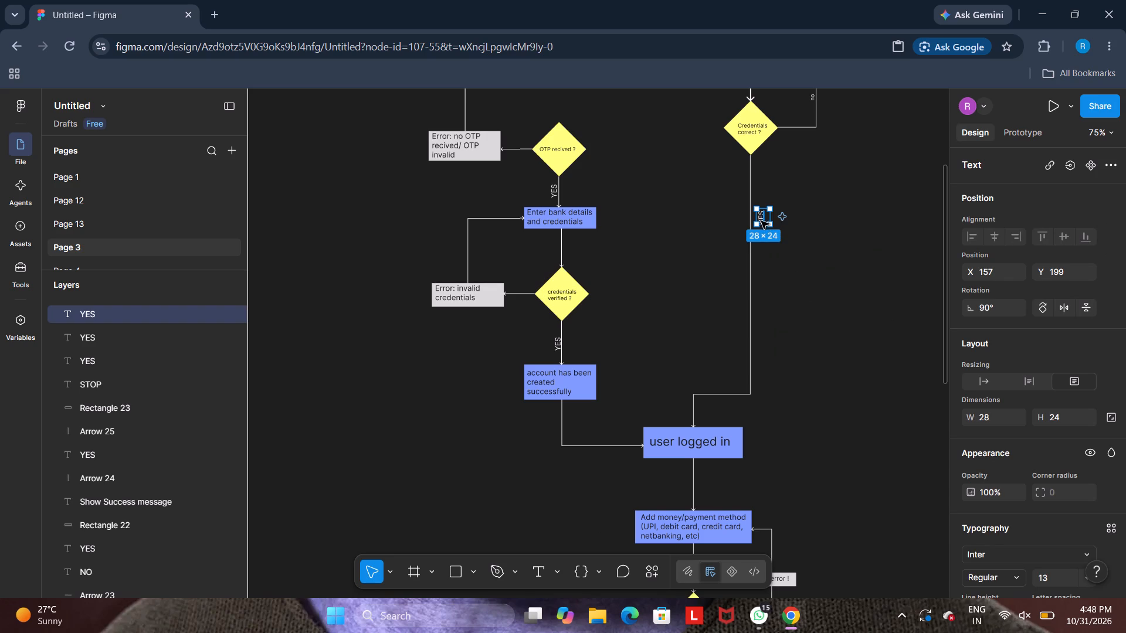
{"action": "left_click_drag", "start_coordinate": [761, 219], "coordinate": [747, 219]}
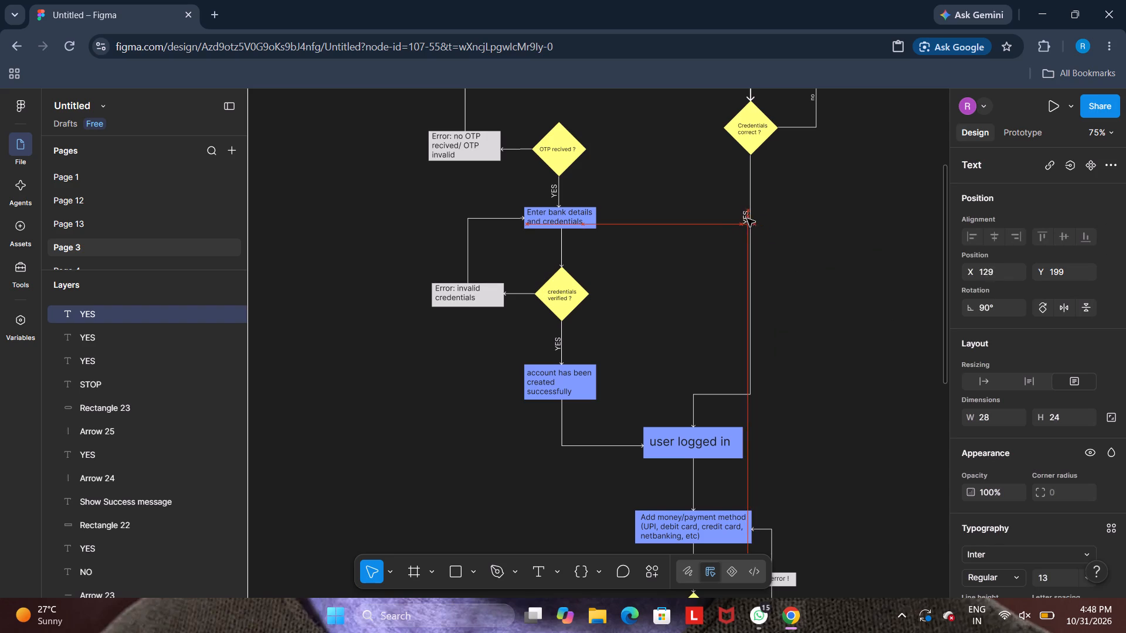
{"action": "left_click_drag", "start_coordinate": [747, 219], "coordinate": [745, 219]}
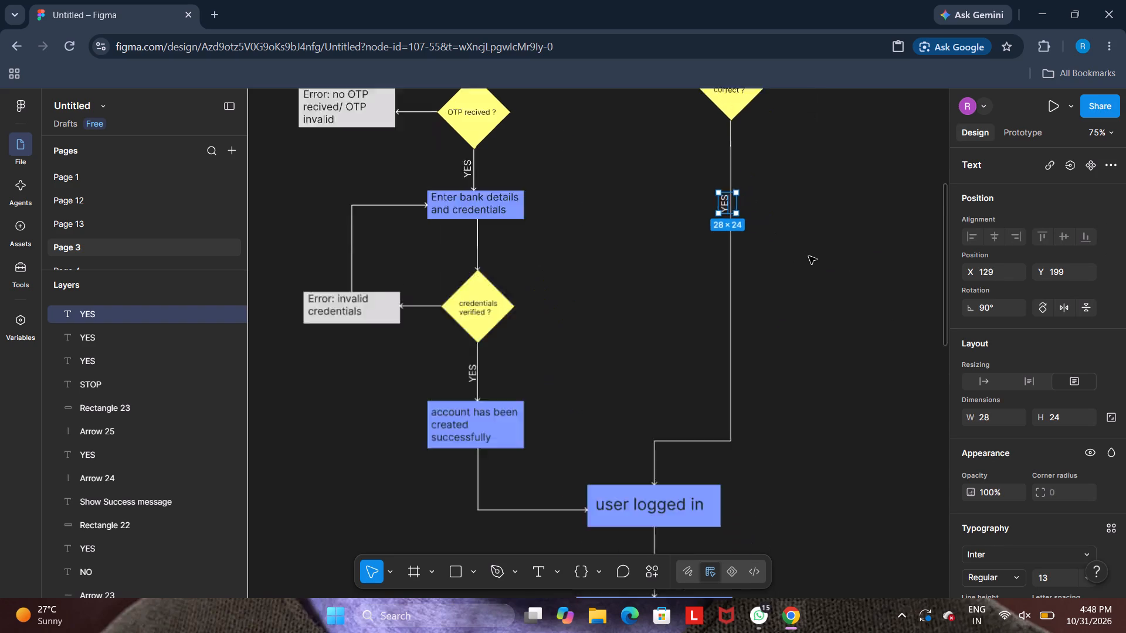
{"action": "left_click", "coordinate": [809, 256]}
Copy the NO label from below the "error: Payment failed" box and paste it by the arrow between "credentials verified ?" and "Error: invalid credentials".
{"action": "scroll", "coordinate": [809, 256], "scroll_direction": "up", "scroll_amount": 1}
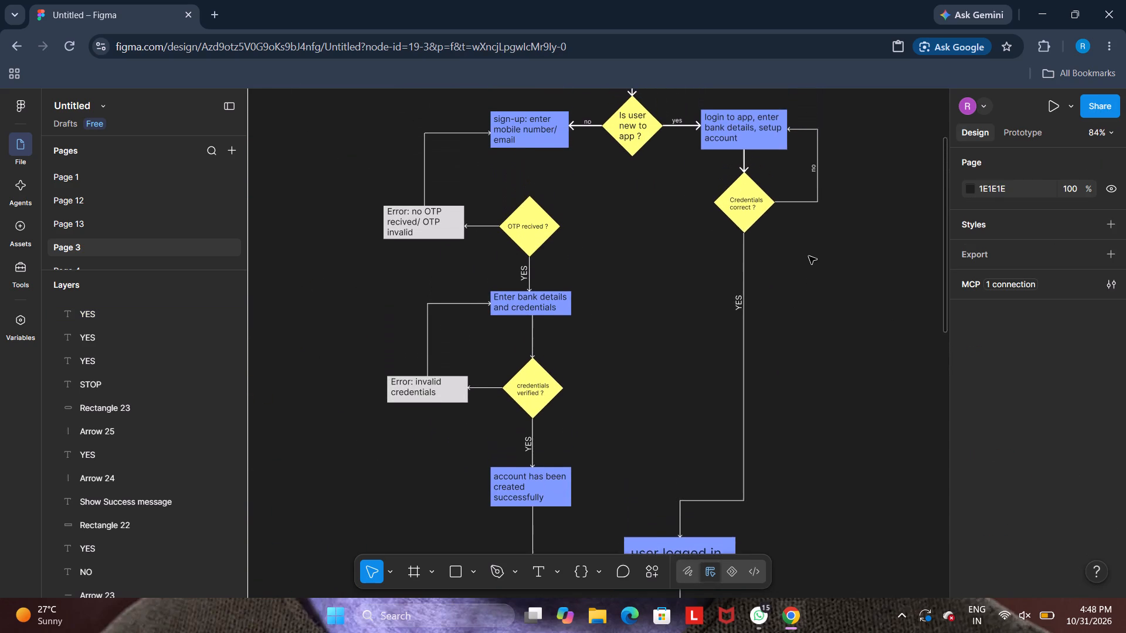
{"action": "scroll", "coordinate": [809, 256], "scroll_direction": "up", "scroll_amount": 1}
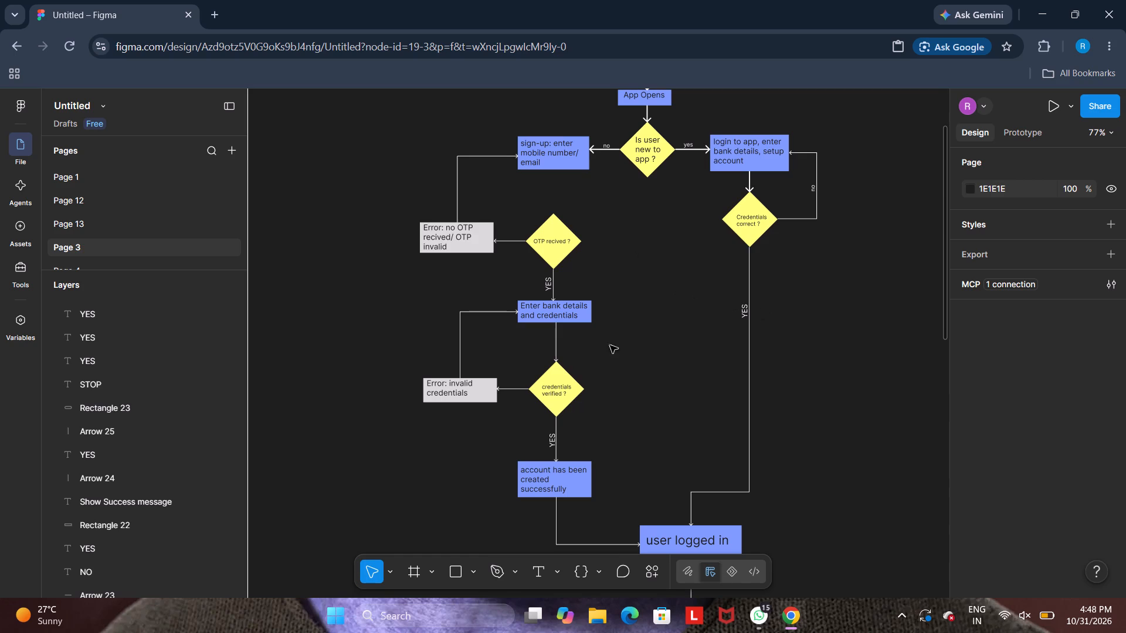
{"action": "scroll", "coordinate": [640, 416], "scroll_direction": "down", "scroll_amount": 4}
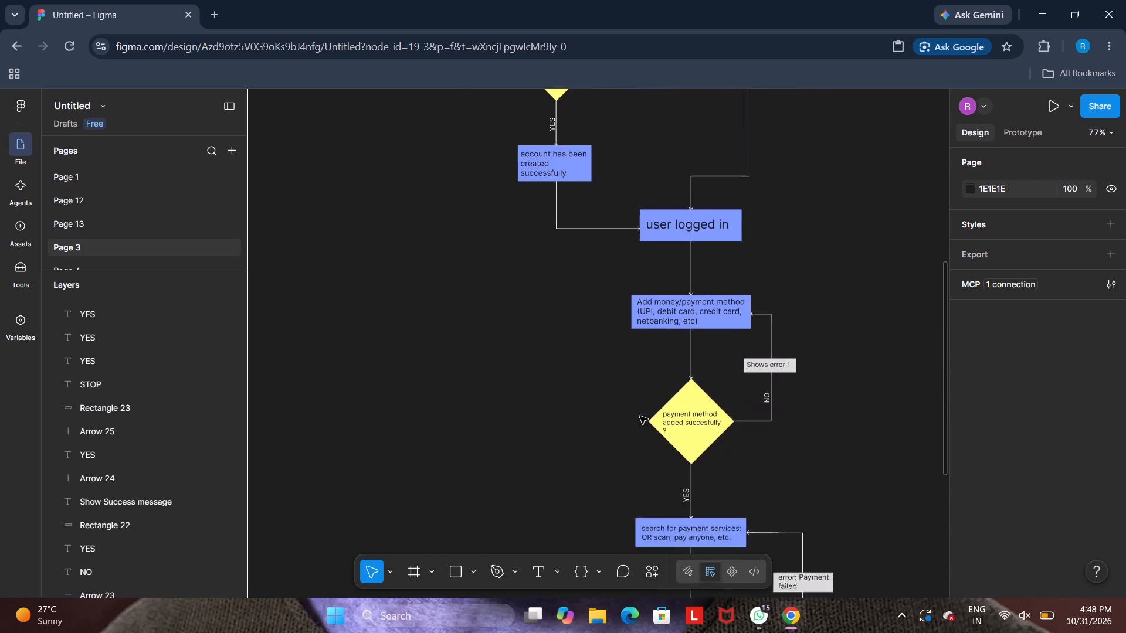
{"action": "scroll", "coordinate": [640, 416], "scroll_direction": "down", "scroll_amount": 2}
{"action": "left_click", "coordinate": [799, 470]}
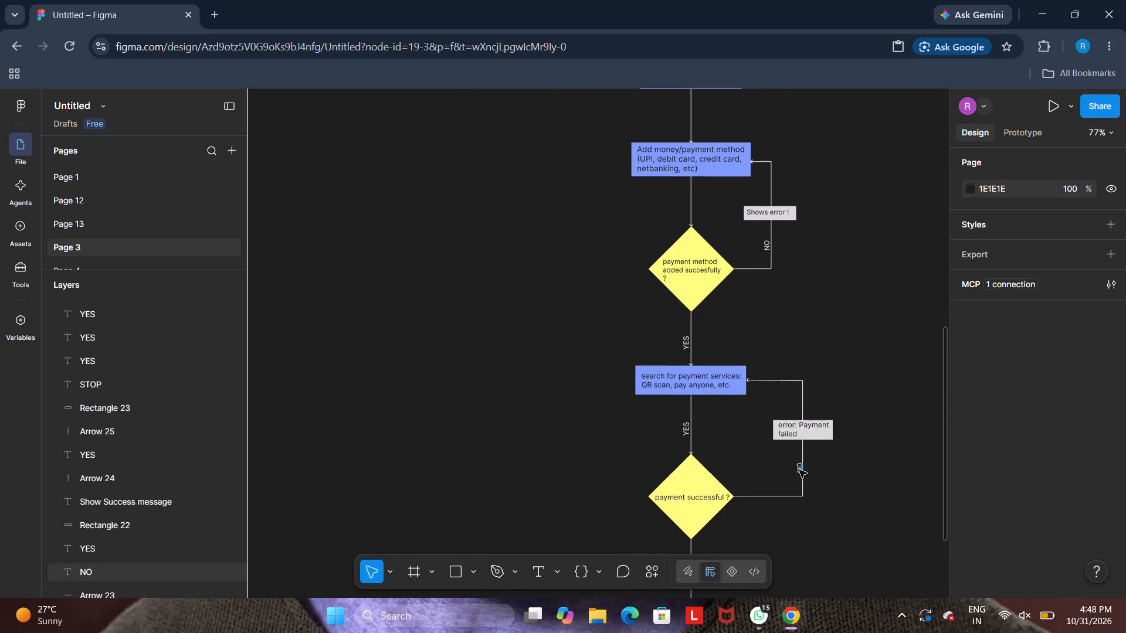
{"action": "key", "text": "ctrl+c"}
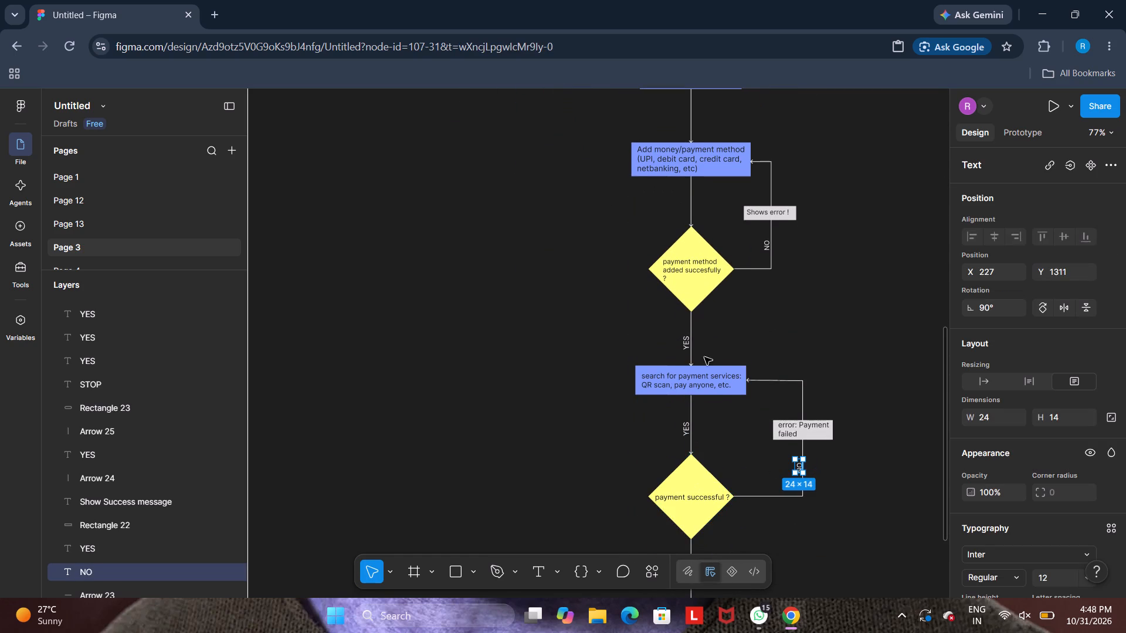
{"action": "scroll", "coordinate": [710, 341], "scroll_direction": "up", "scroll_amount": 2}
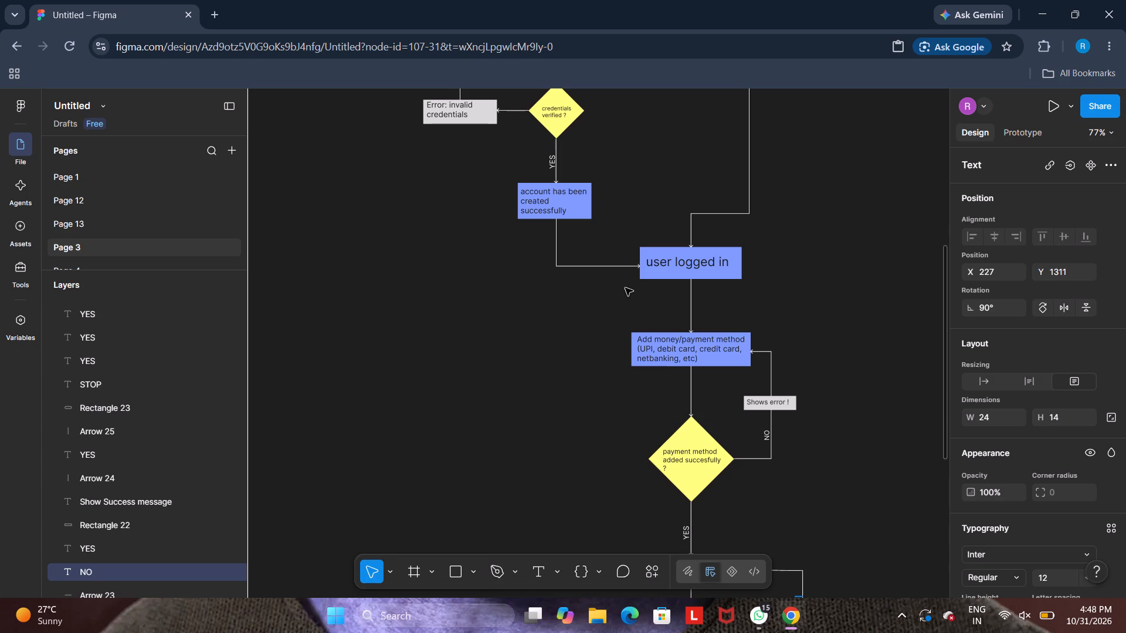
{"action": "scroll", "coordinate": [625, 288], "scroll_direction": "up", "scroll_amount": 1}
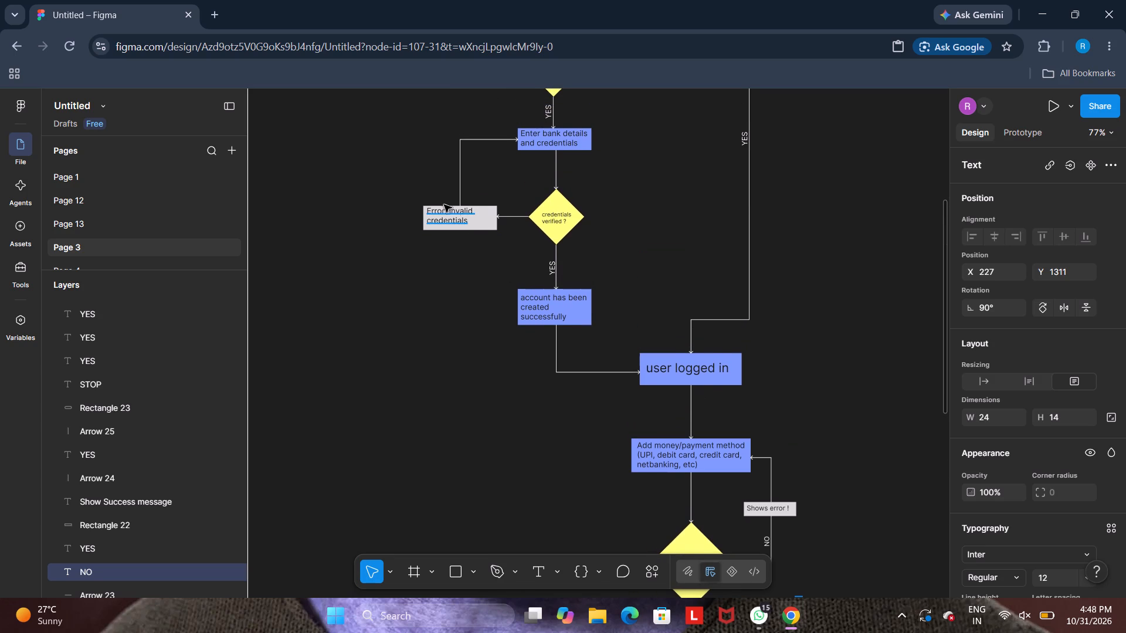
{"action": "scroll", "coordinate": [444, 204], "scroll_direction": "up", "scroll_amount": 1}
{"action": "right_click", "coordinate": [512, 230]}
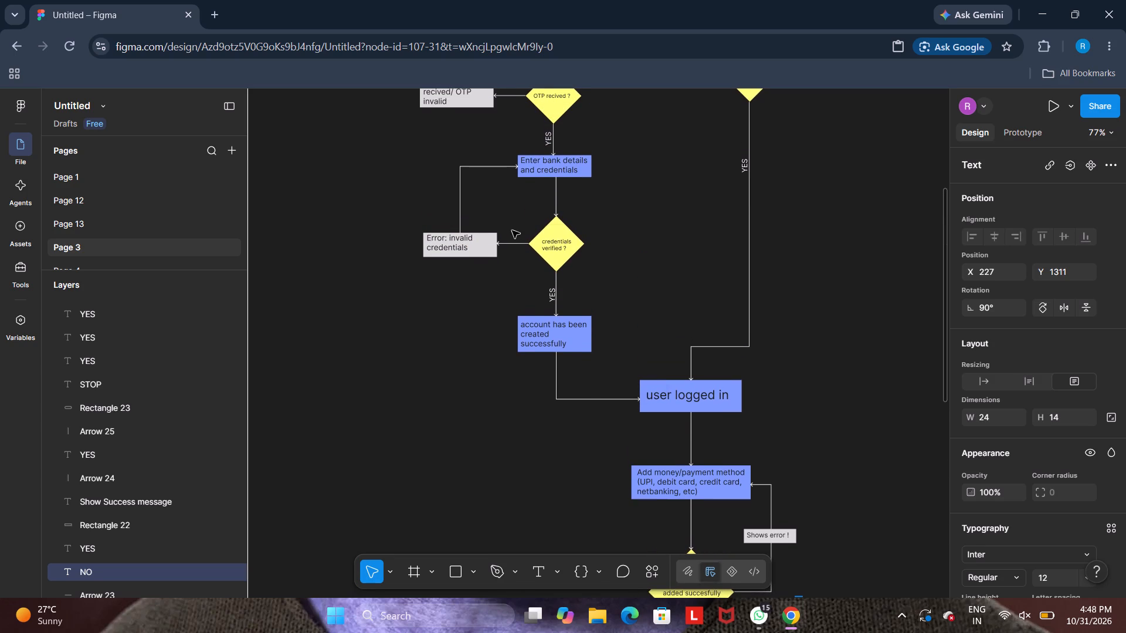
{"action": "left_click", "coordinate": [538, 241]}
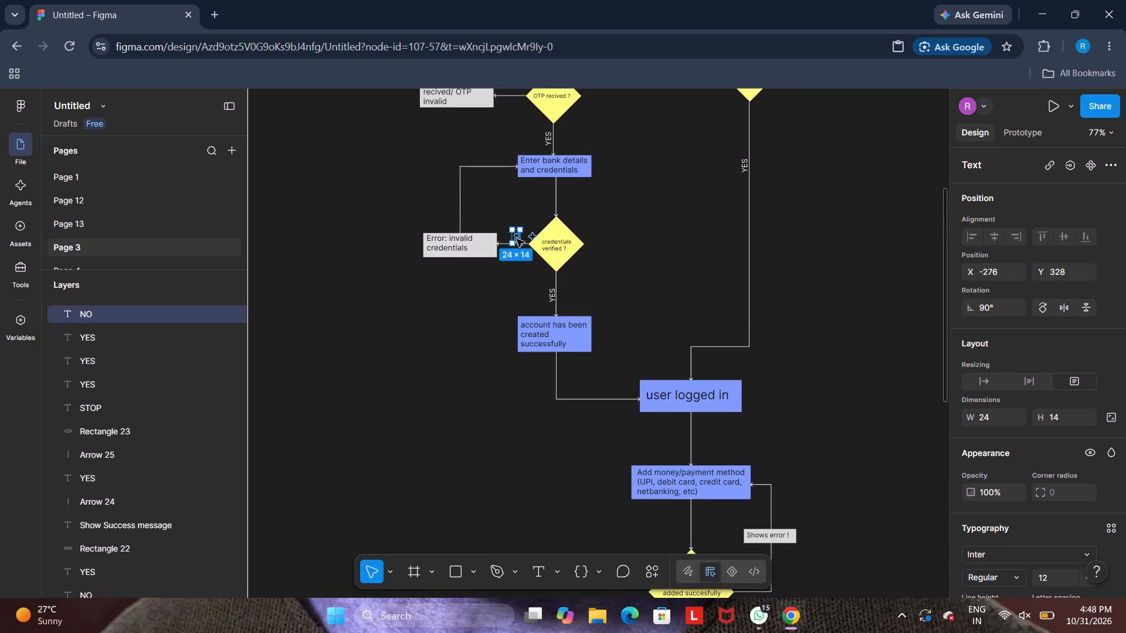
Set the pasted NO label's rotation to 0° and place it just above the arrow, at about X -287, Y 337.
{"action": "left_click", "coordinate": [996, 307]}
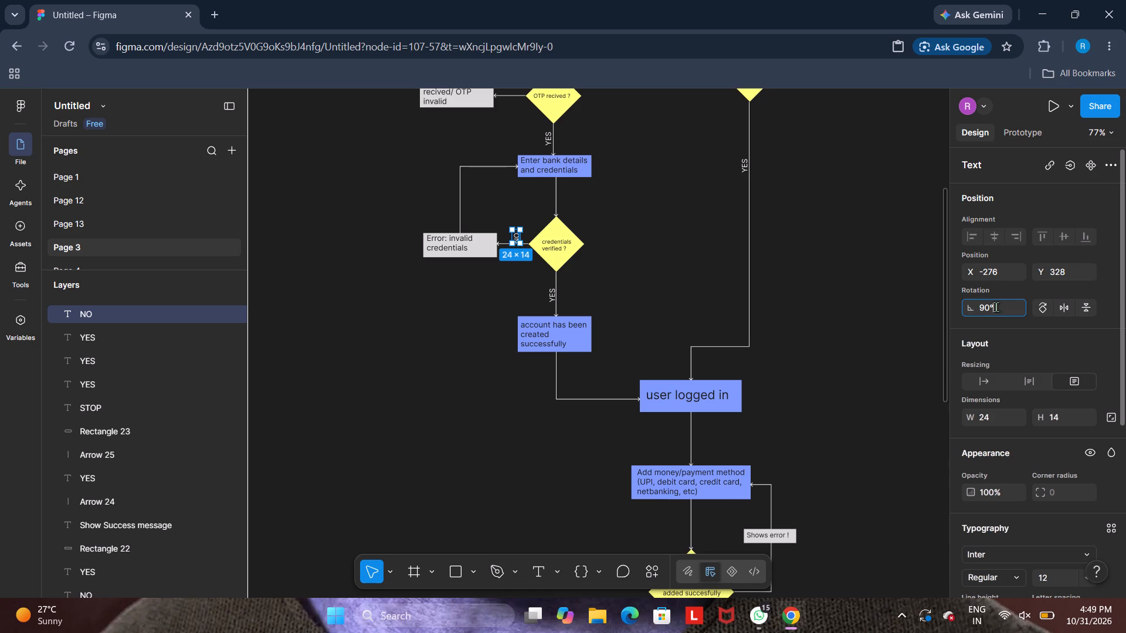
{"action": "key", "text": "0"}
{"action": "key", "text": "Return"}
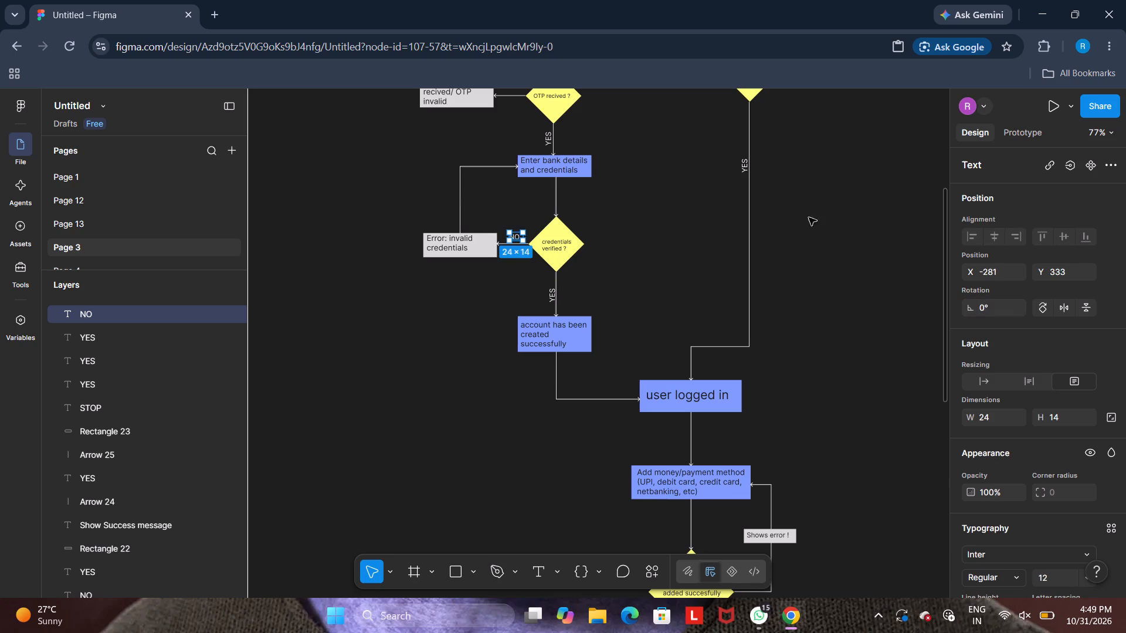
{"action": "left_click", "coordinate": [717, 232]}
{"action": "left_click", "coordinate": [518, 237]}
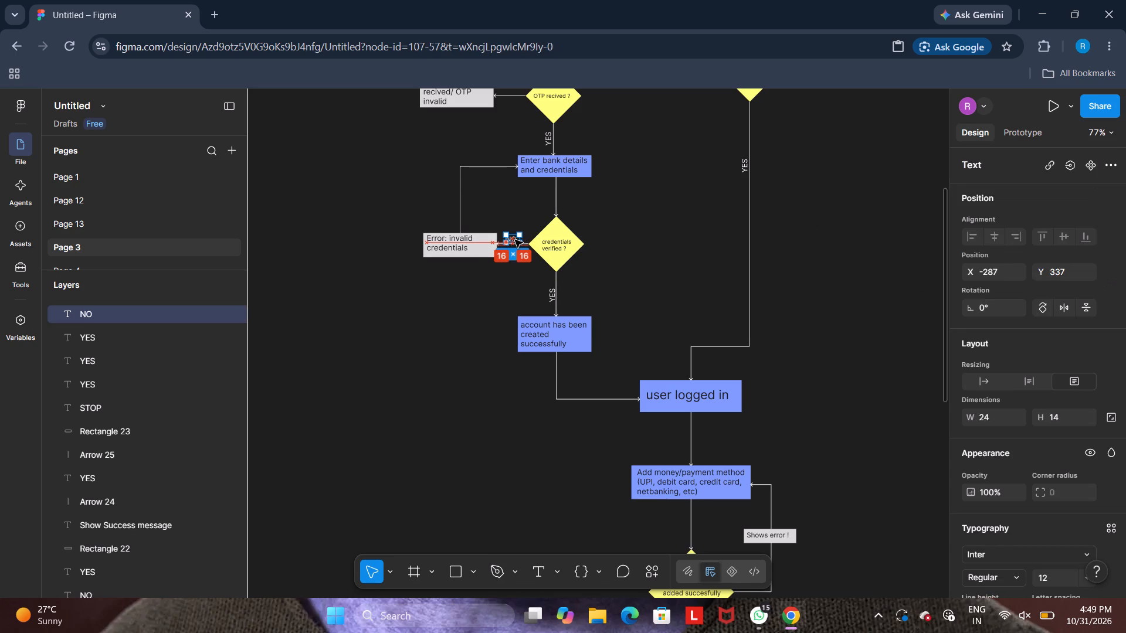
{"action": "left_click", "coordinate": [641, 228]}
Paste another NO label above the arrow from "OTP recived ?" to its error box, rotated to 0°, at about X -287, Y 76.
{"action": "scroll", "coordinate": [641, 228], "scroll_direction": "up", "scroll_amount": 1}
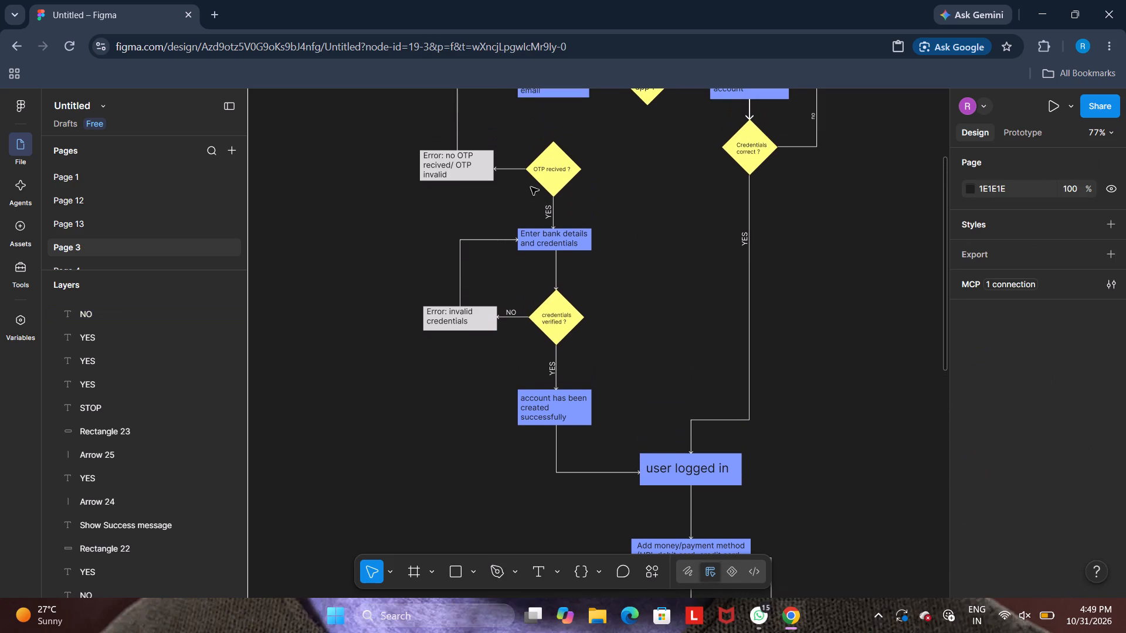
{"action": "right_click", "coordinate": [511, 157]}
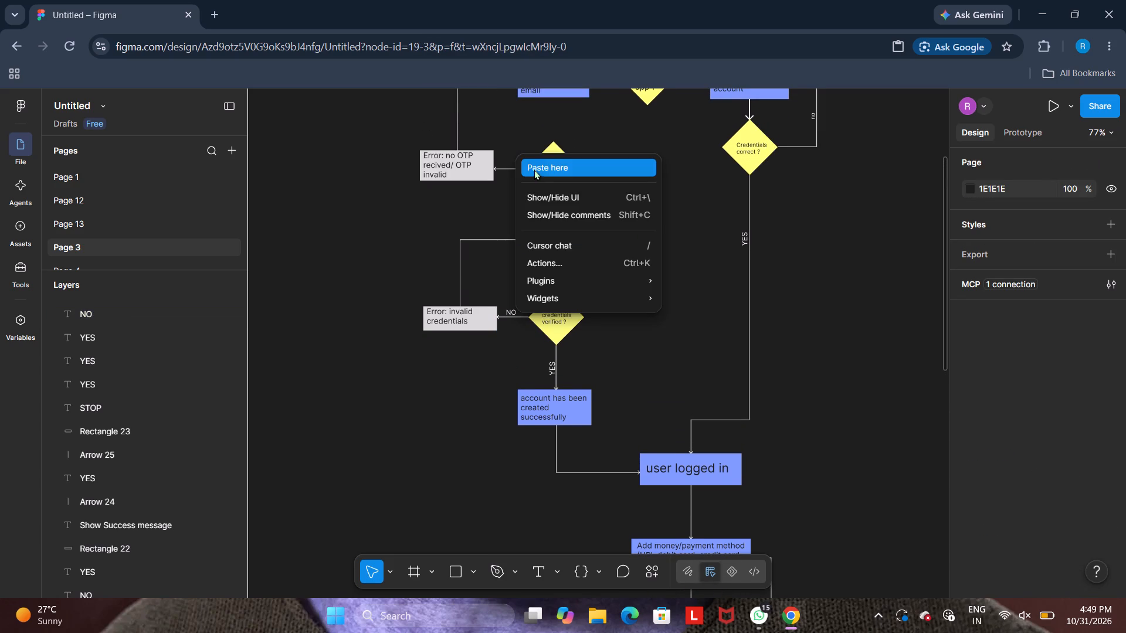
{"action": "left_click", "coordinate": [534, 169]}
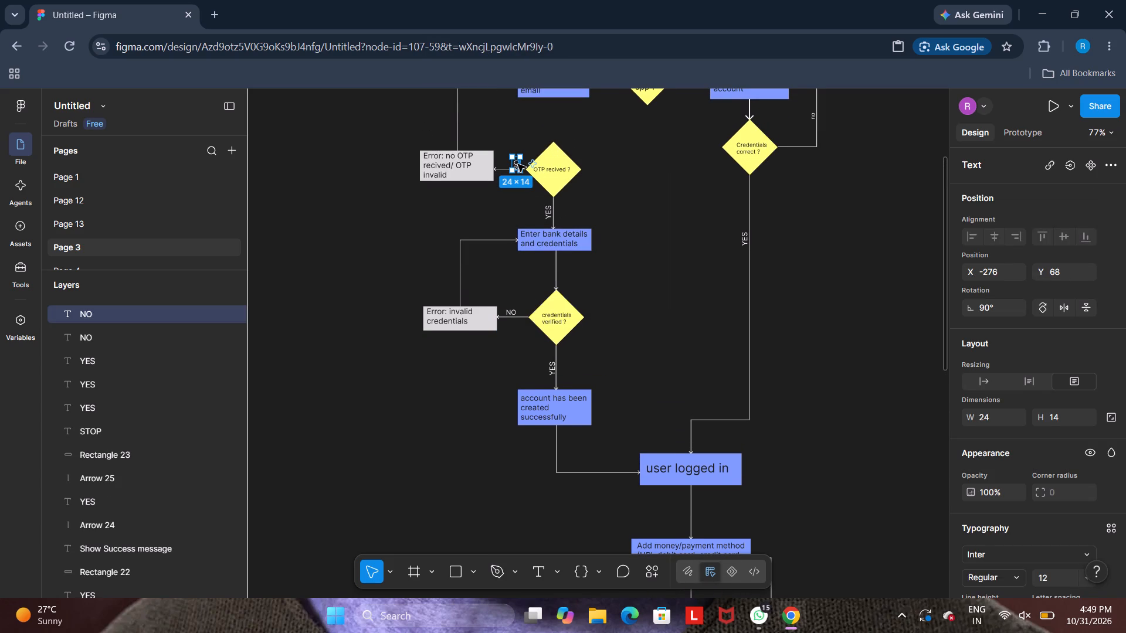
{"action": "left_click", "coordinate": [991, 308]}
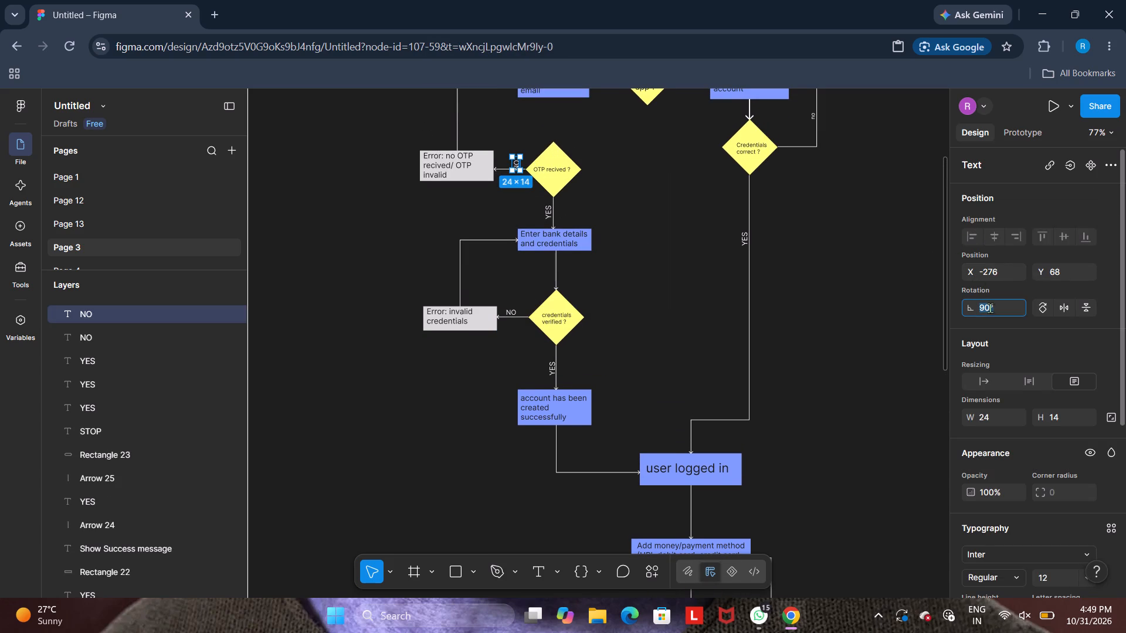
{"action": "key", "text": "0"}
{"action": "key", "text": "Return"}
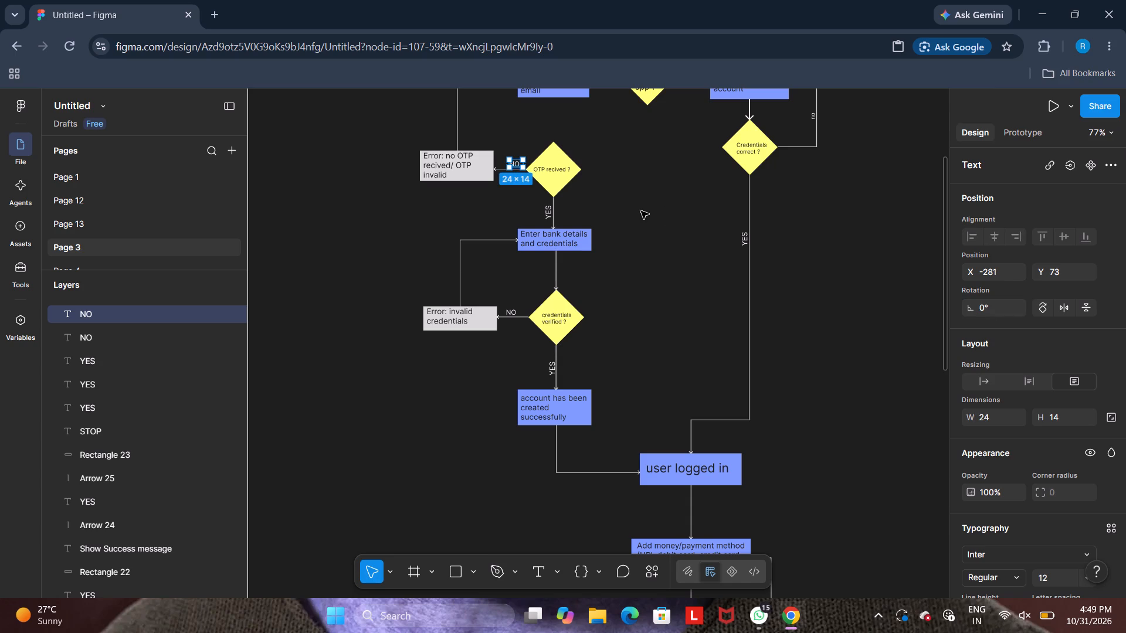
{"action": "left_click", "coordinate": [641, 211]}
{"action": "left_click", "coordinate": [515, 165]}
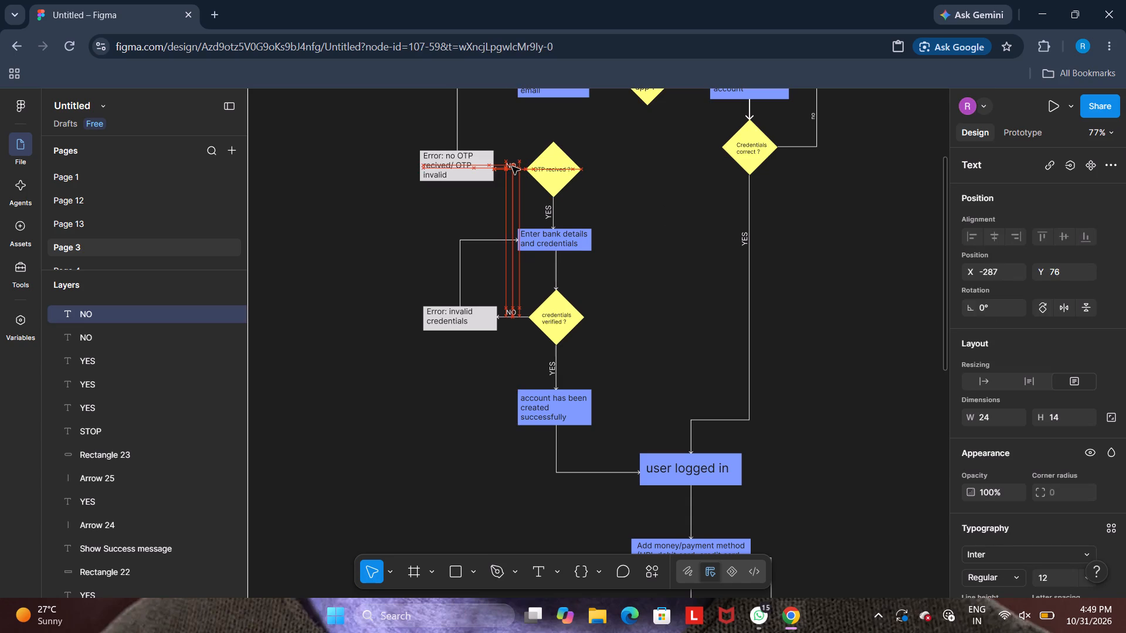
{"action": "left_click", "coordinate": [660, 244]}
Change the label on the arrow from "Is user new to app ?" to the sign-up box to uppercase "NO".
{"action": "scroll", "coordinate": [660, 244], "scroll_direction": "up", "scroll_amount": 1}
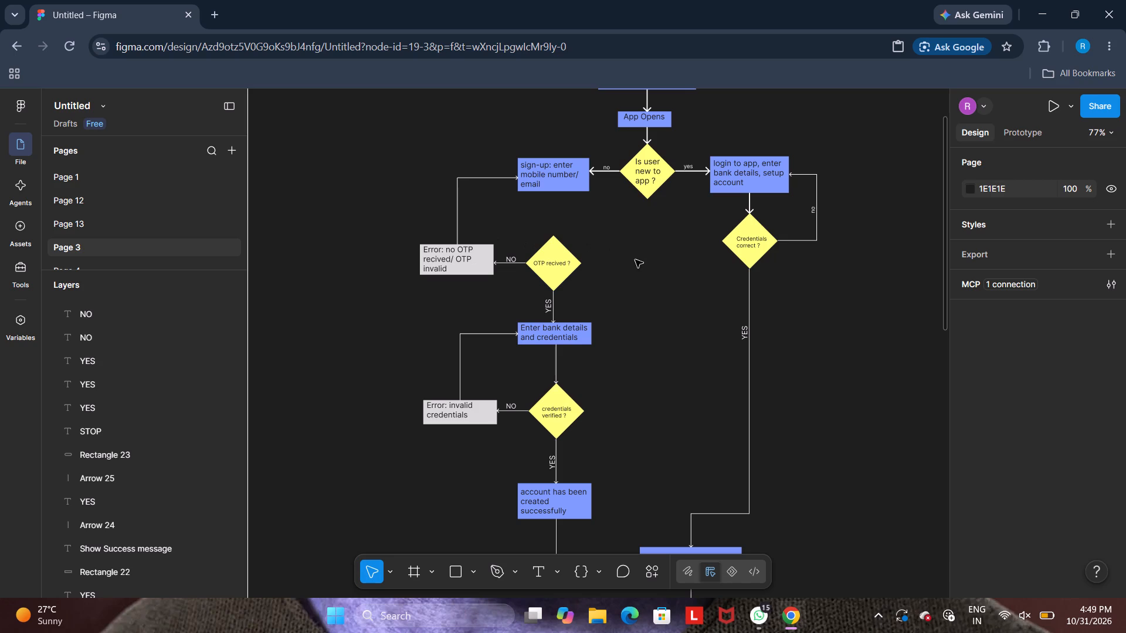
{"action": "left_click", "coordinate": [609, 171]}
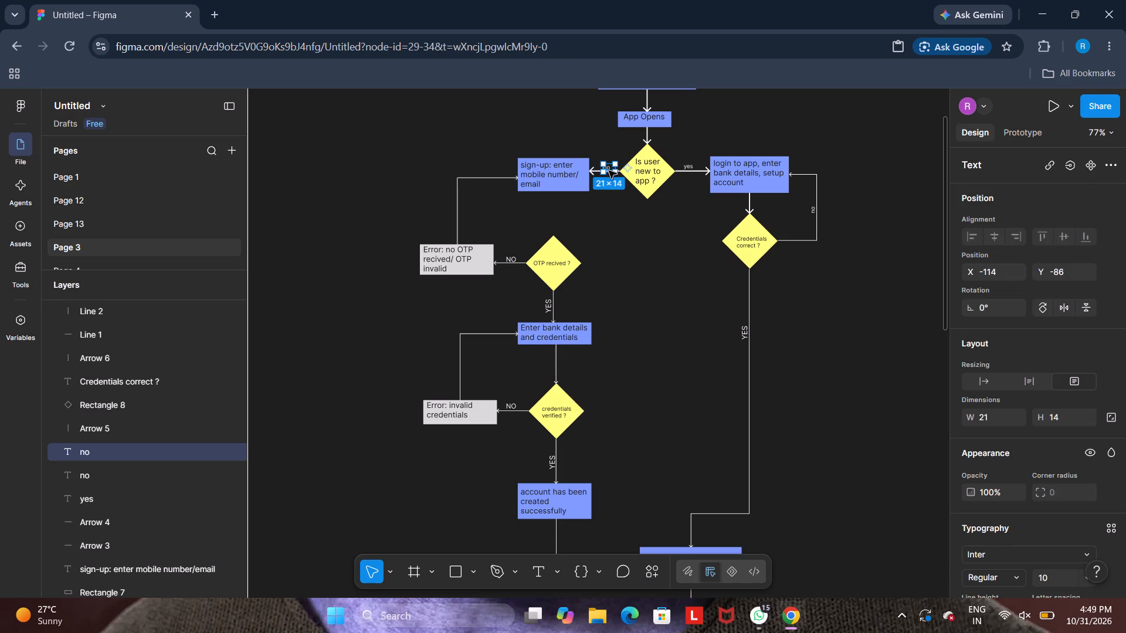